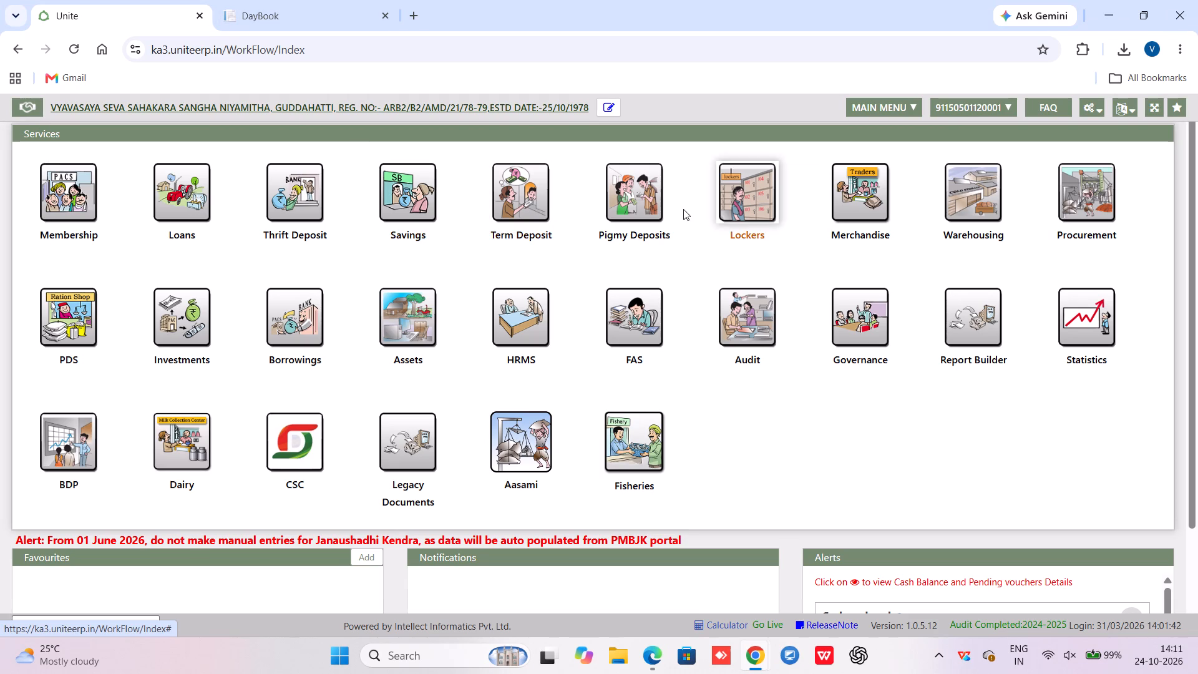
Open the Loan Collection form from the Loans module.
click(188, 181)
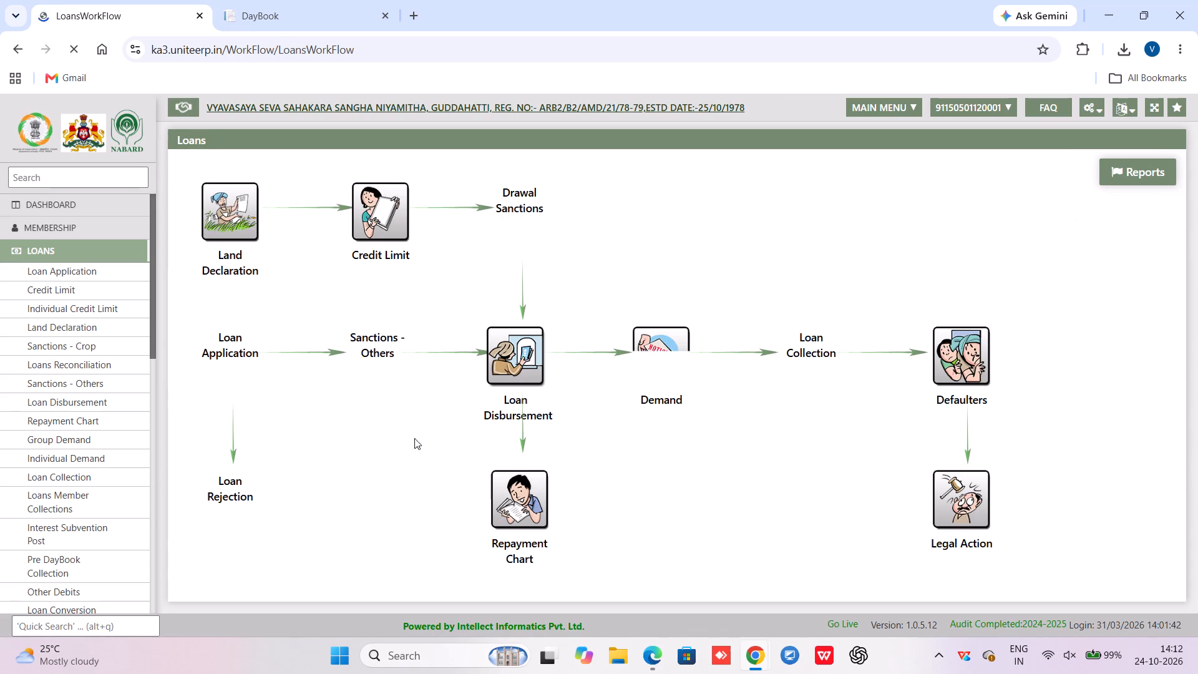
click(821, 370)
click(821, 354)
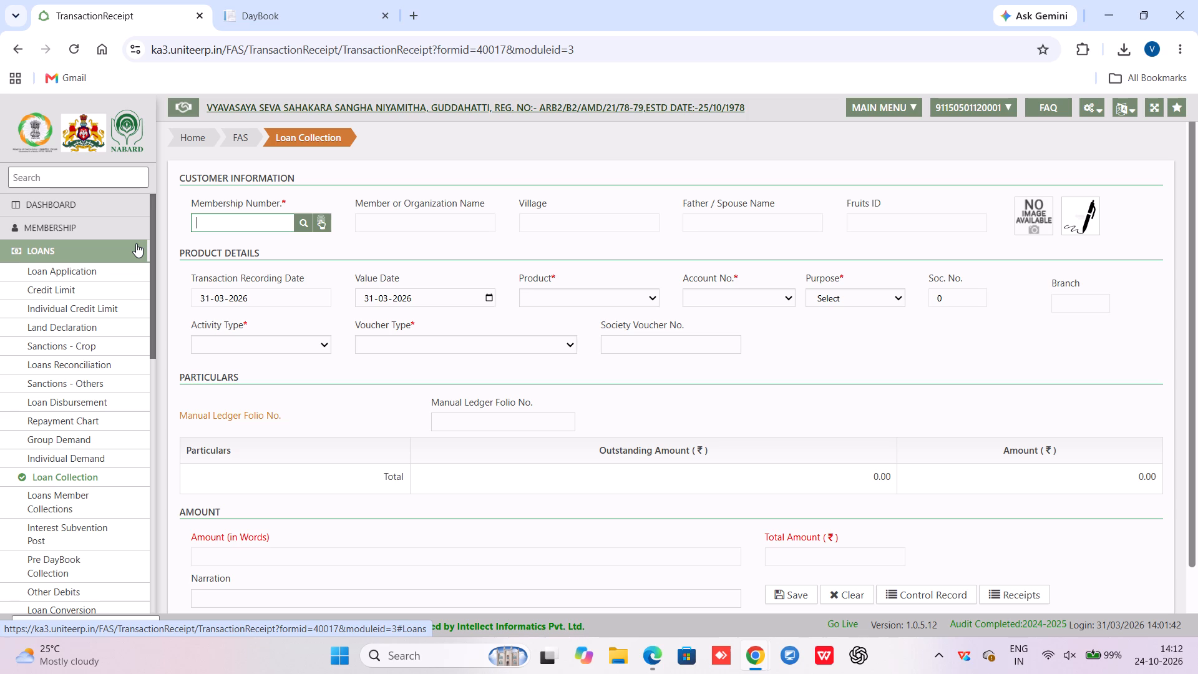
Search members under Self Help Group Loans by the name "sam" and select the first Samvruddi Shg record.
click(304, 222)
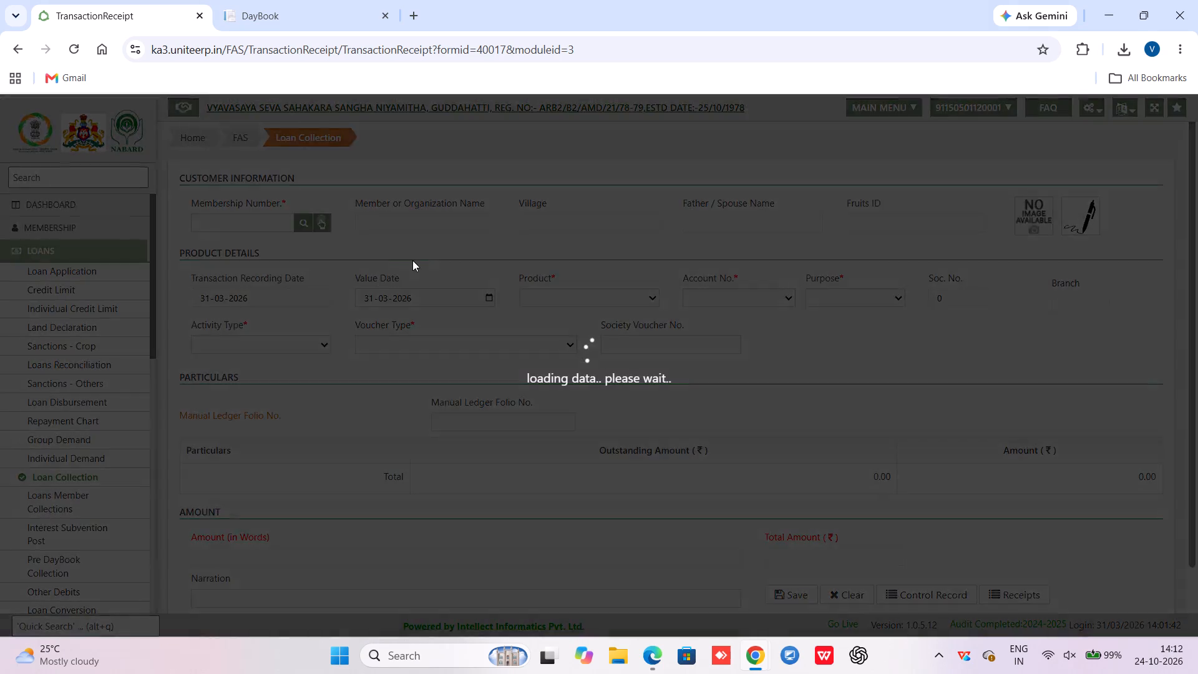
click(437, 230)
click(344, 233)
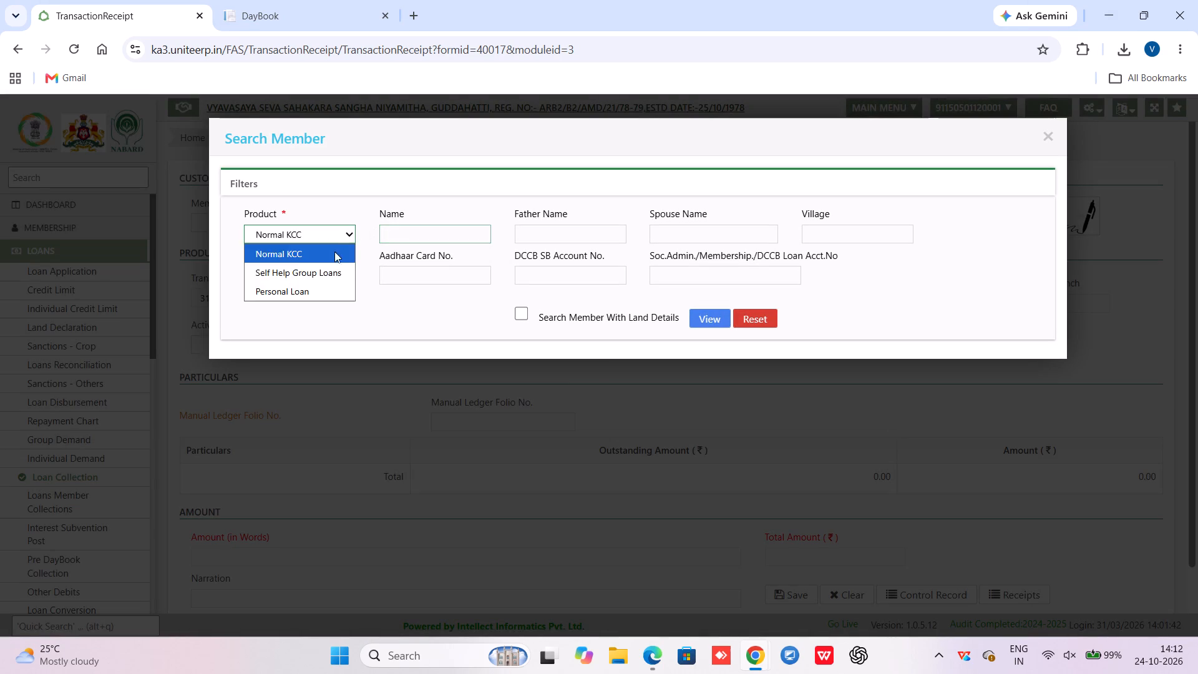
click(331, 265)
click(402, 236)
text(sa)
key(m)
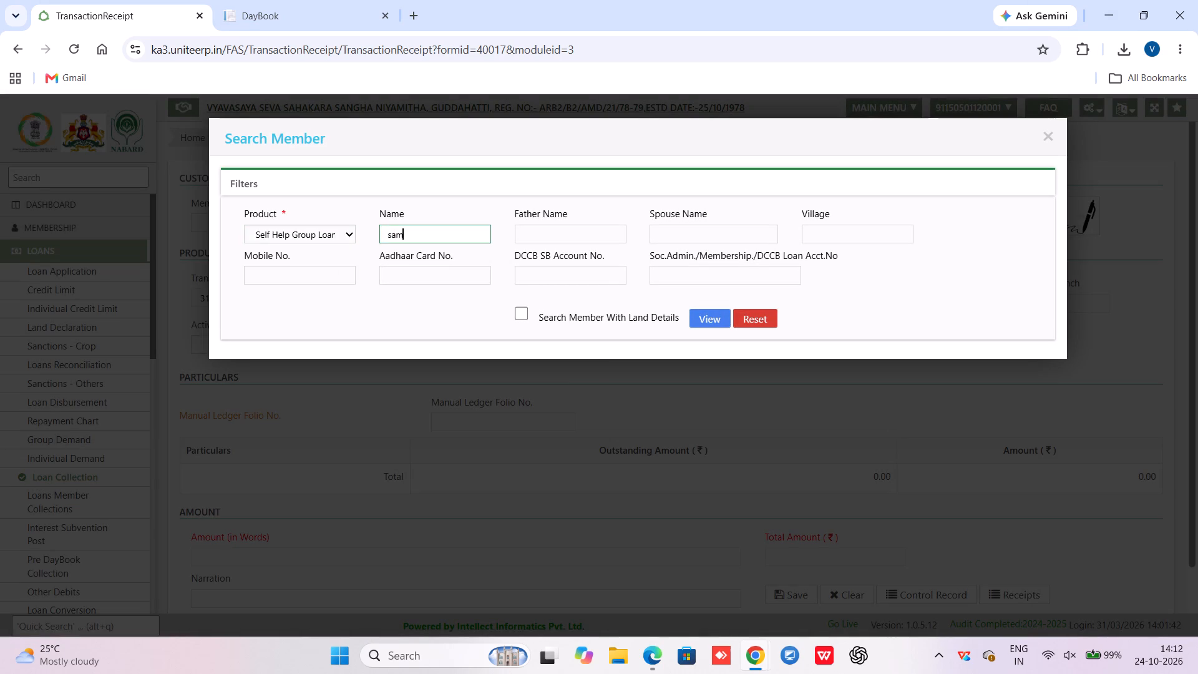
click(708, 317)
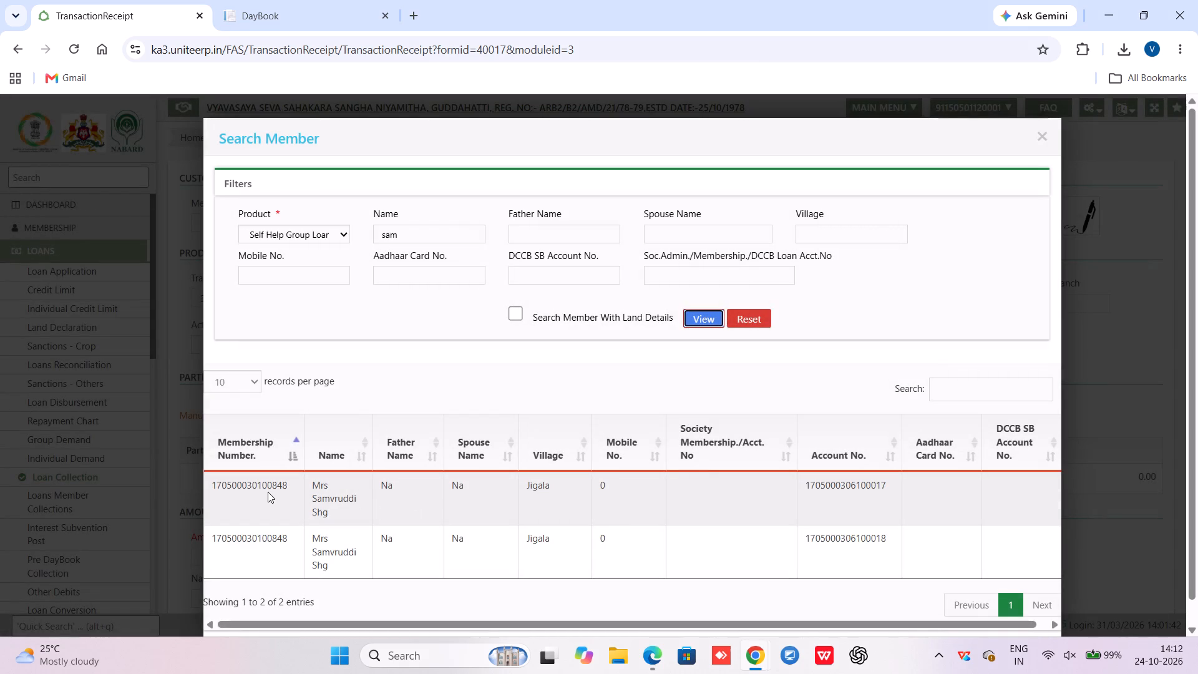
click(268, 492)
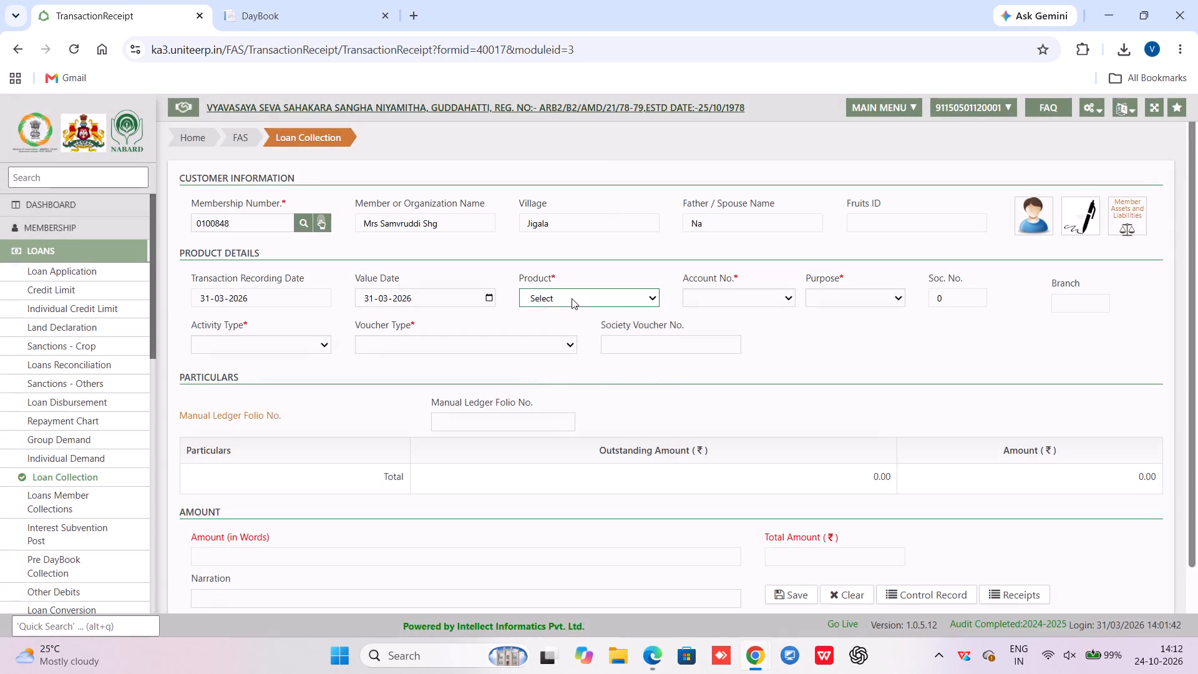
Set the product to Self Help Group Loans, choose the first loan account, purpose Hand Loans and activity type Loans Collection.
click(572, 298)
click(573, 330)
click(726, 301)
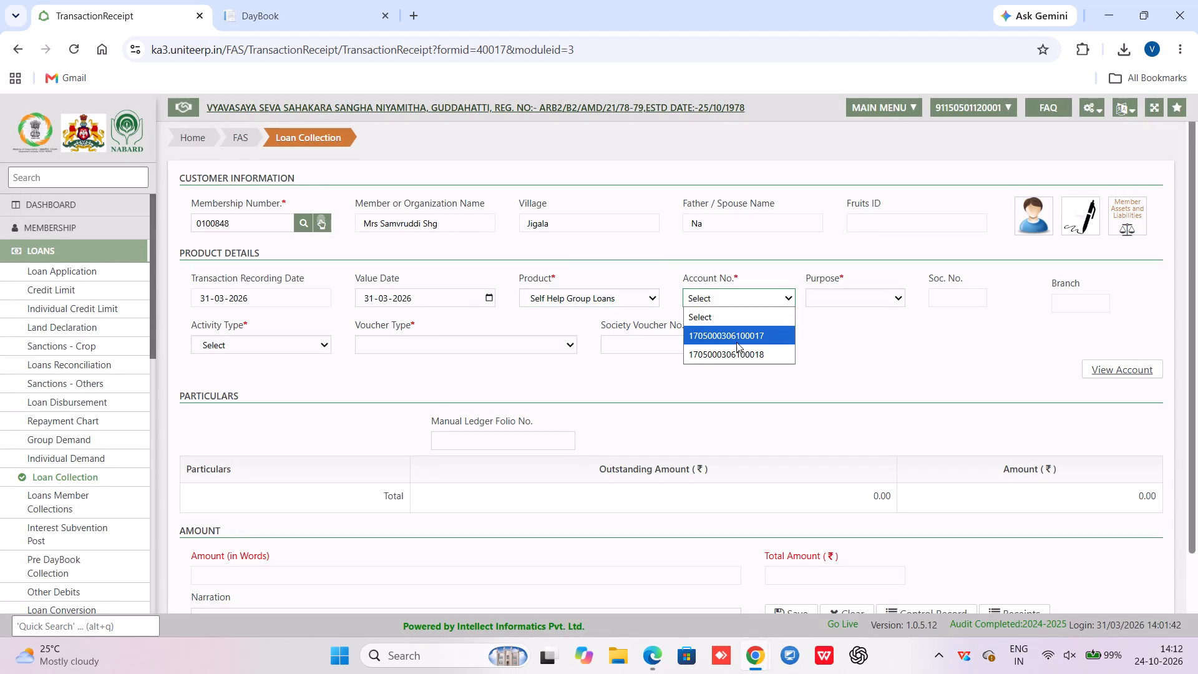
click(736, 342)
click(867, 303)
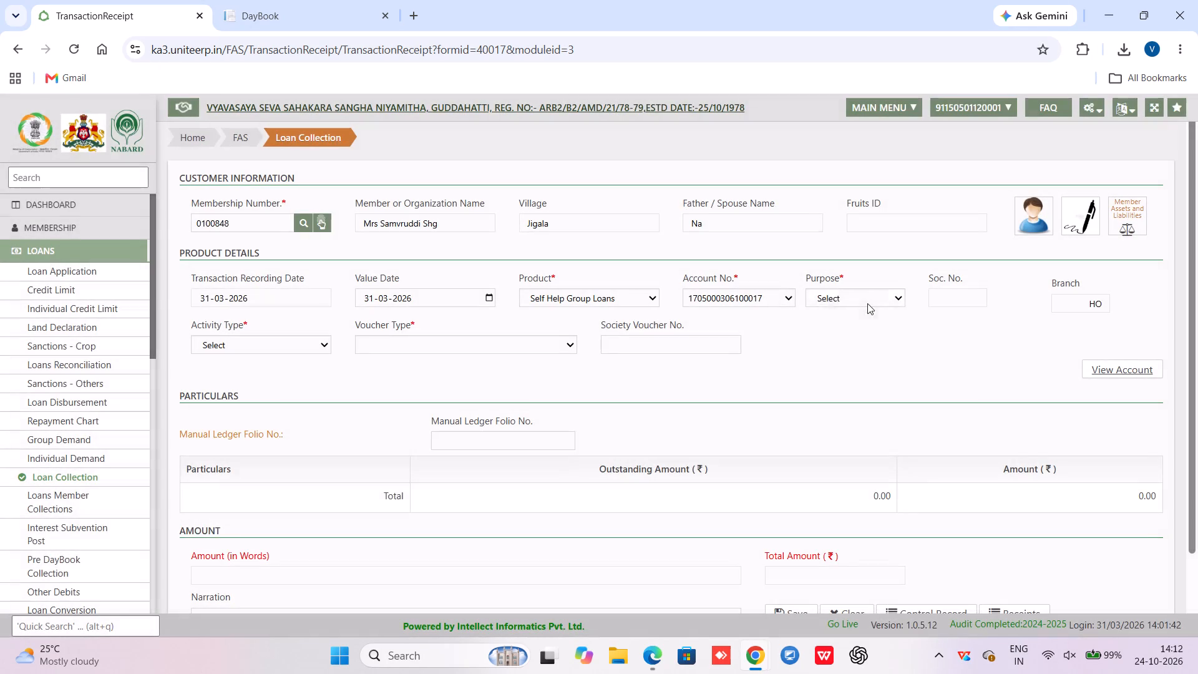
click(867, 303)
click(865, 333)
click(281, 340)
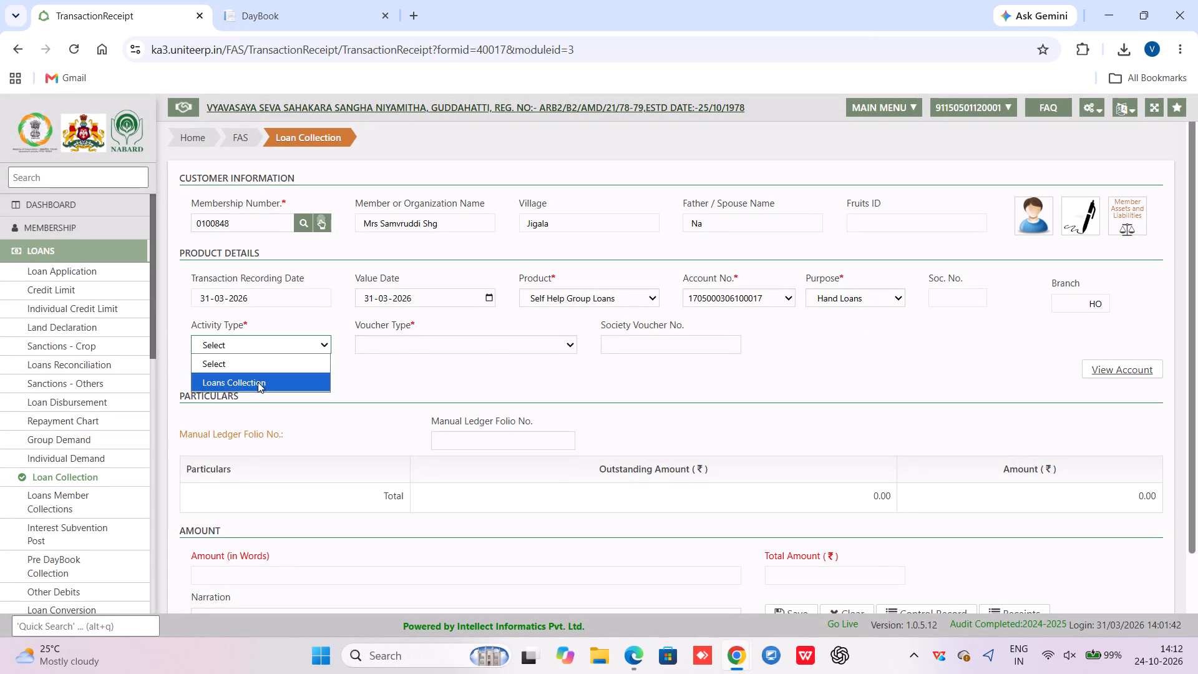
click(258, 382)
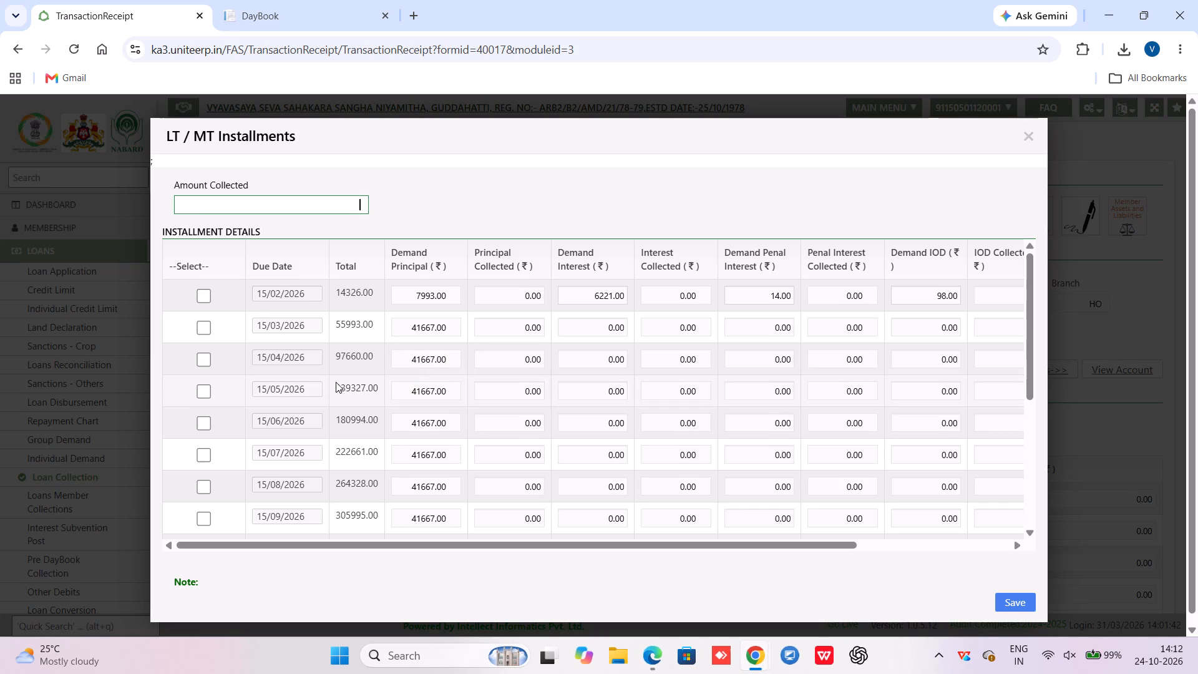
Examine the installment schedule through its last due date, checking the running total for the final installment.
scroll(351, 354, down, 5)
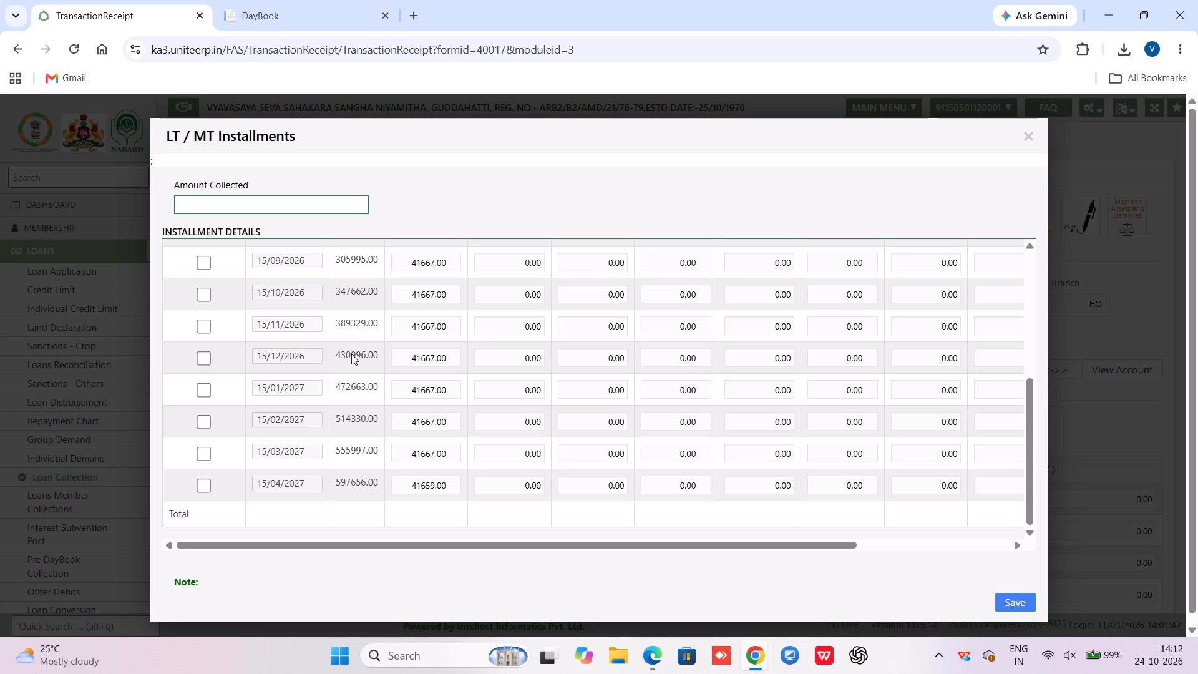
drag(334, 482, 366, 484)
drag(366, 484, 378, 482)
scroll(370, 409, down, 2)
scroll(361, 355, up, 1)
scroll(361, 355, down, 1)
scroll(361, 355, up, 2)
scroll(361, 355, down, 1)
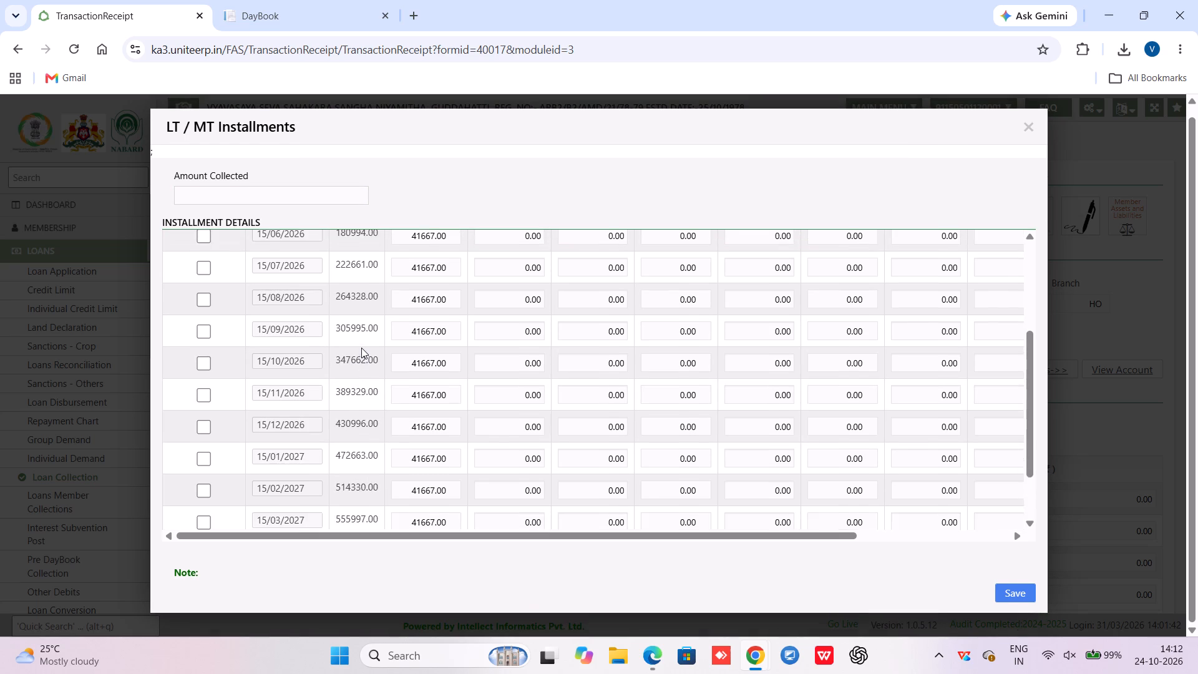
scroll(361, 347, up, 5)
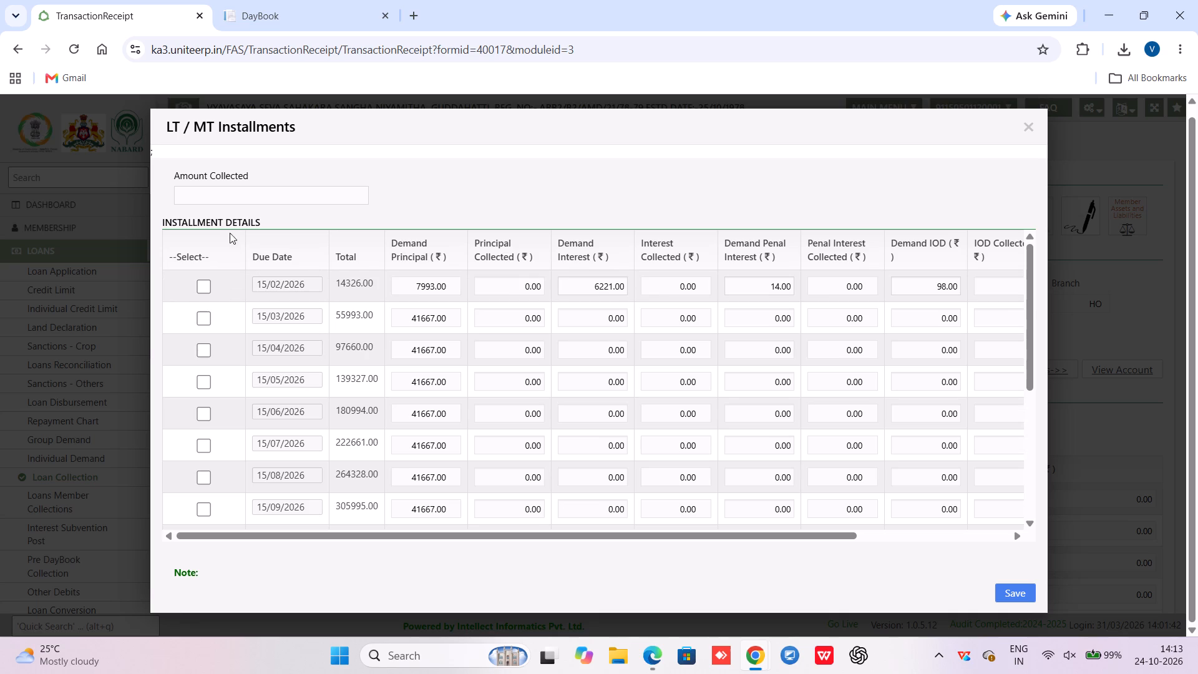
Enter 54000 as the amount collected and allocate it across the due installments.
click(211, 202)
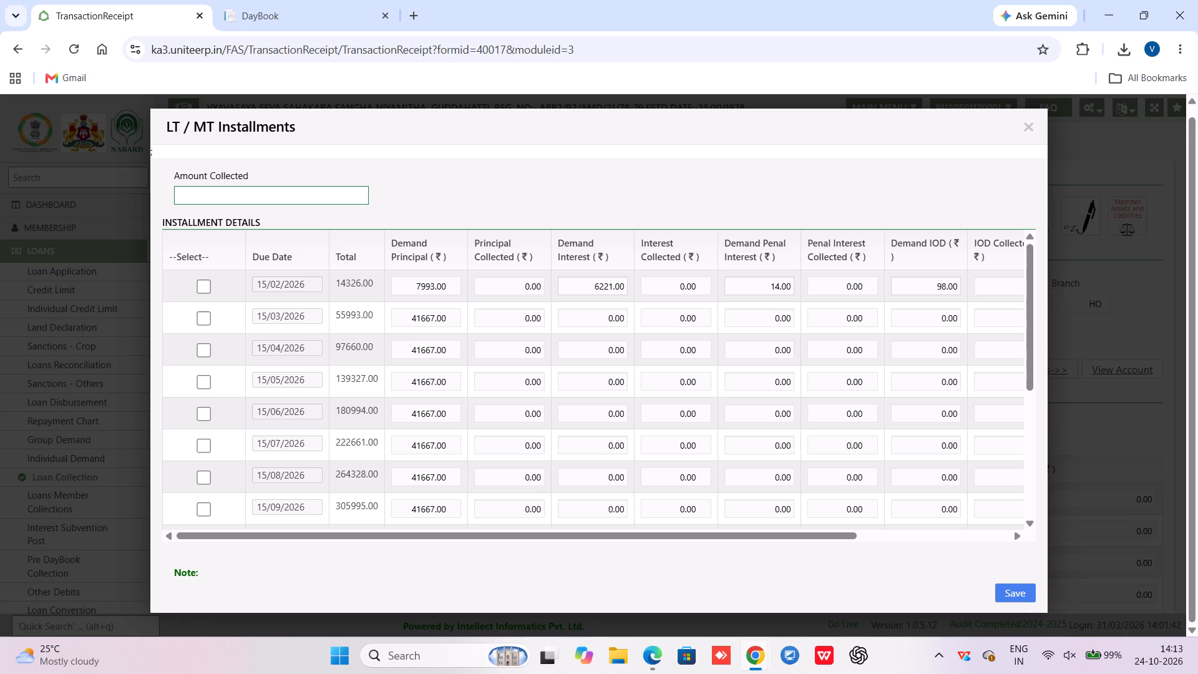
text(54000)
click(386, 223)
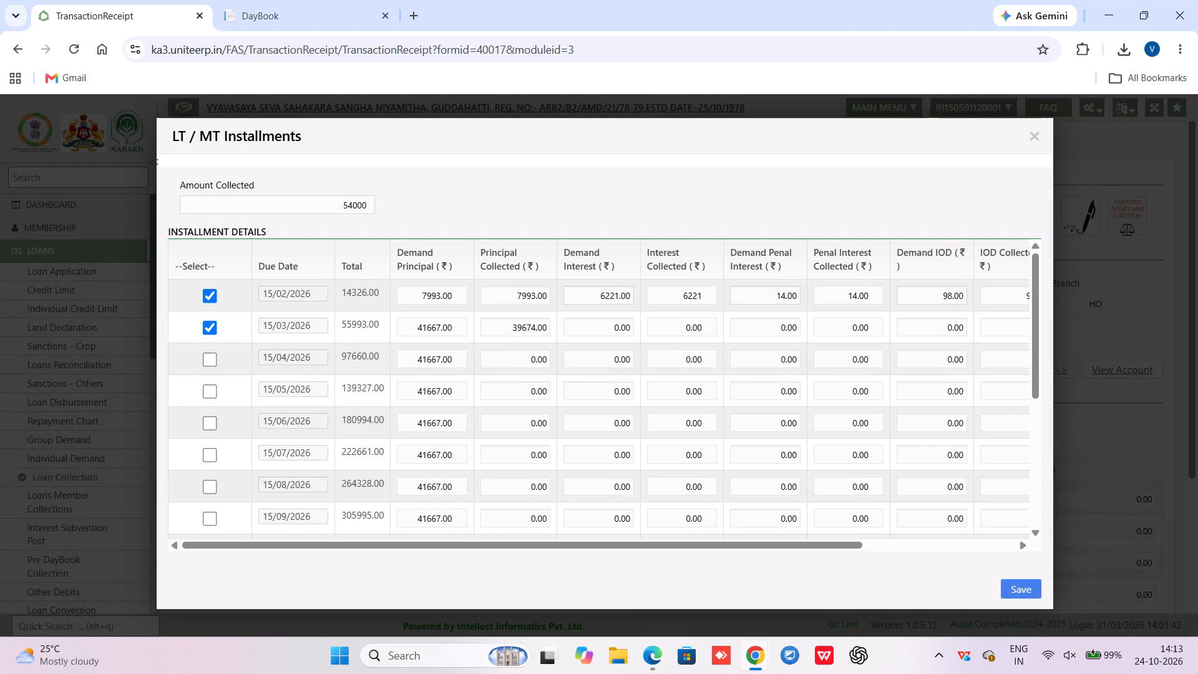
For the 15/02/2026 installment, set demand interest to 5711, demand penal interest and demand IOD to 0, and save the installments.
drag(588, 297, 635, 298)
key(5)
key(7)
text(11)
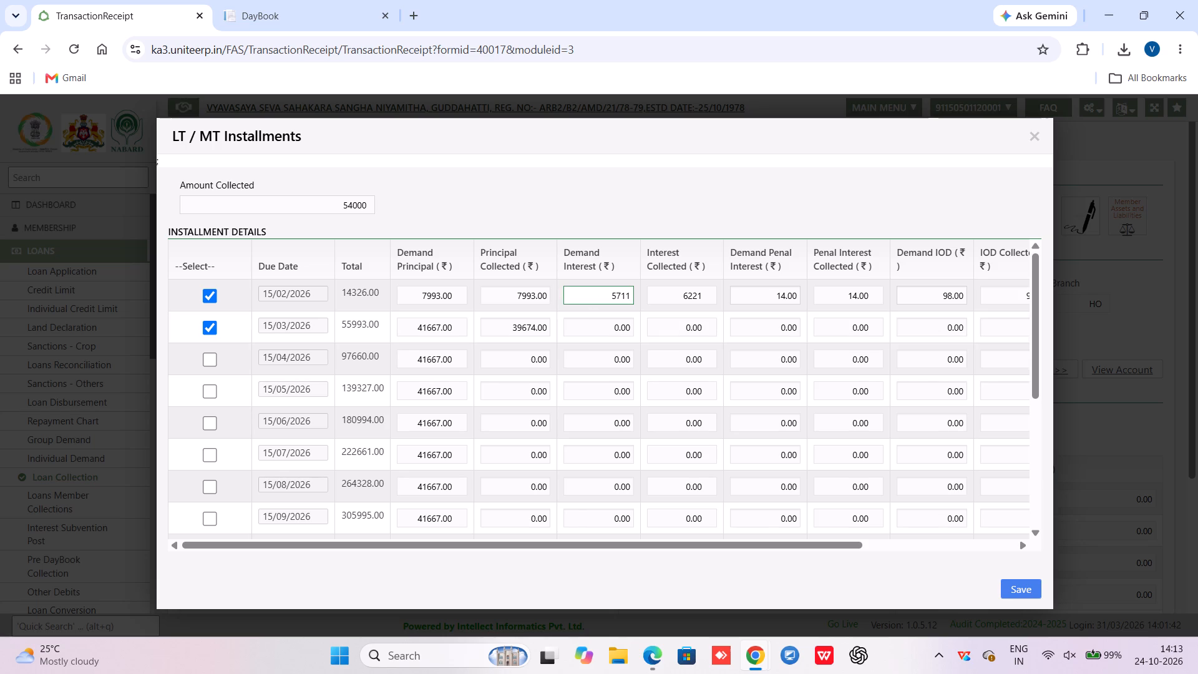
click(676, 298)
click(750, 295)
drag(750, 295, 816, 296)
key(0)
drag(917, 291, 999, 303)
key(0)
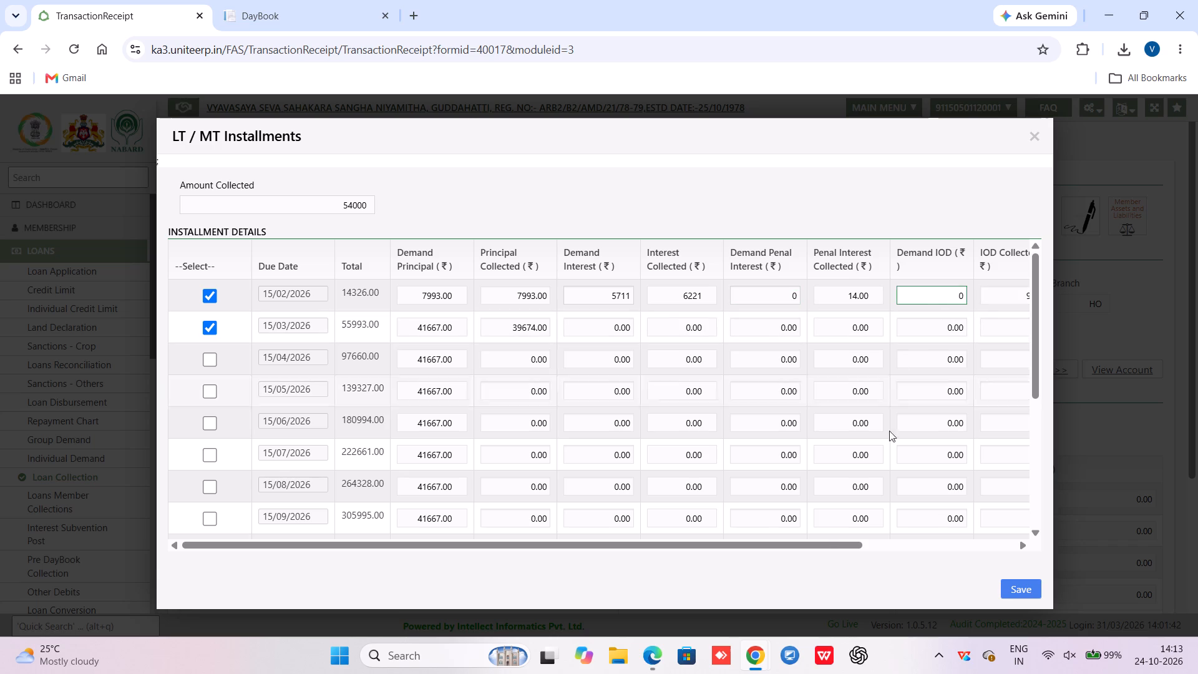
drag(832, 543, 913, 549)
click(914, 293)
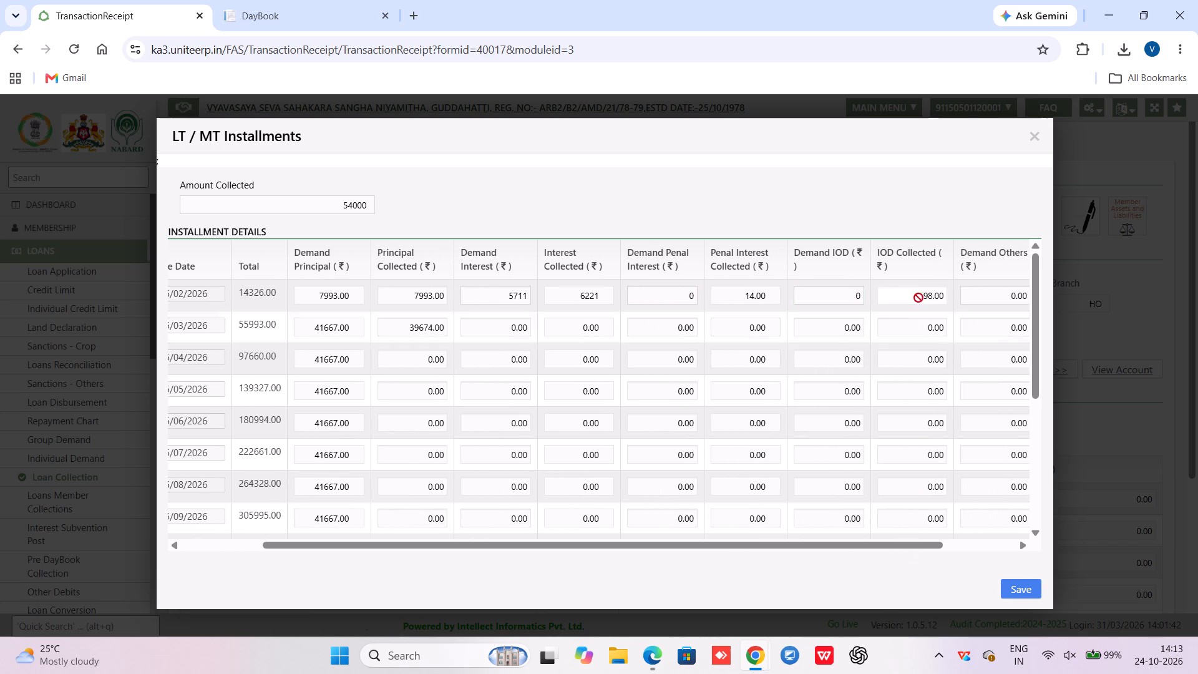
drag(931, 542, 1045, 564)
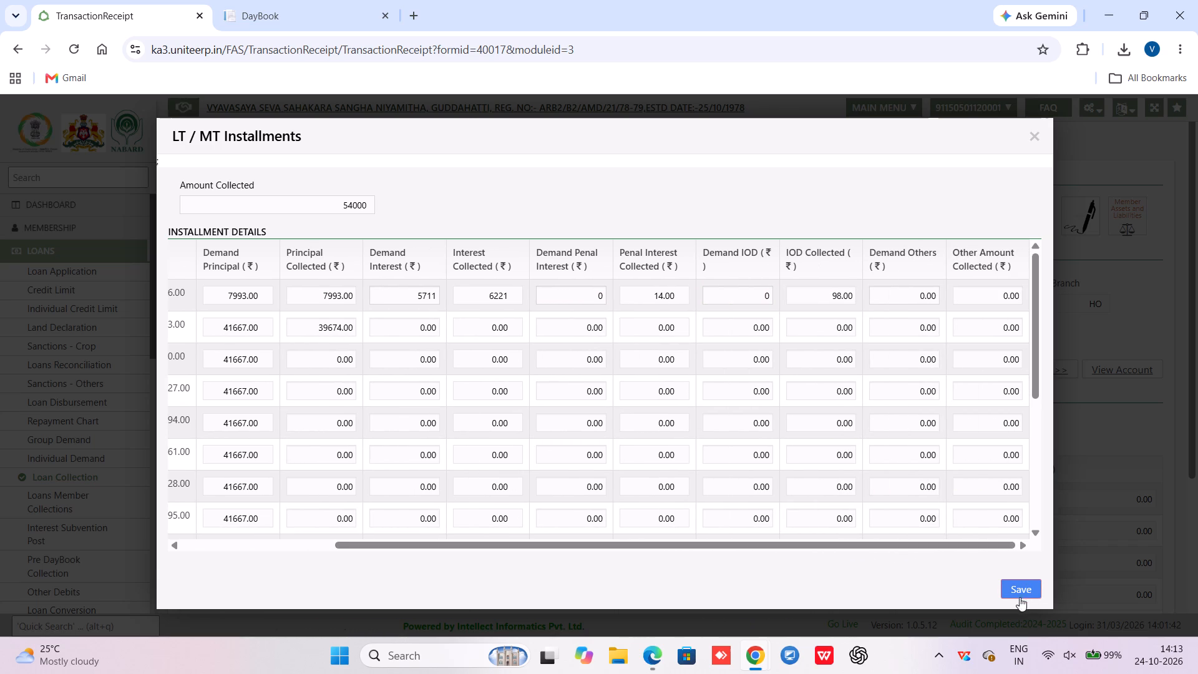
click(1018, 595)
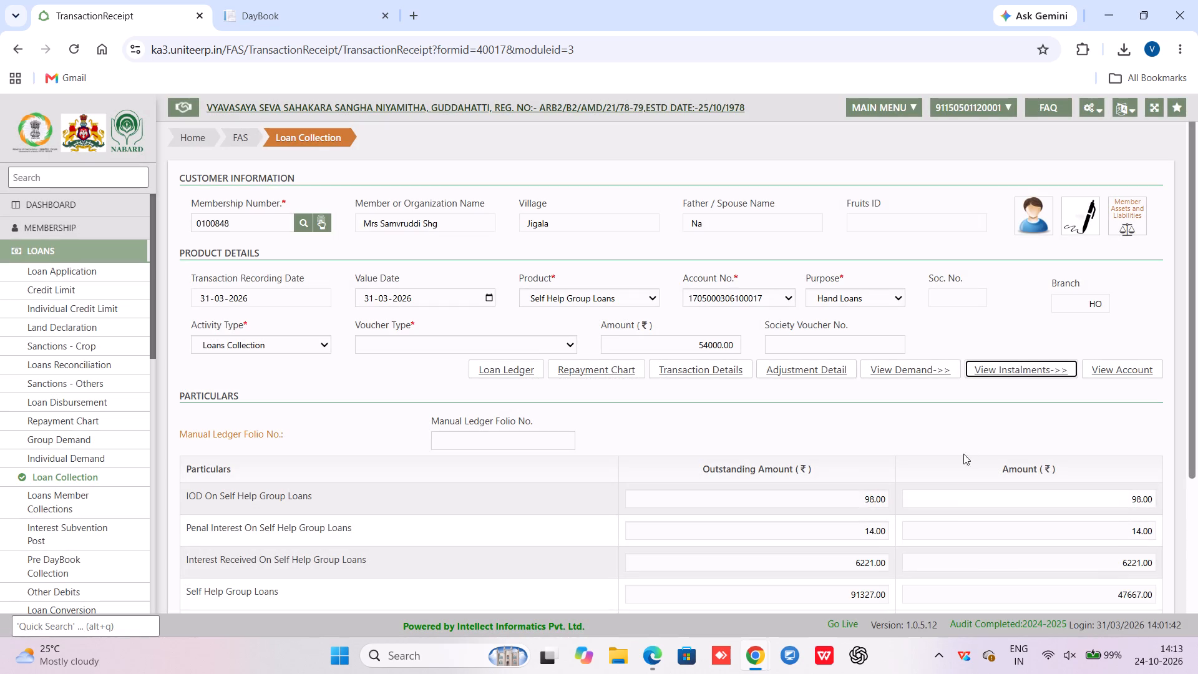
Reopen the installments, refresh the collected amounts from the revised demands, check the principal and interest totals, and save the allocation.
click(1016, 374)
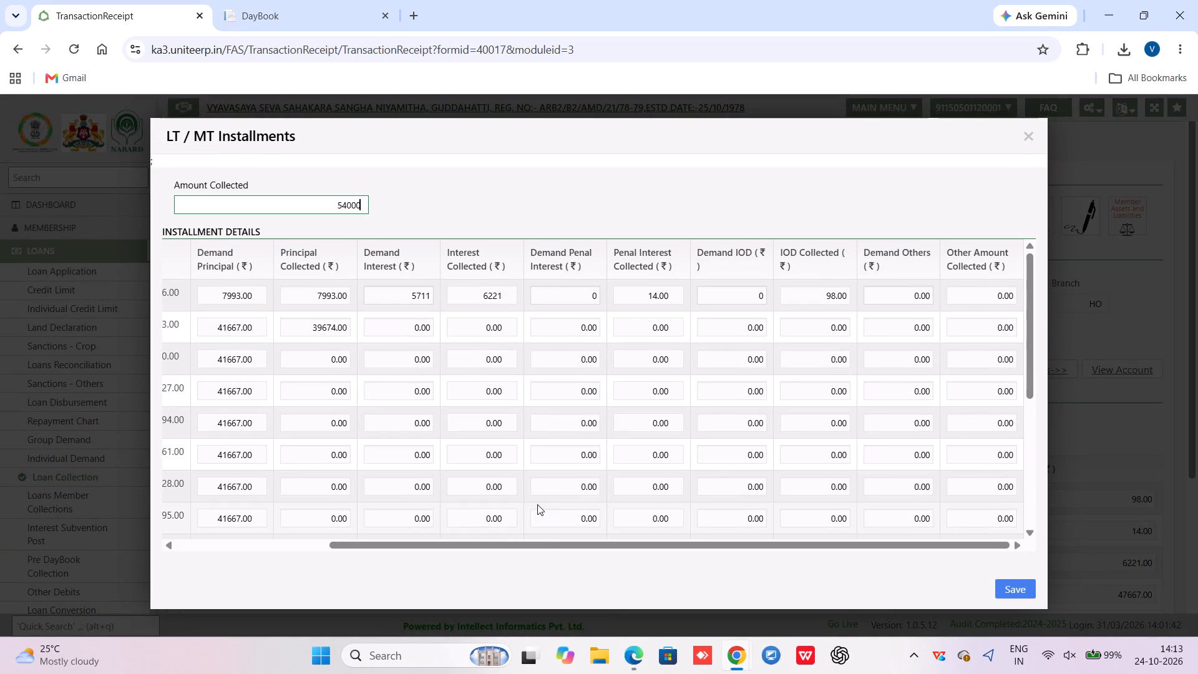
click(537, 504)
click(517, 532)
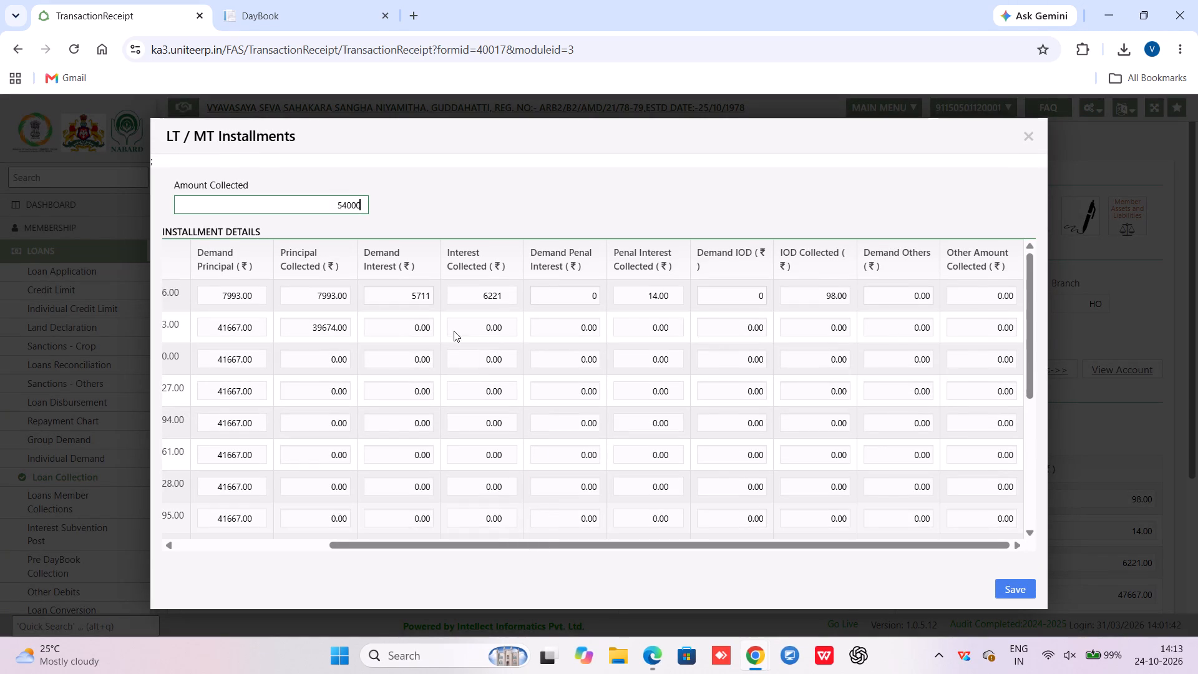
click(407, 291)
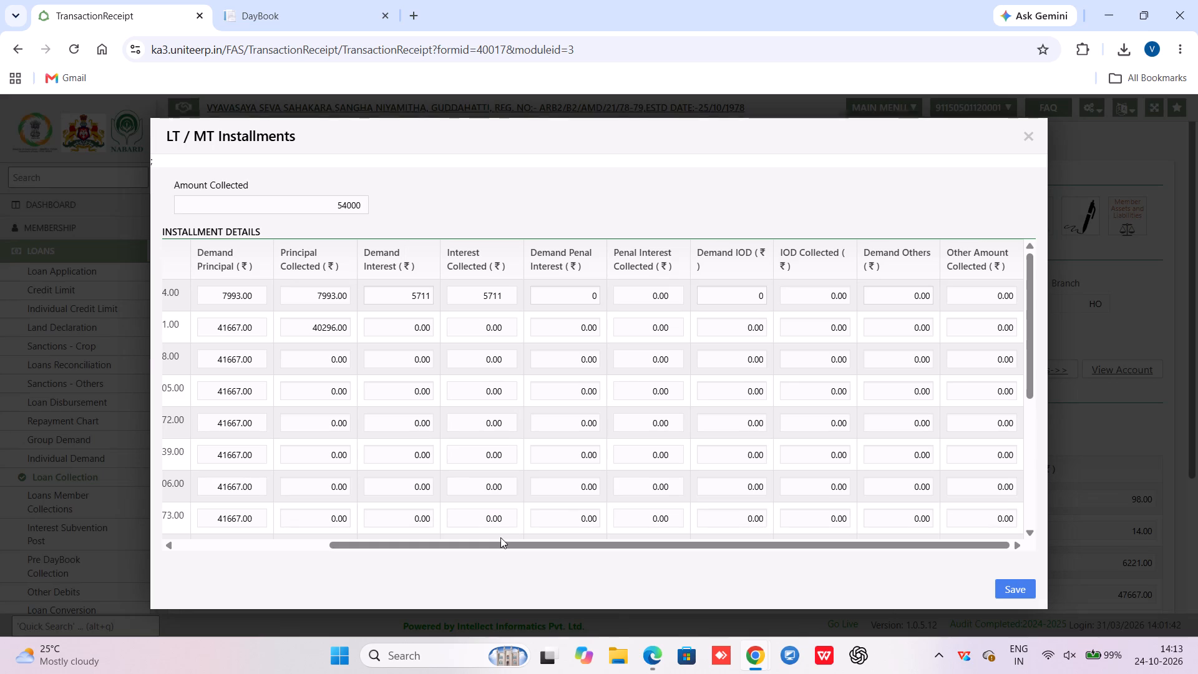
drag(505, 541, 329, 542)
scroll(636, 419, down, 5)
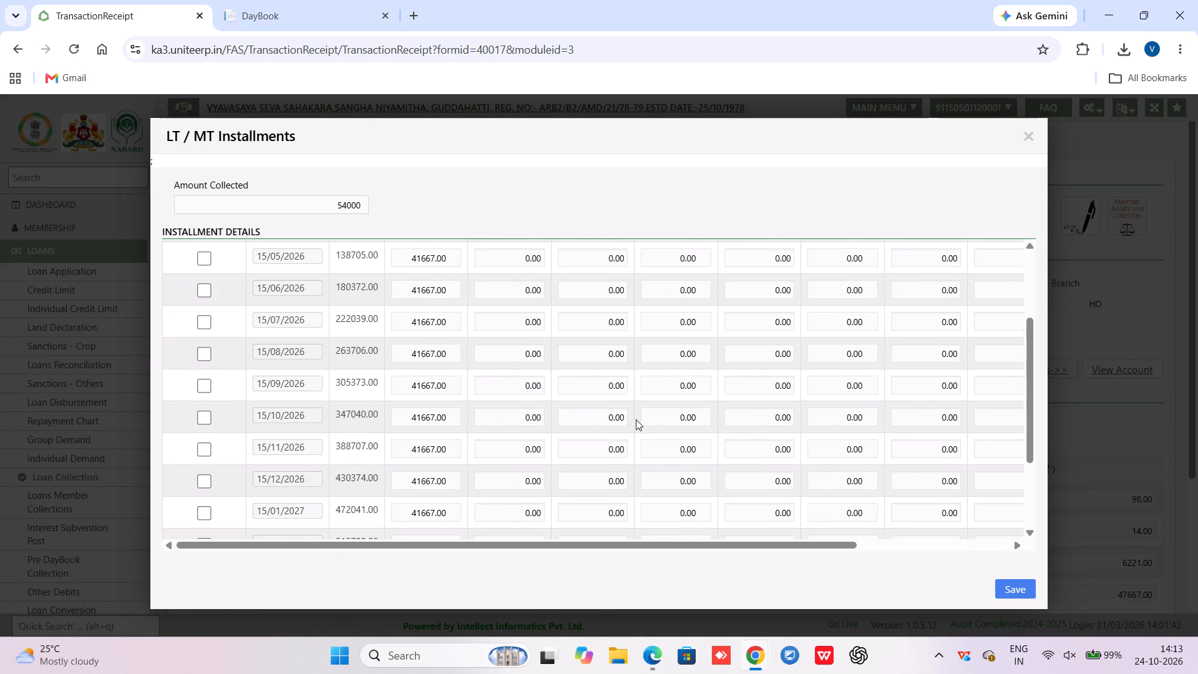
scroll(636, 426, down, 4)
drag(505, 512, 549, 509)
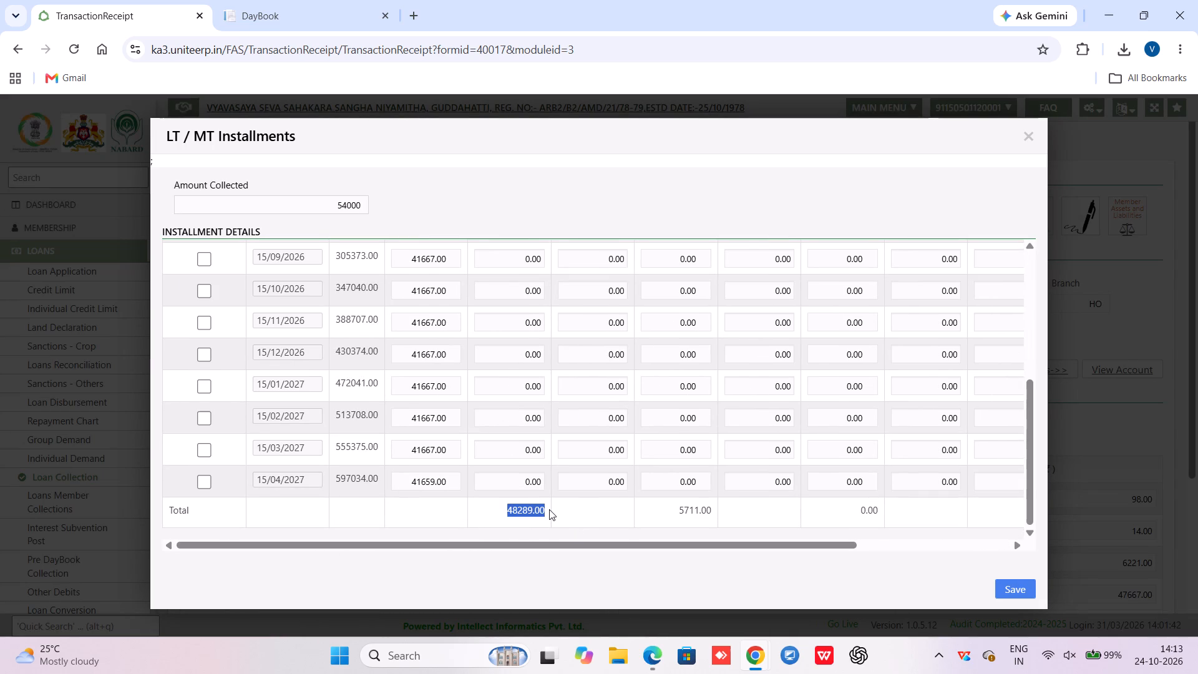
drag(549, 509, 549, 510)
click(1016, 586)
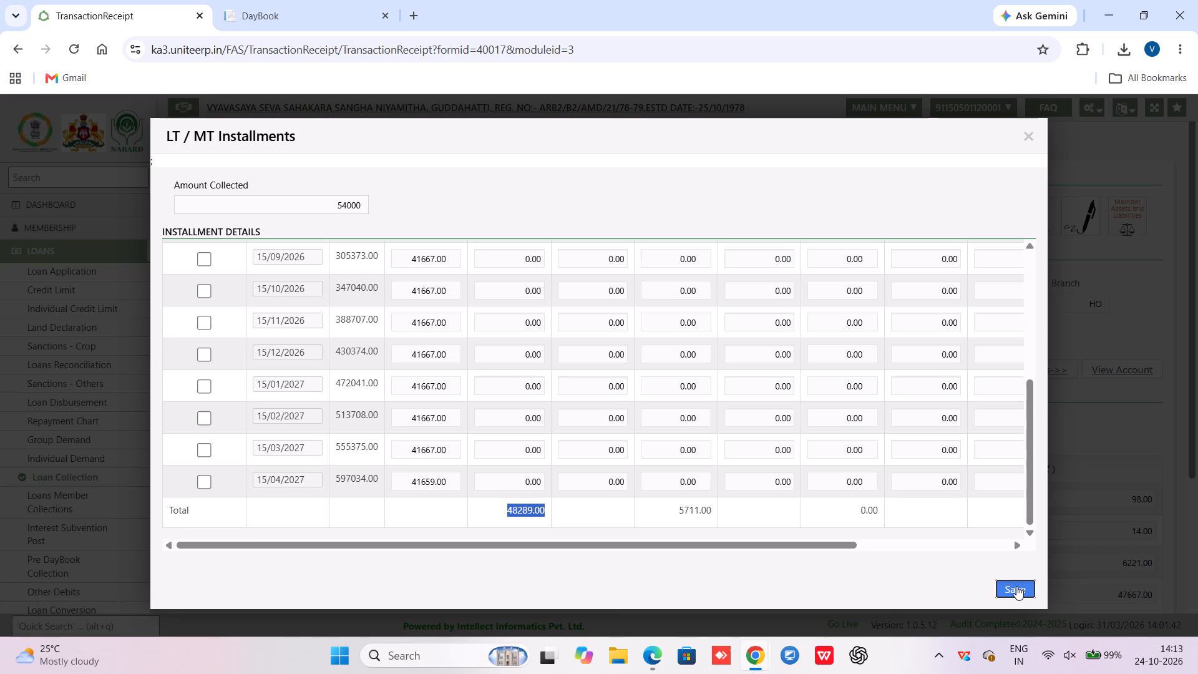
click(1008, 594)
Set the voucher type to Cash for the 54000 collection, save and confirm the transaction, and close the voucher preview.
scroll(872, 519, down, 5)
scroll(870, 524, up, 2)
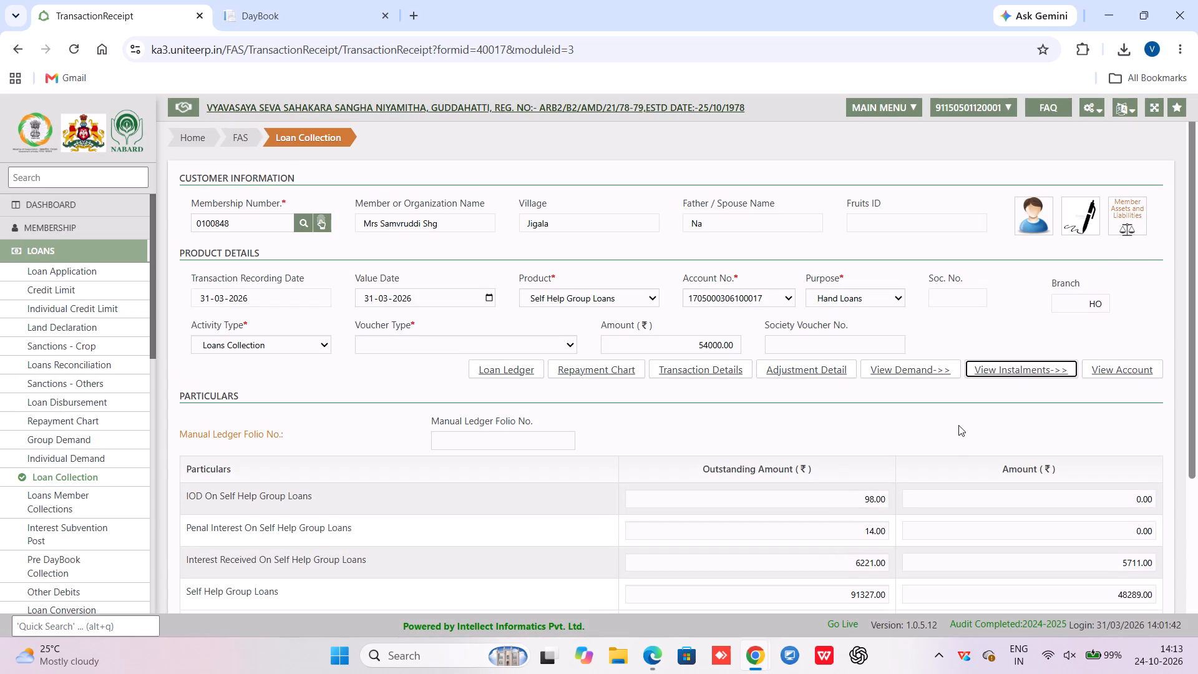
scroll(957, 434, down, 4)
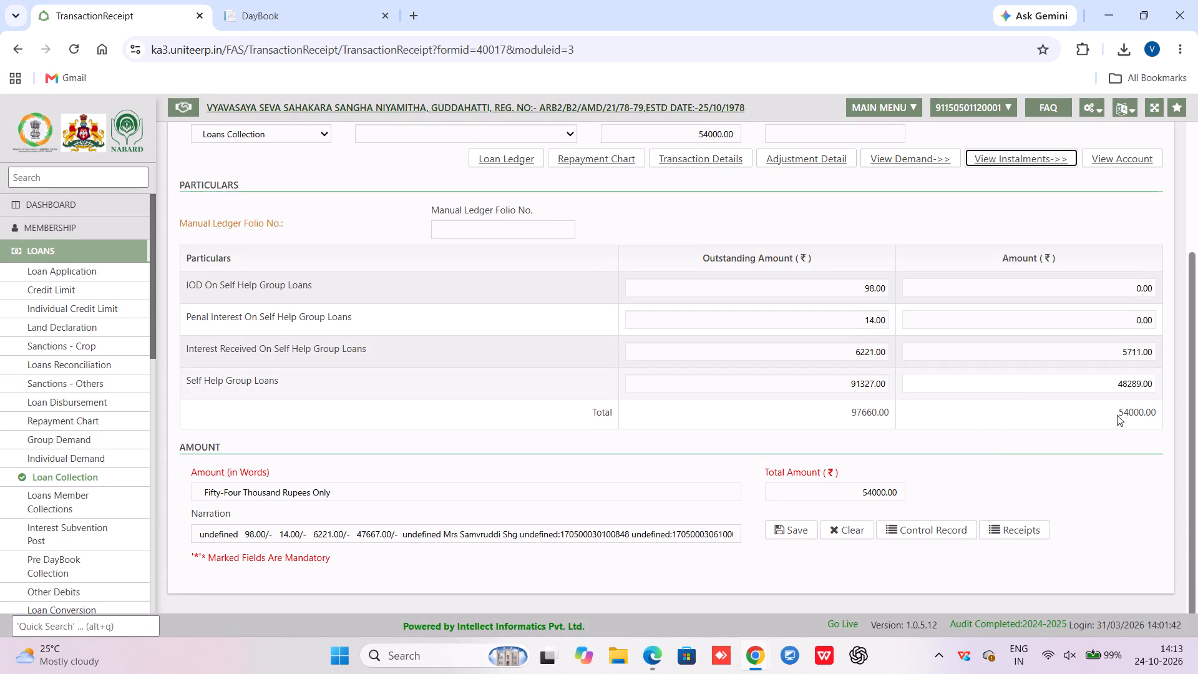
click(799, 532)
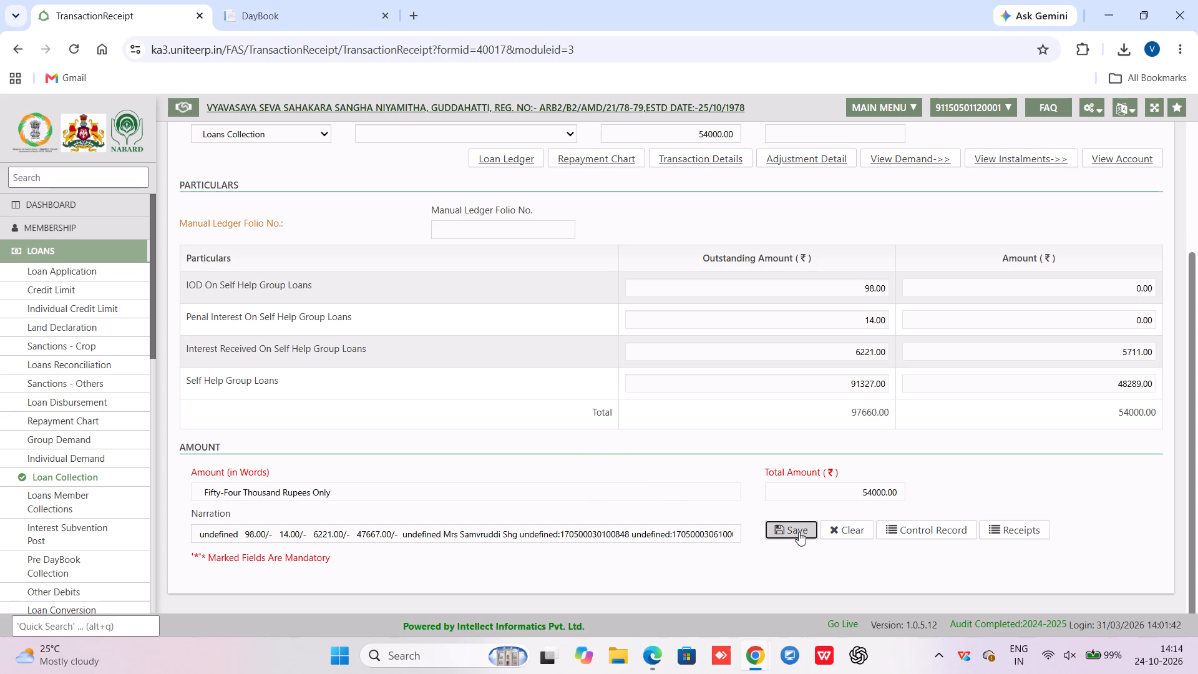
click(602, 391)
scroll(587, 428, down, 2)
scroll(587, 428, up, 1)
scroll(587, 428, down, 1)
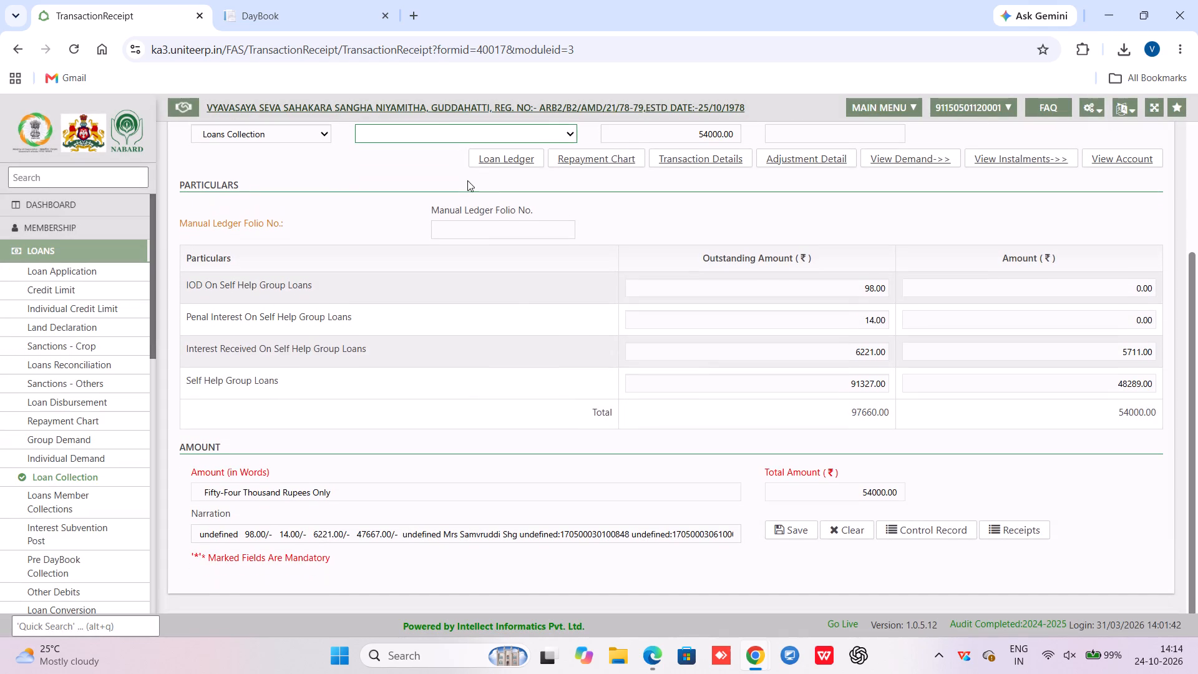
click(439, 128)
click(429, 173)
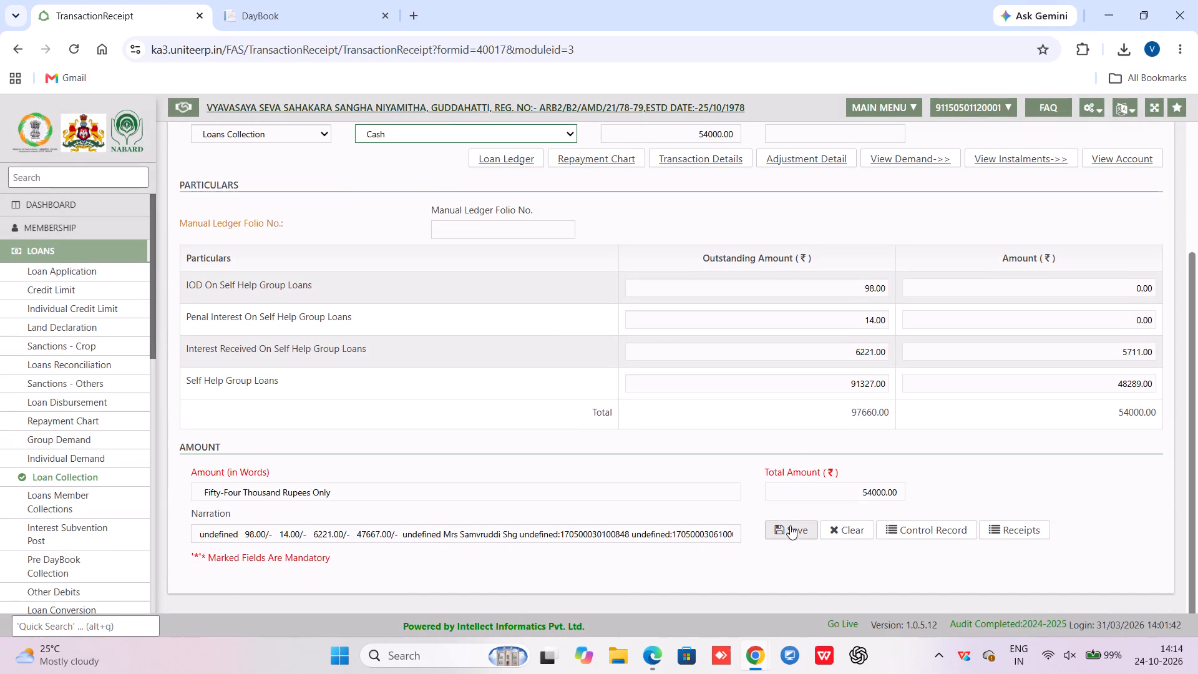
click(792, 527)
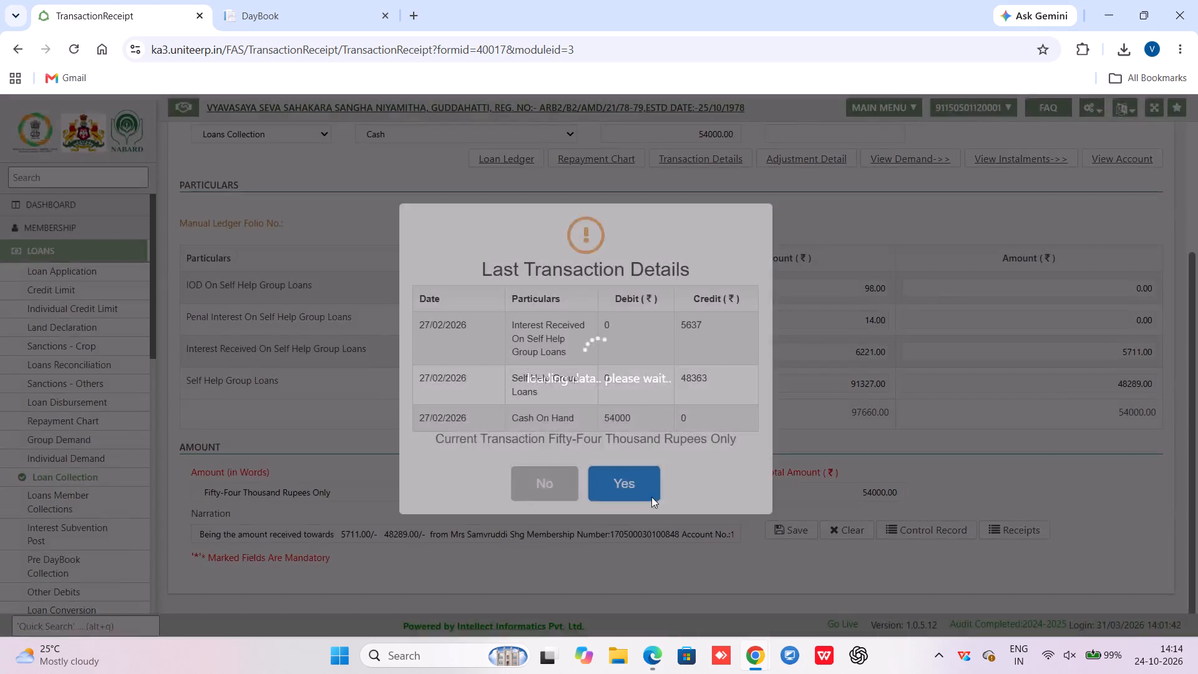
click(633, 483)
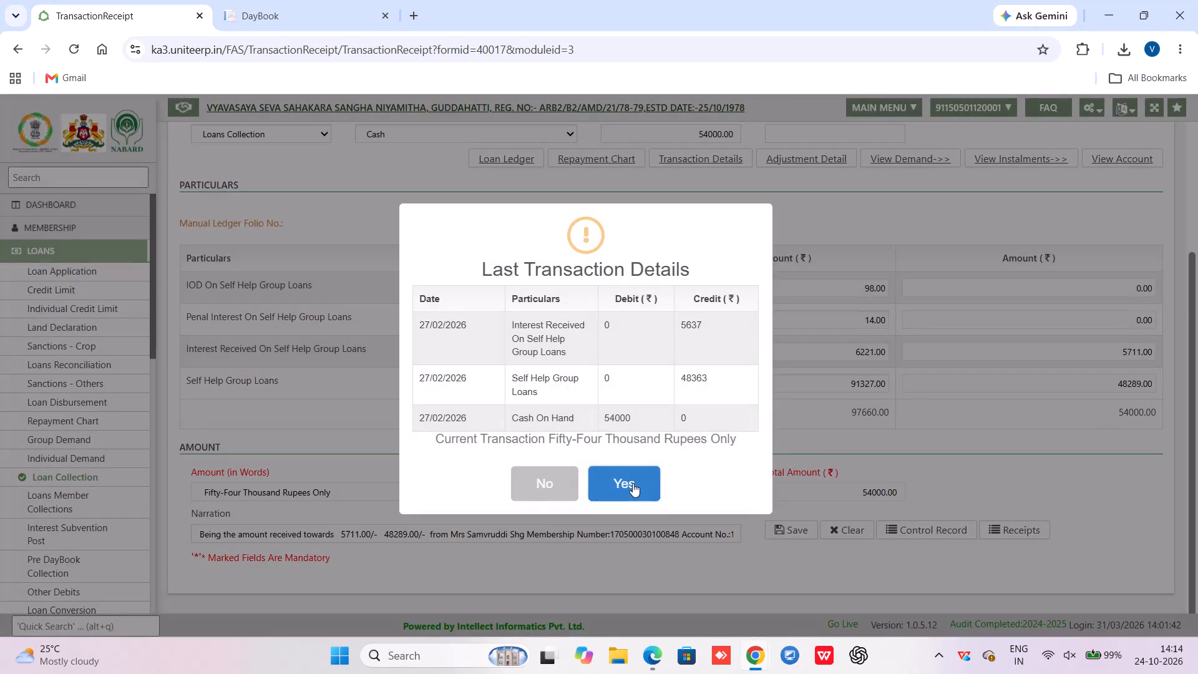
click(633, 483)
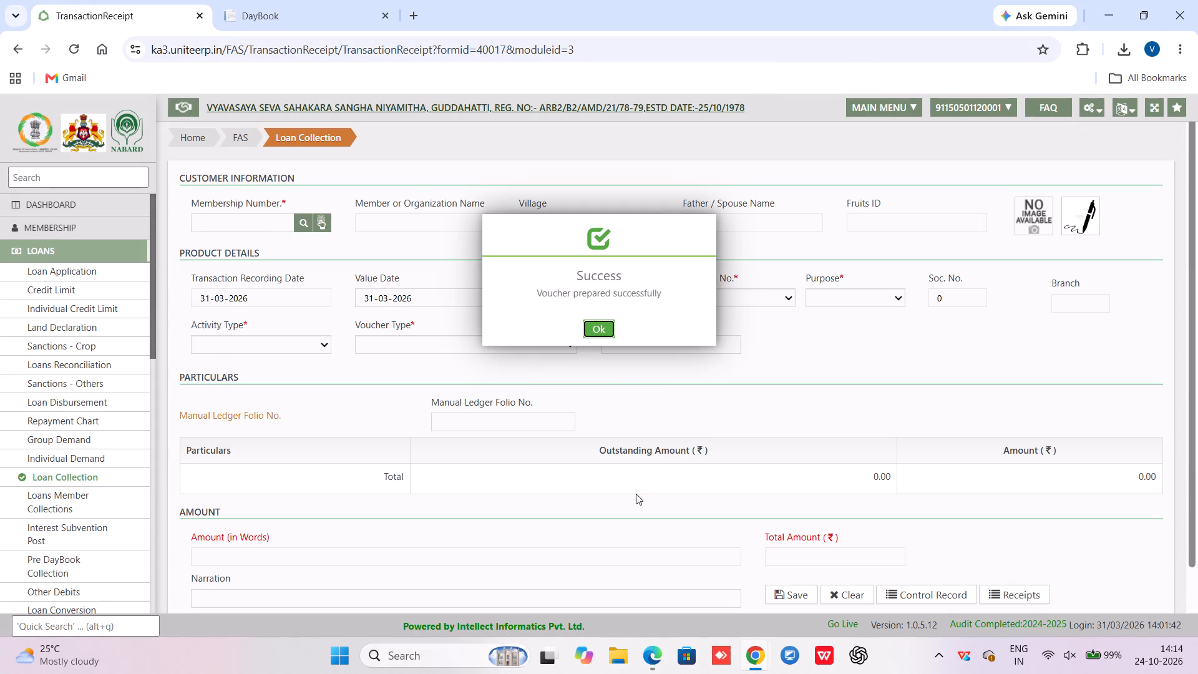
click(594, 335)
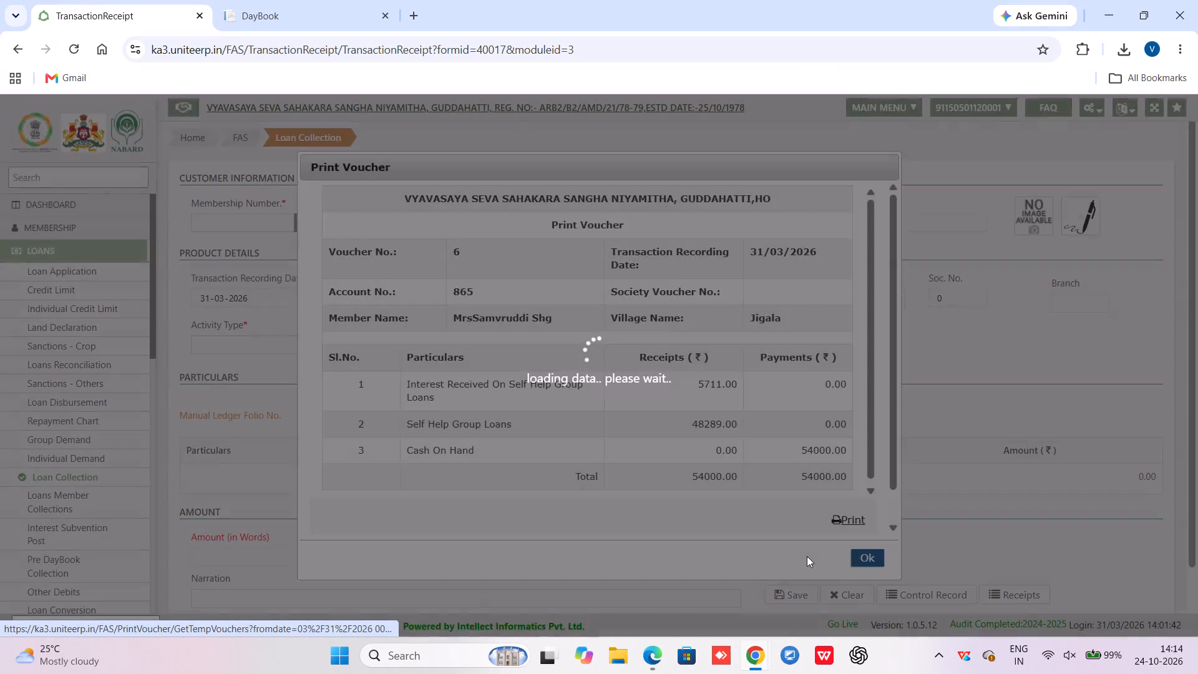
click(866, 565)
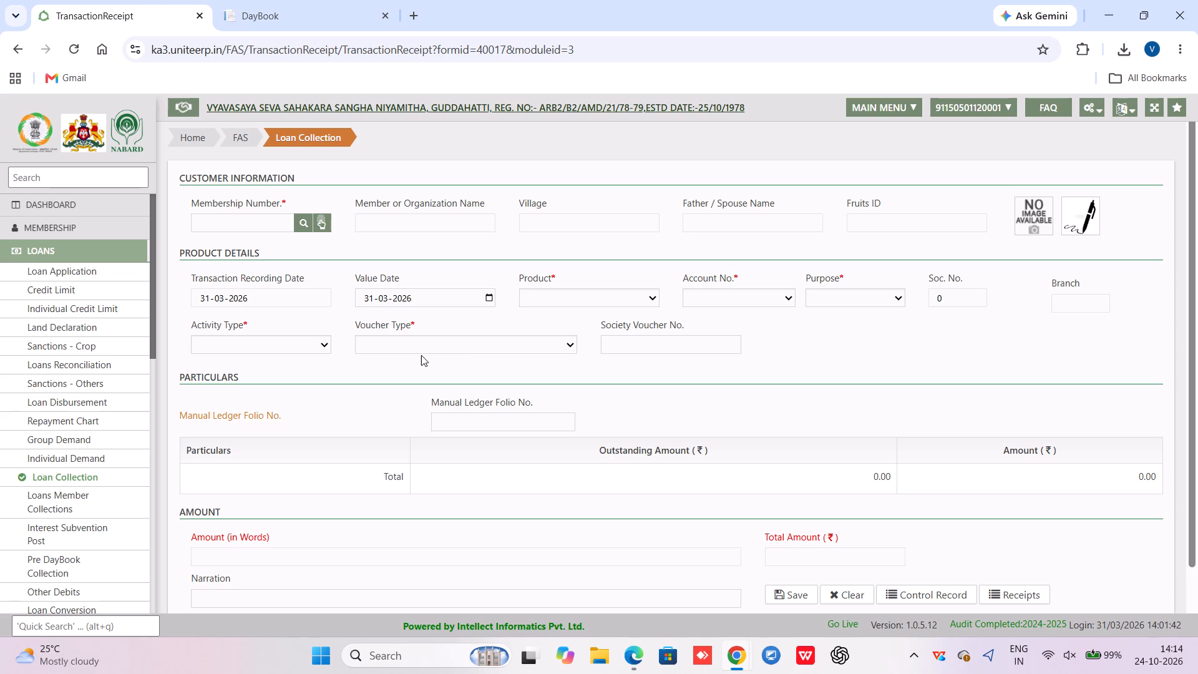
Search members under Self Help Group Loans by the name "sam" and load the Samvruddi group for a new collection.
click(304, 227)
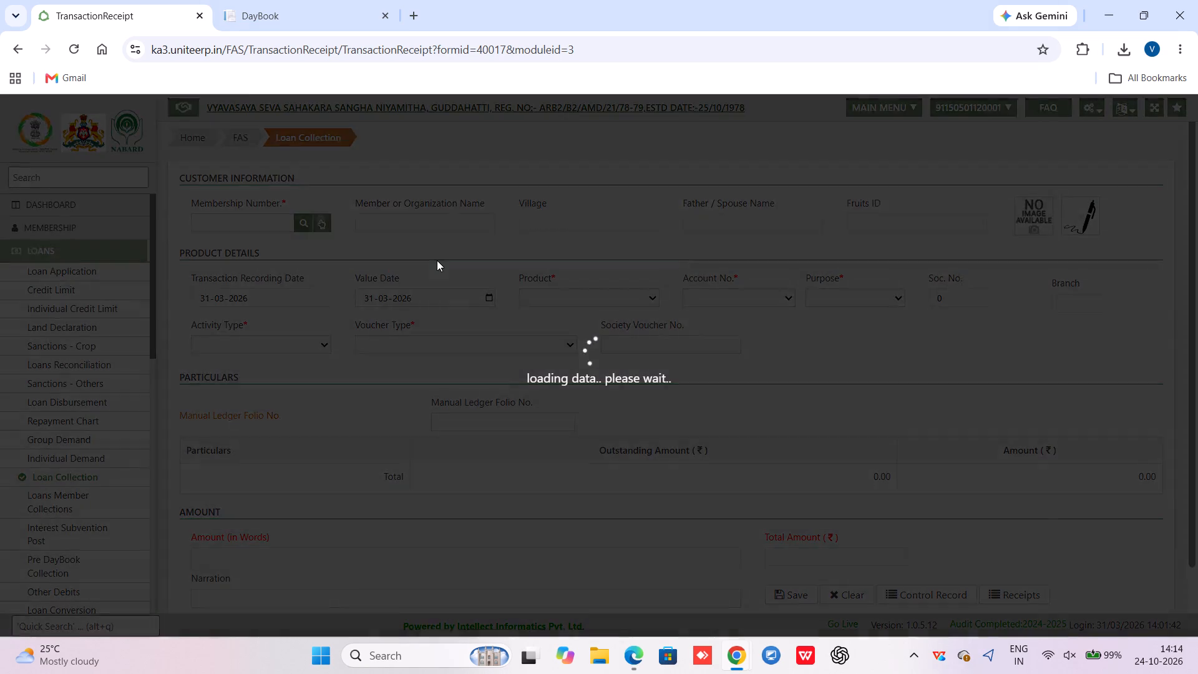
click(444, 237)
click(335, 236)
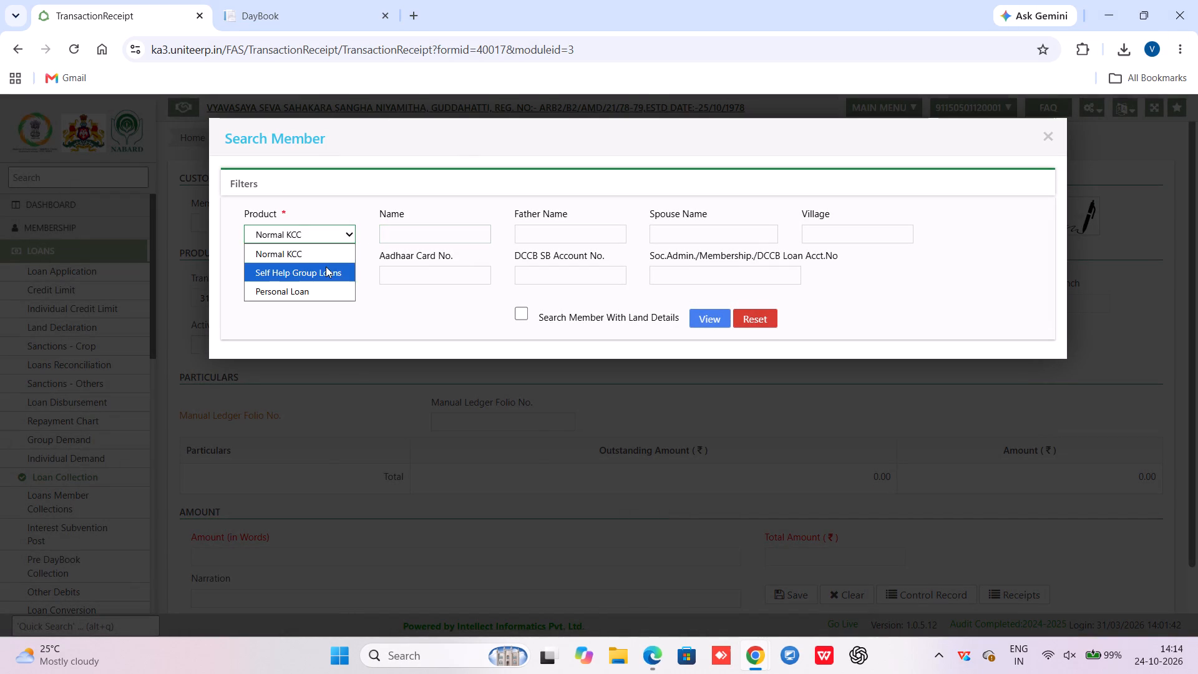
click(326, 266)
click(455, 235)
text(sa)
key(m)
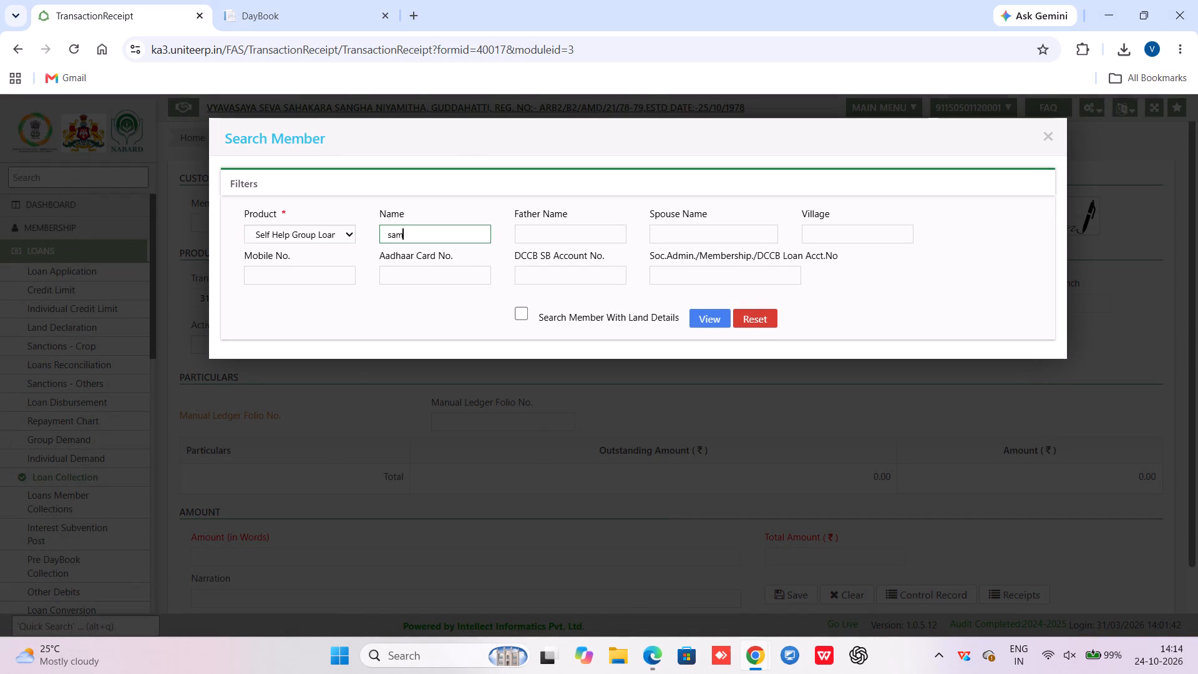
click(721, 315)
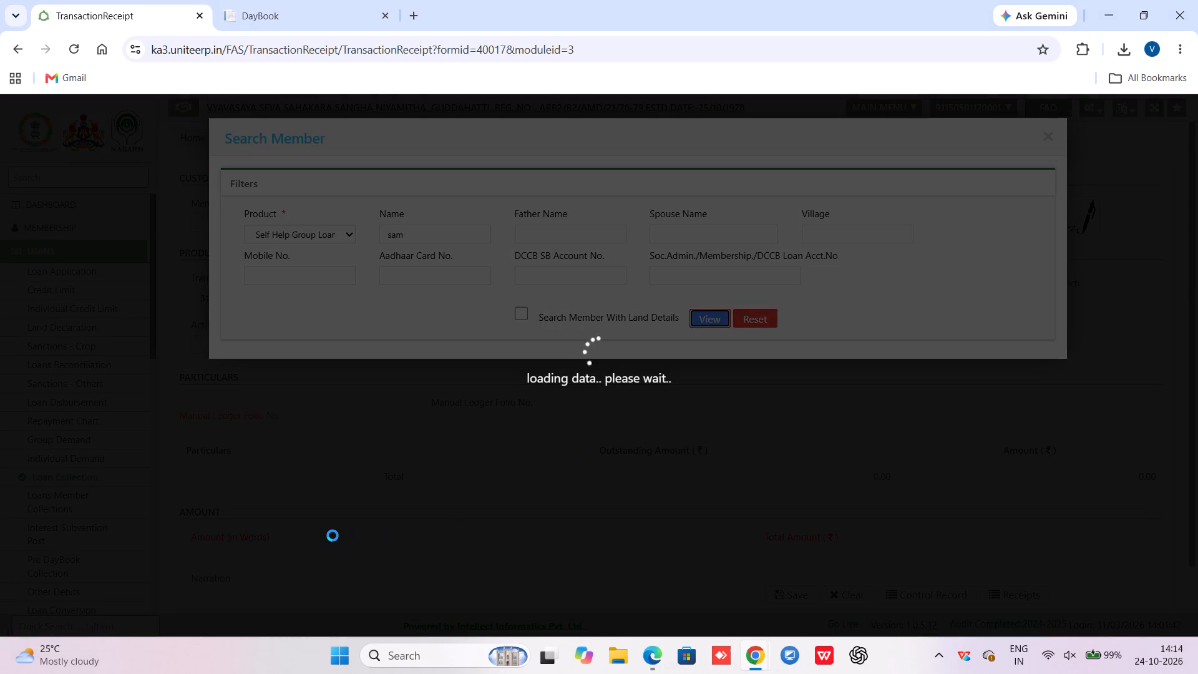
click(293, 550)
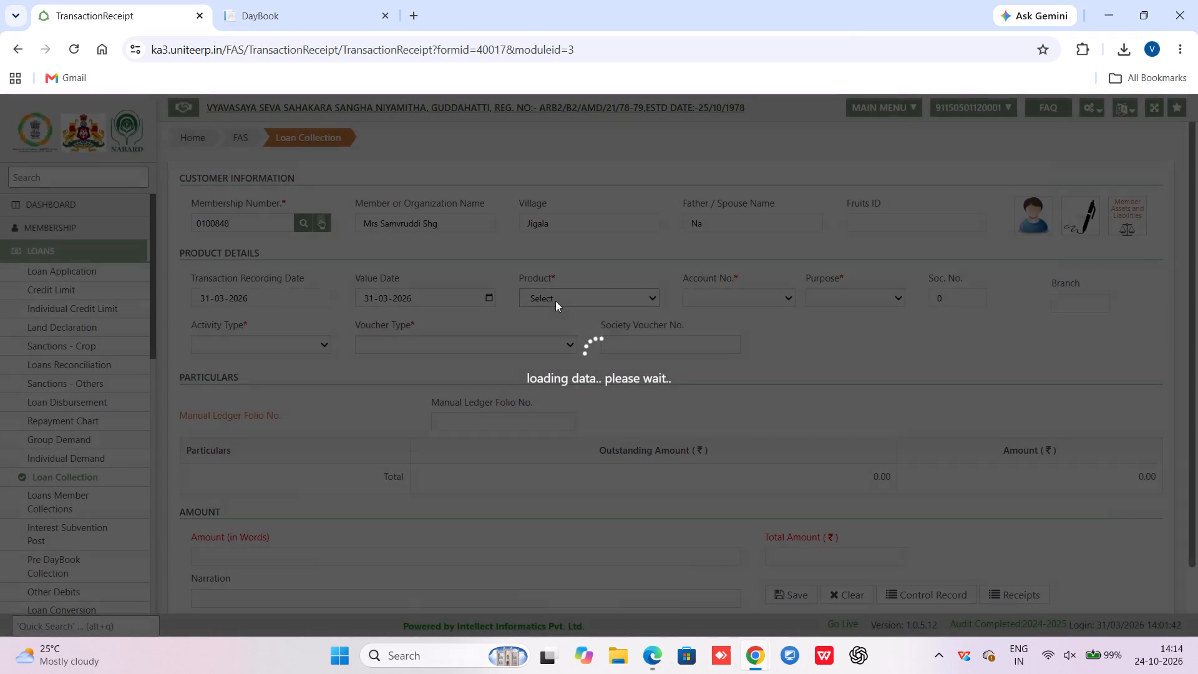
Select Self Help Group Loans, the loan account ending in 18, purpose Hand Loans and activity type Loans Collection.
click(555, 301)
click(571, 331)
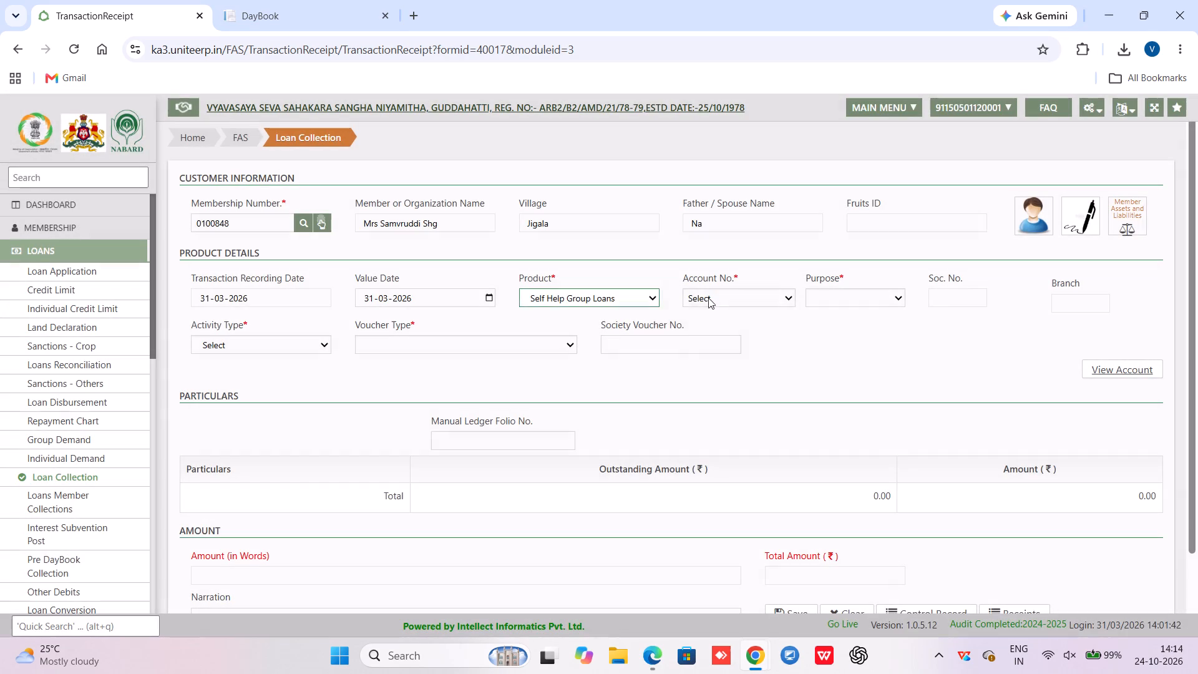
click(708, 298)
click(734, 353)
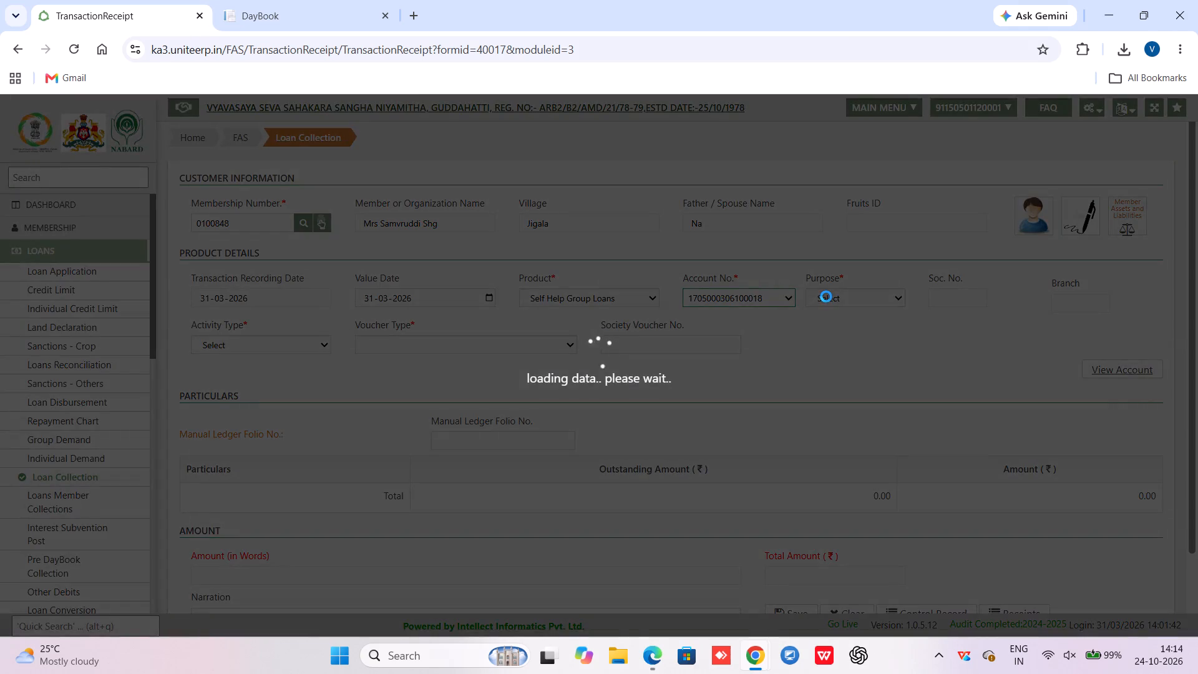
click(826, 296)
click(839, 333)
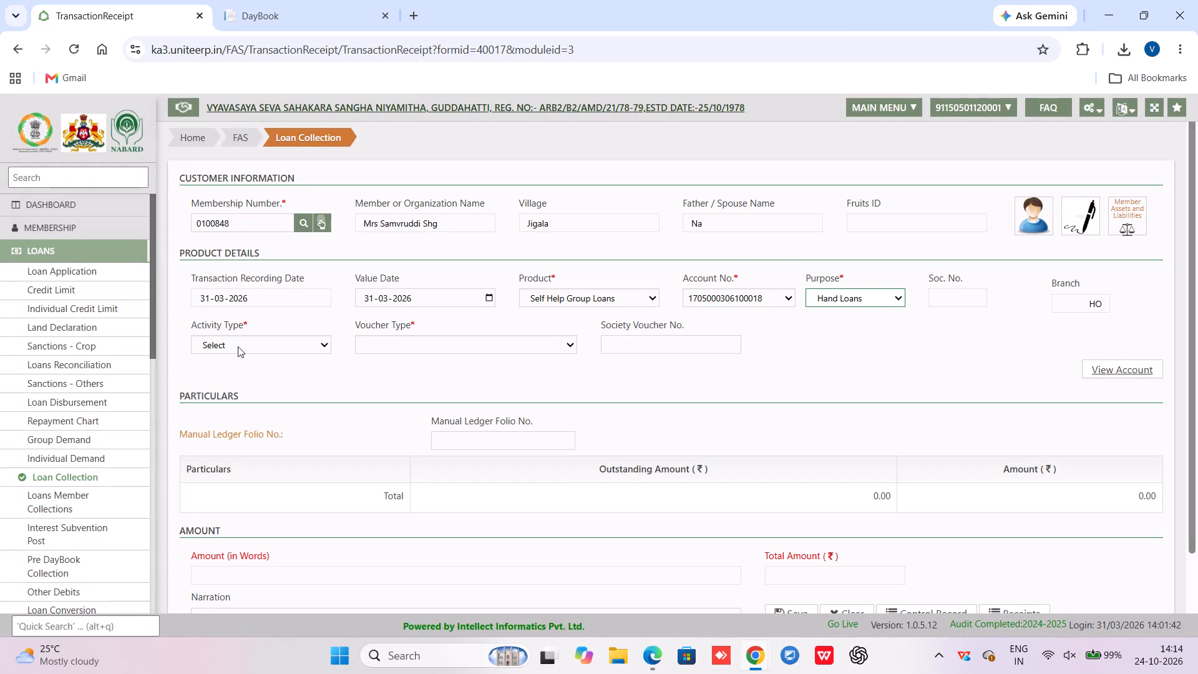
click(238, 346)
click(250, 384)
click(482, 350)
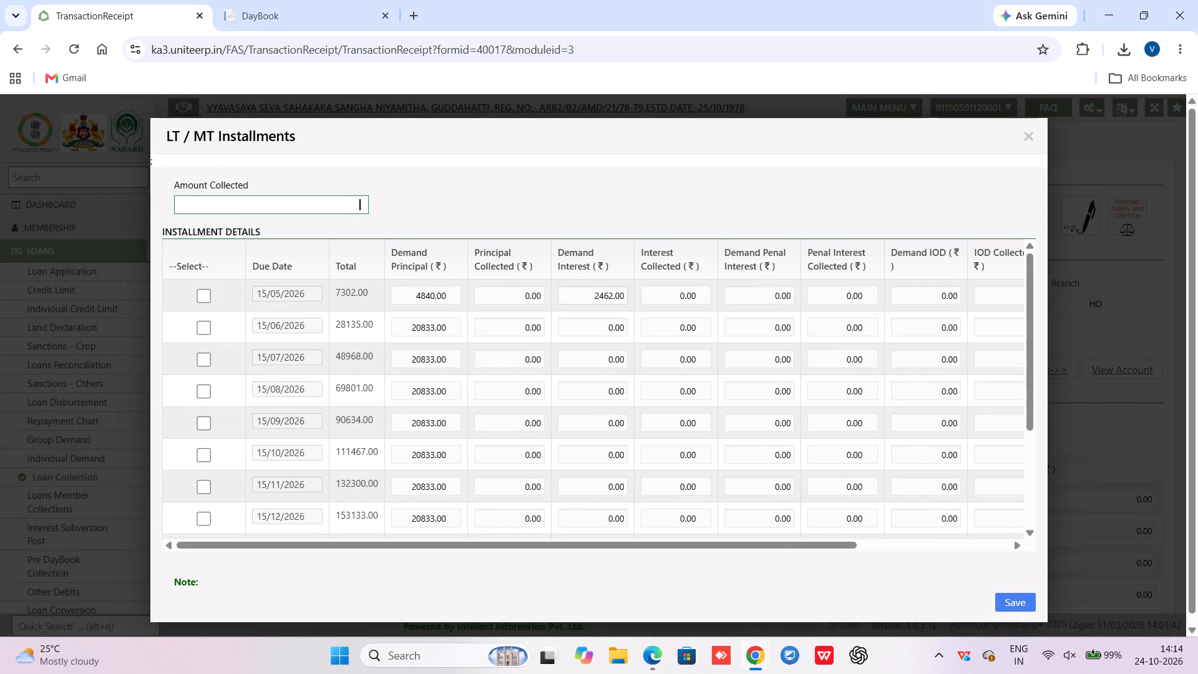
Enter 26000 as the amount collected and allocate it across the installments.
text(26)
text(000)
click(436, 218)
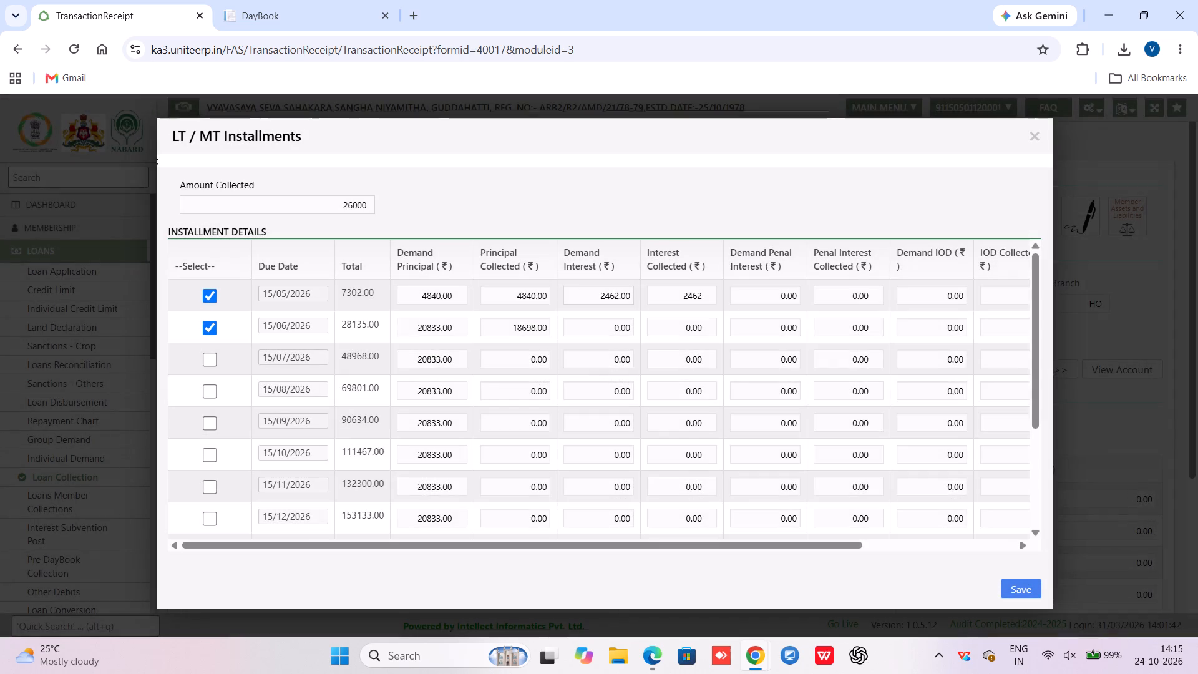
For the 15/05/2026 installment, set demand interest to 2971 and save the installments.
drag(588, 294, 623, 291)
key(BackSpace)
key(Pause)
key(Right)
key(BackSpace)
text(2971)
click(744, 255)
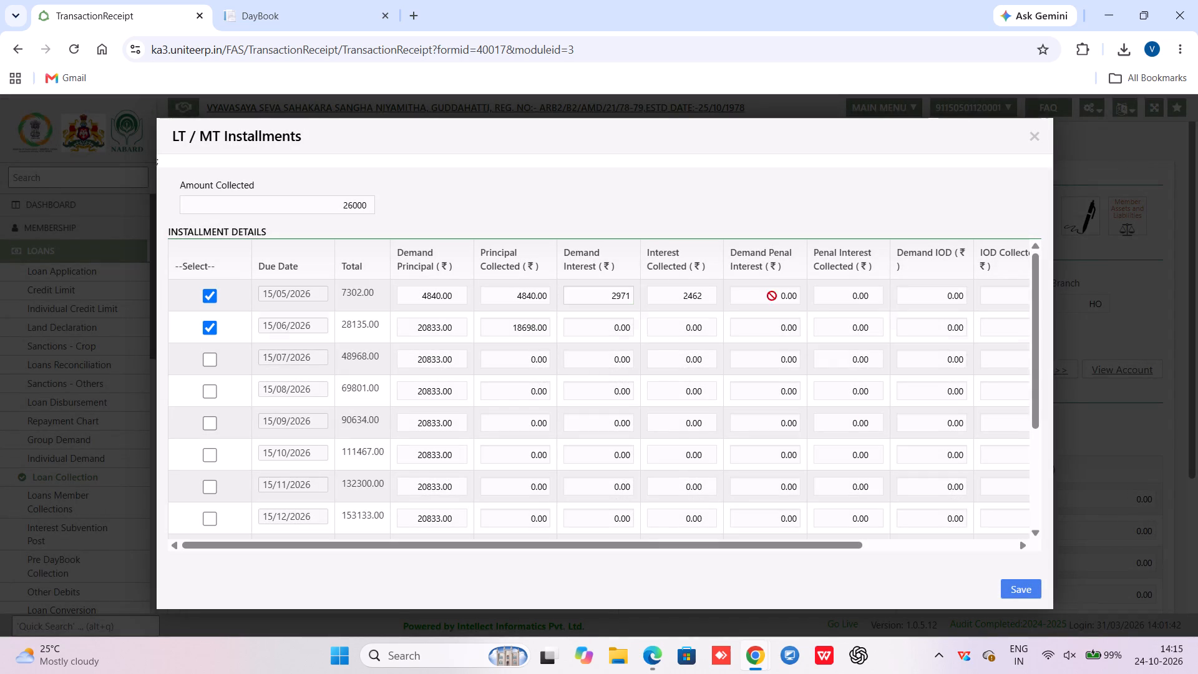
click(1014, 594)
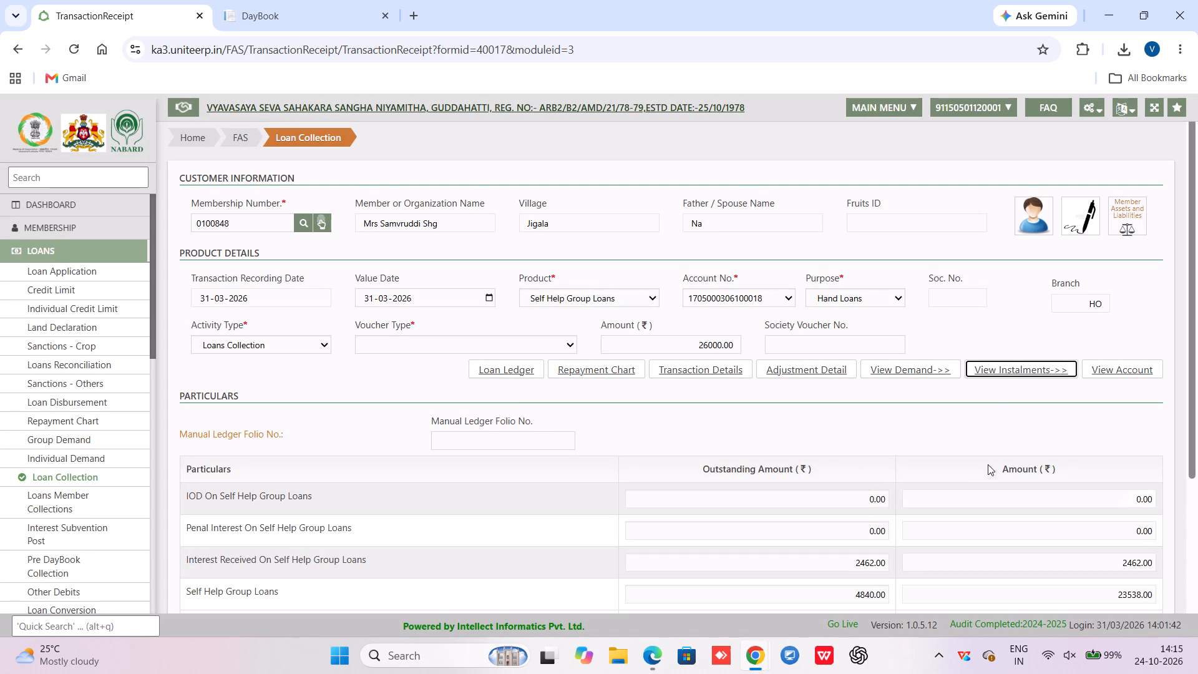
Reopen the installments, refresh the collected amounts from the revised demand interest, check the column totals, and save the allocation.
click(1012, 364)
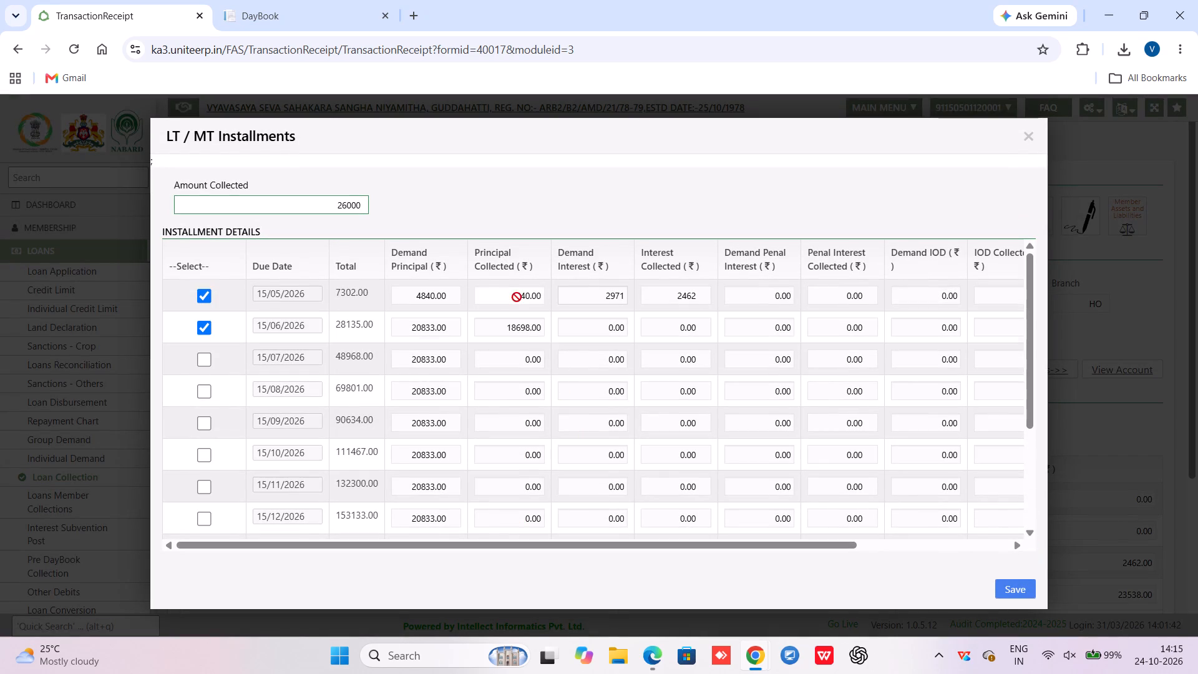
click(517, 297)
click(608, 277)
click(603, 296)
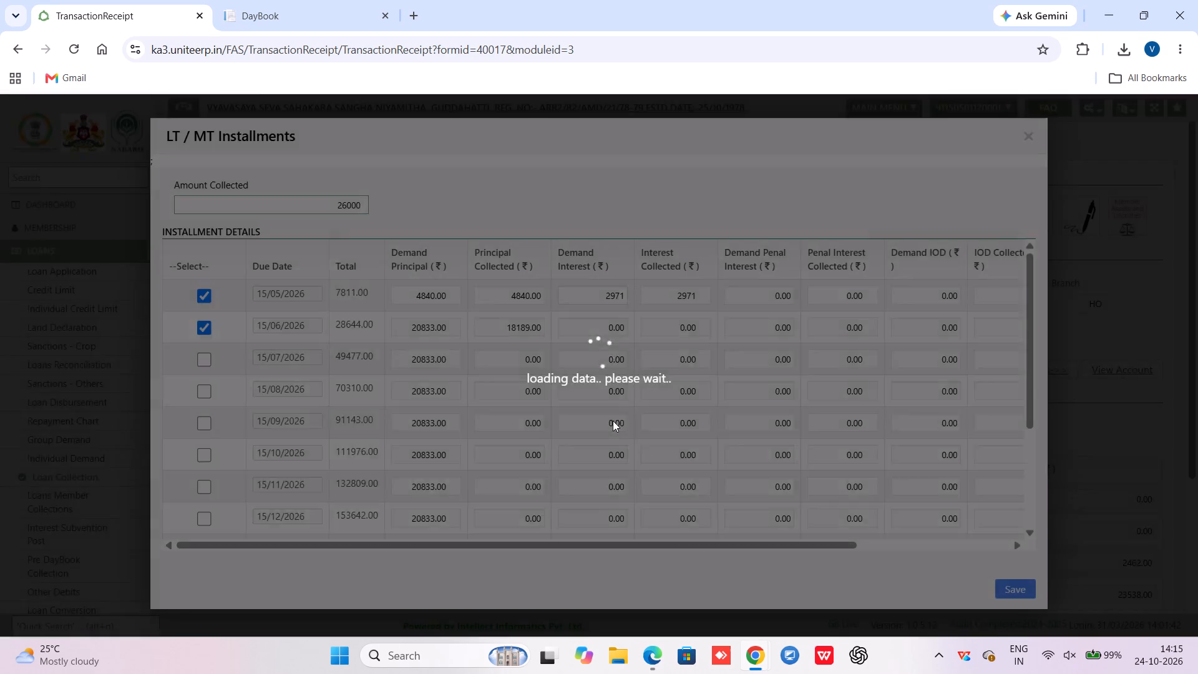
scroll(647, 457, down, 10)
scroll(640, 479, up, 1)
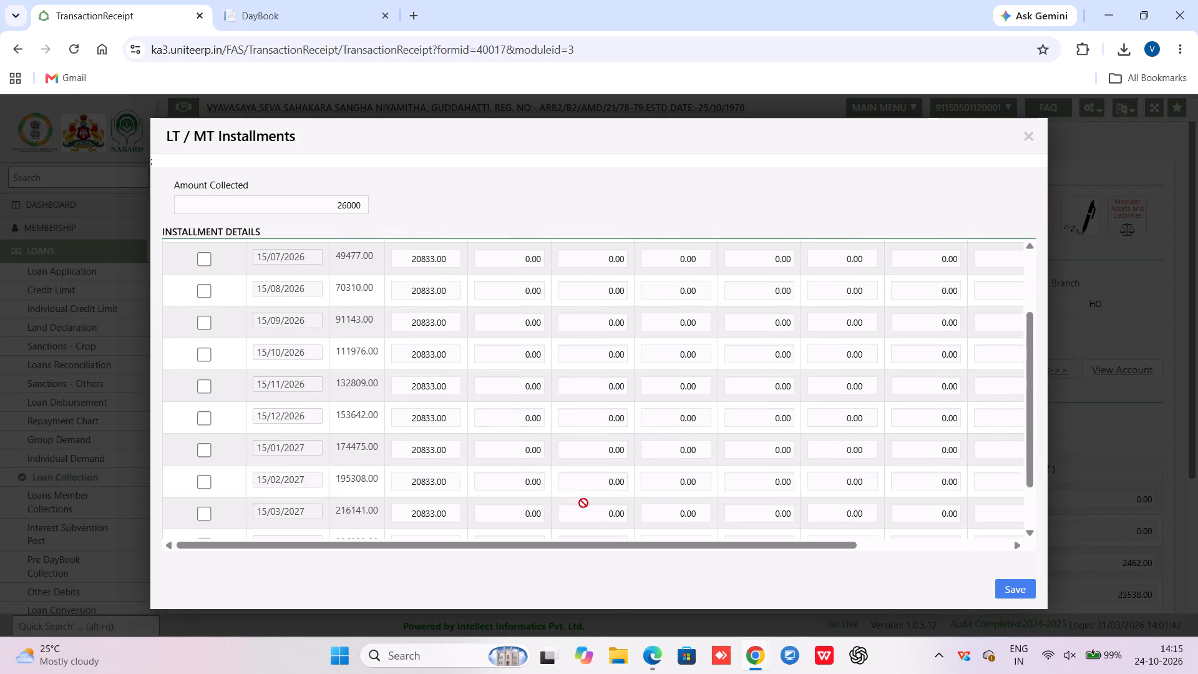
scroll(583, 460, down, 5)
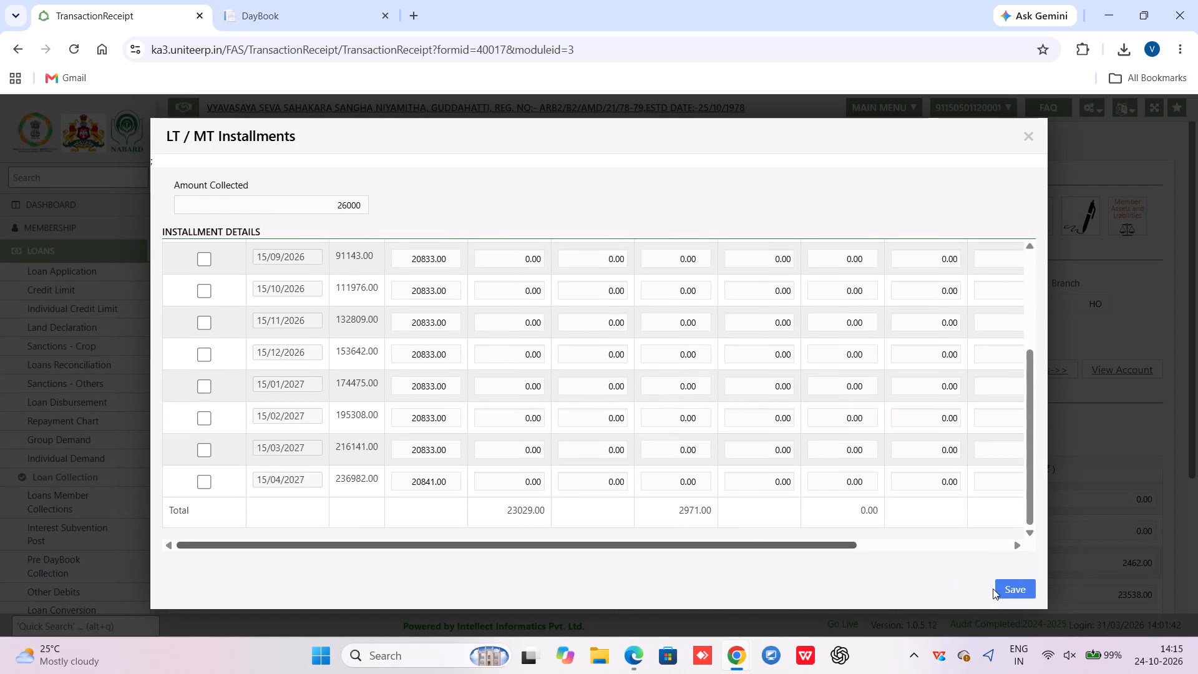
click(1018, 592)
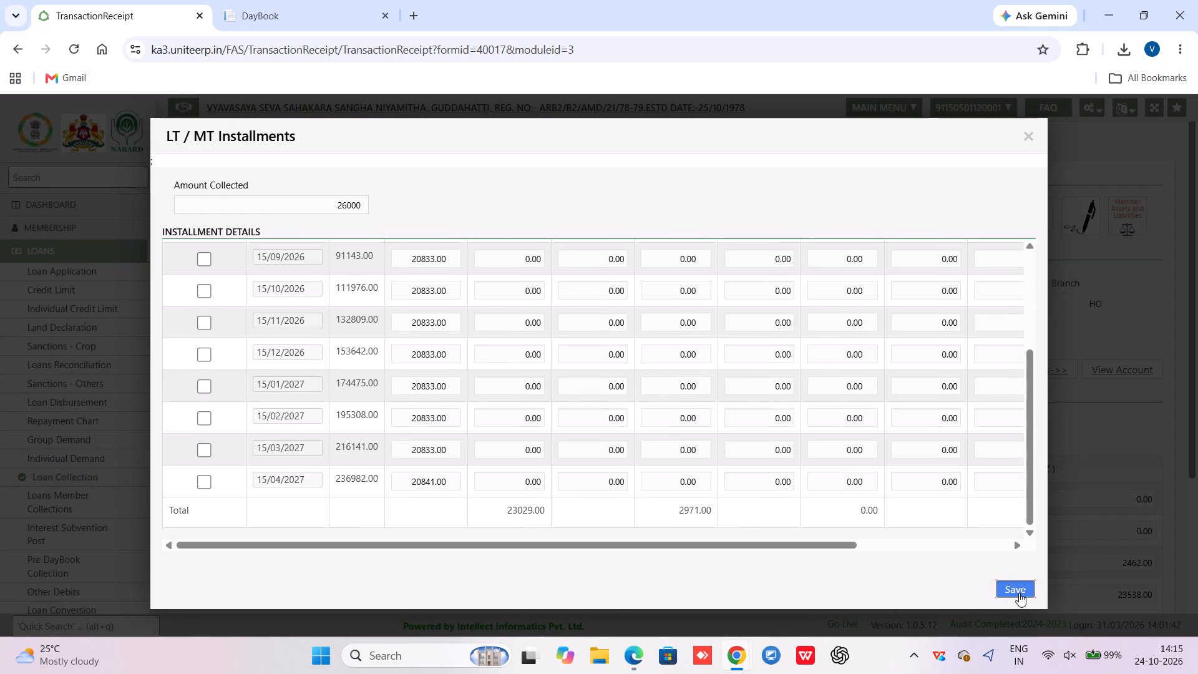
Set the voucher type to Cash for the 26000 collection, save and confirm the transaction, and close the voucher preview.
scroll(893, 463, up, 2)
scroll(893, 463, down, 2)
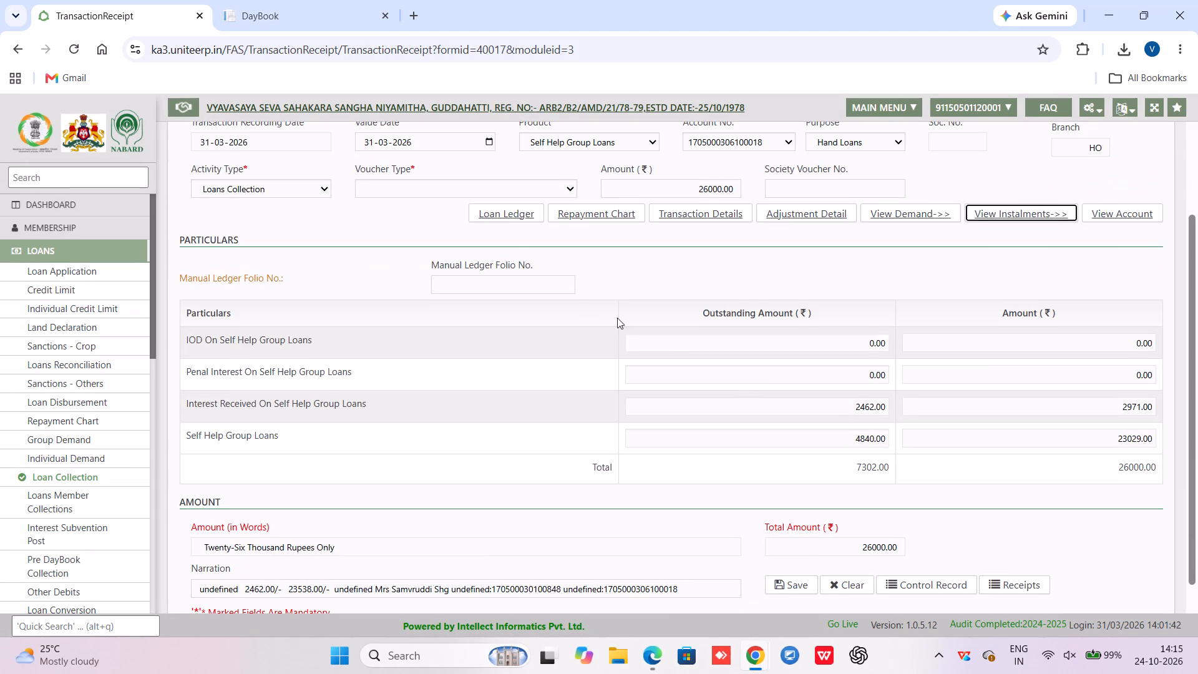
click(464, 191)
click(453, 230)
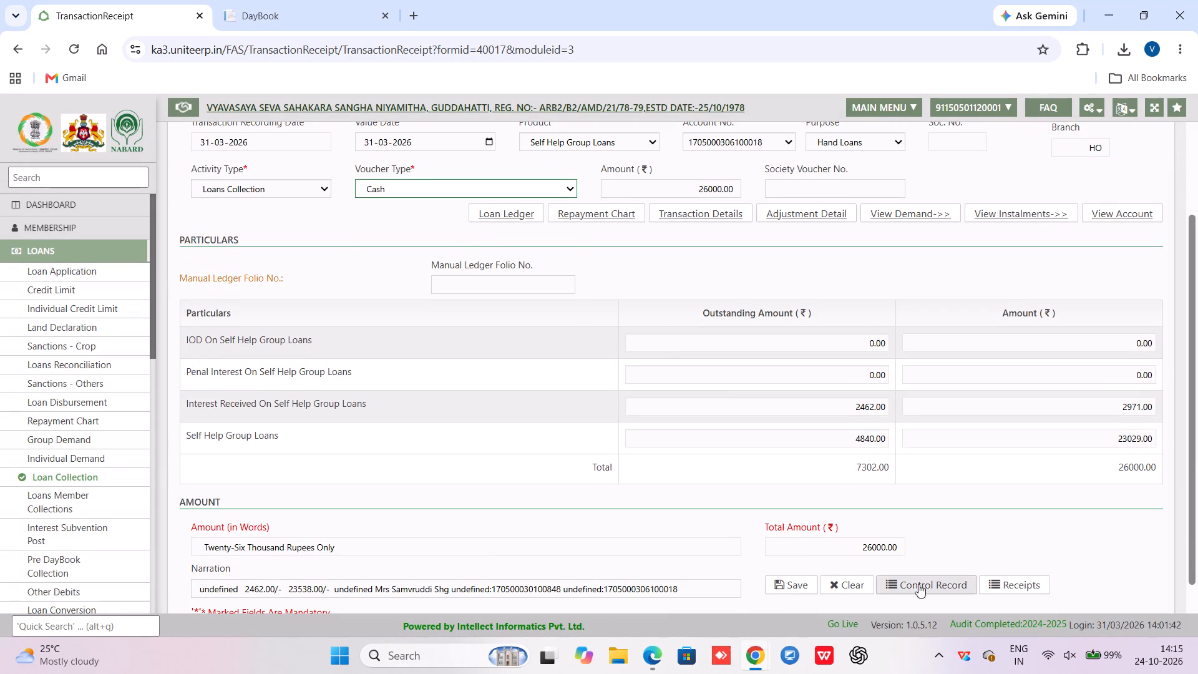
click(777, 580)
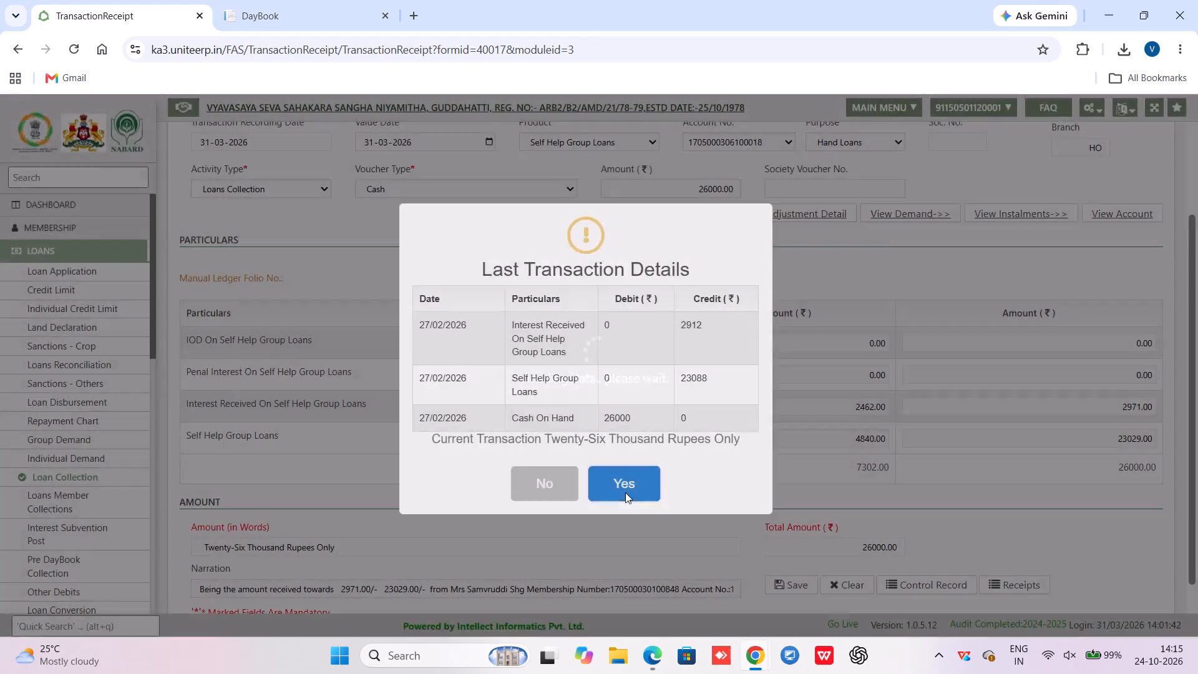
click(625, 492)
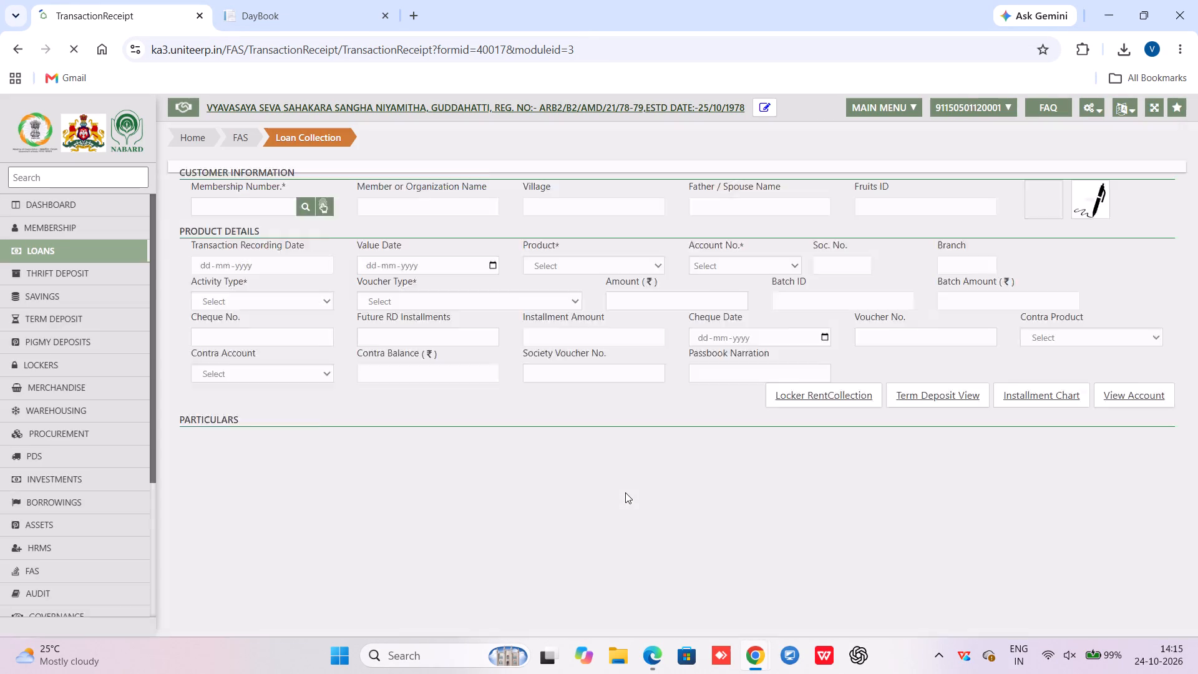
click(590, 330)
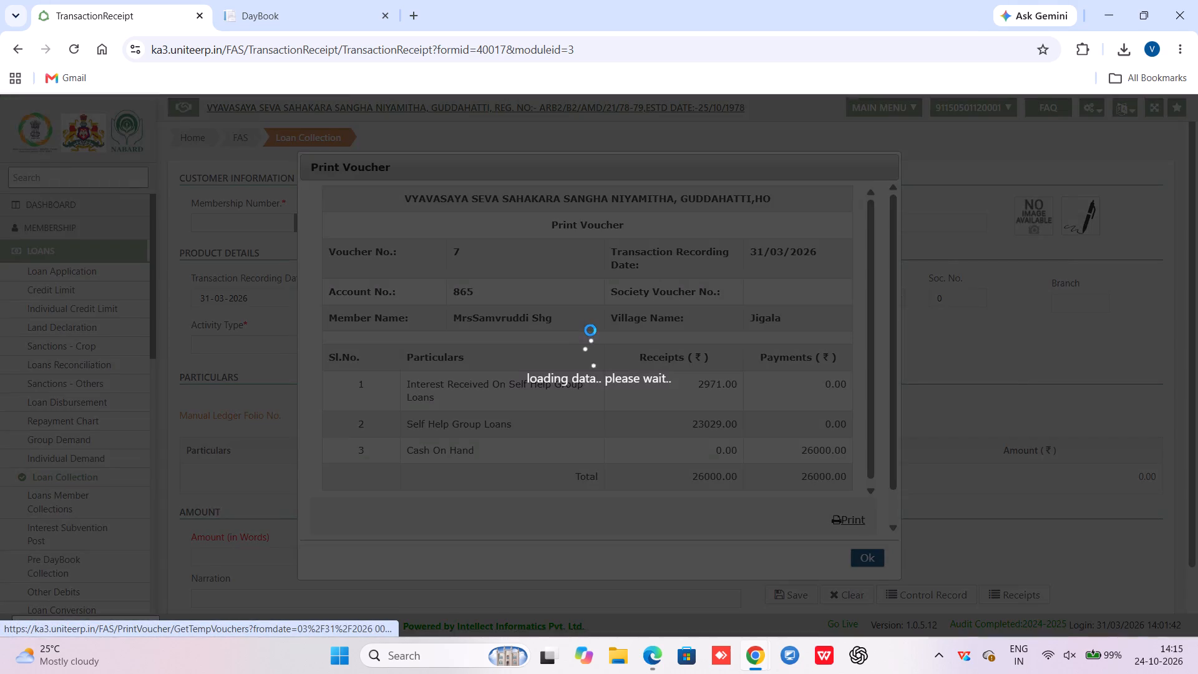
click(864, 554)
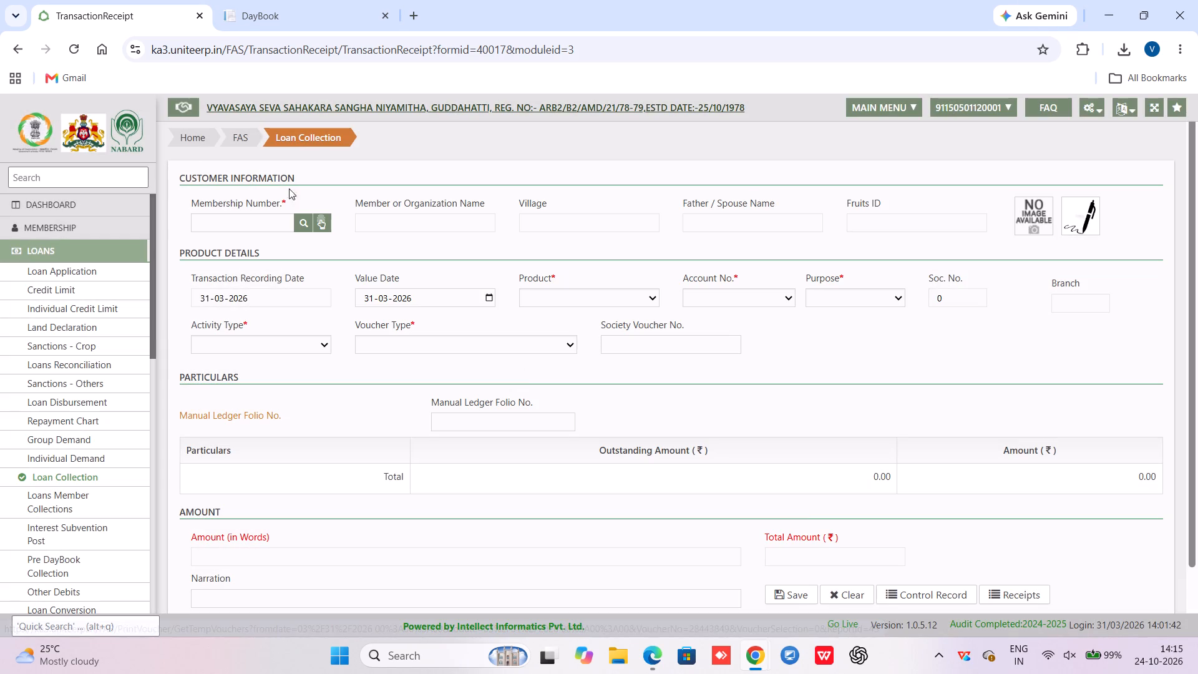
click(301, 224)
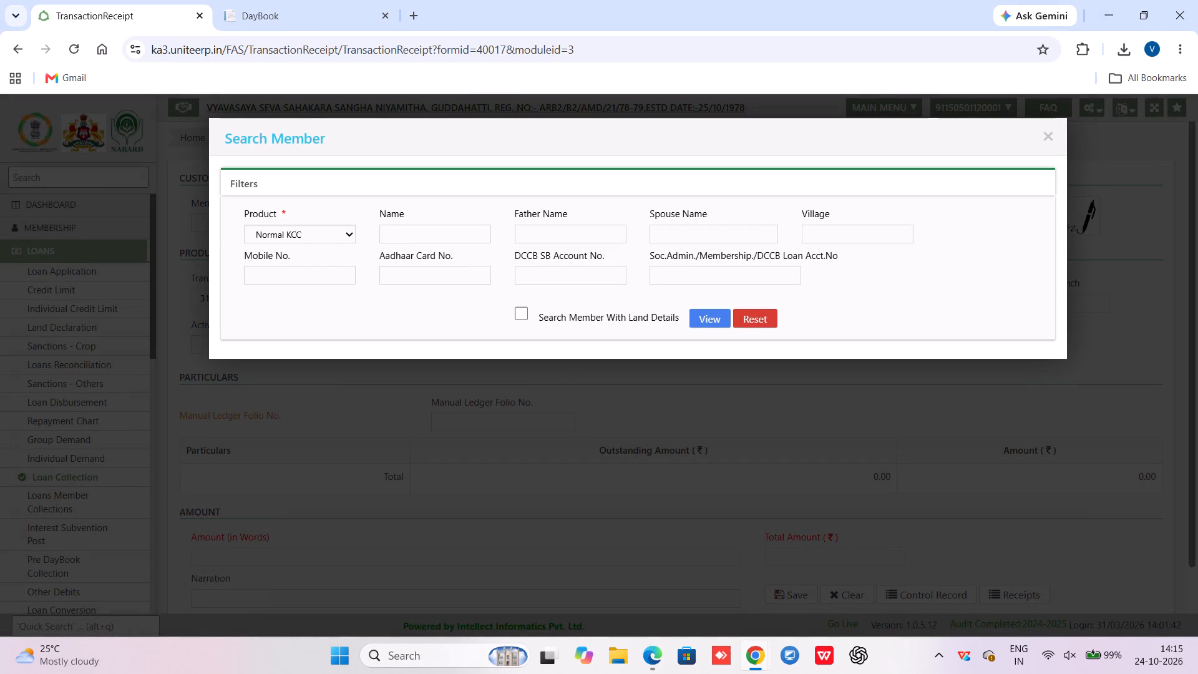
click(446, 231)
click(302, 237)
click(303, 273)
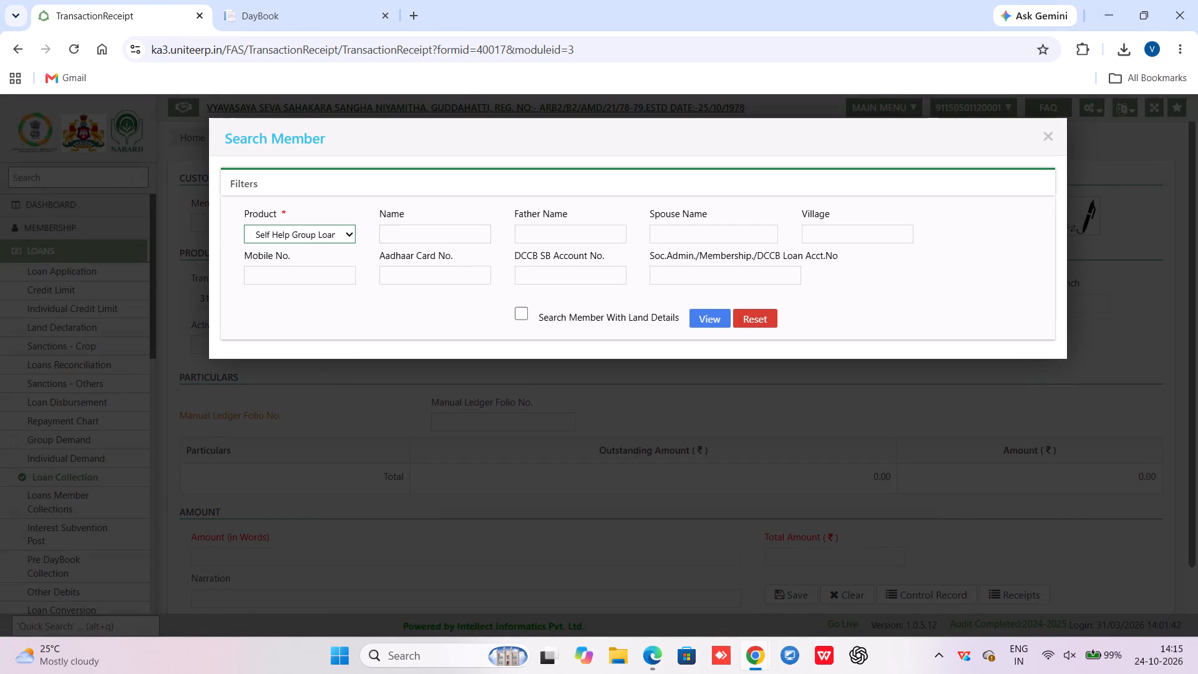
click(452, 227)
key(r)
key(e)
key(n)
text(uka)
click(694, 326)
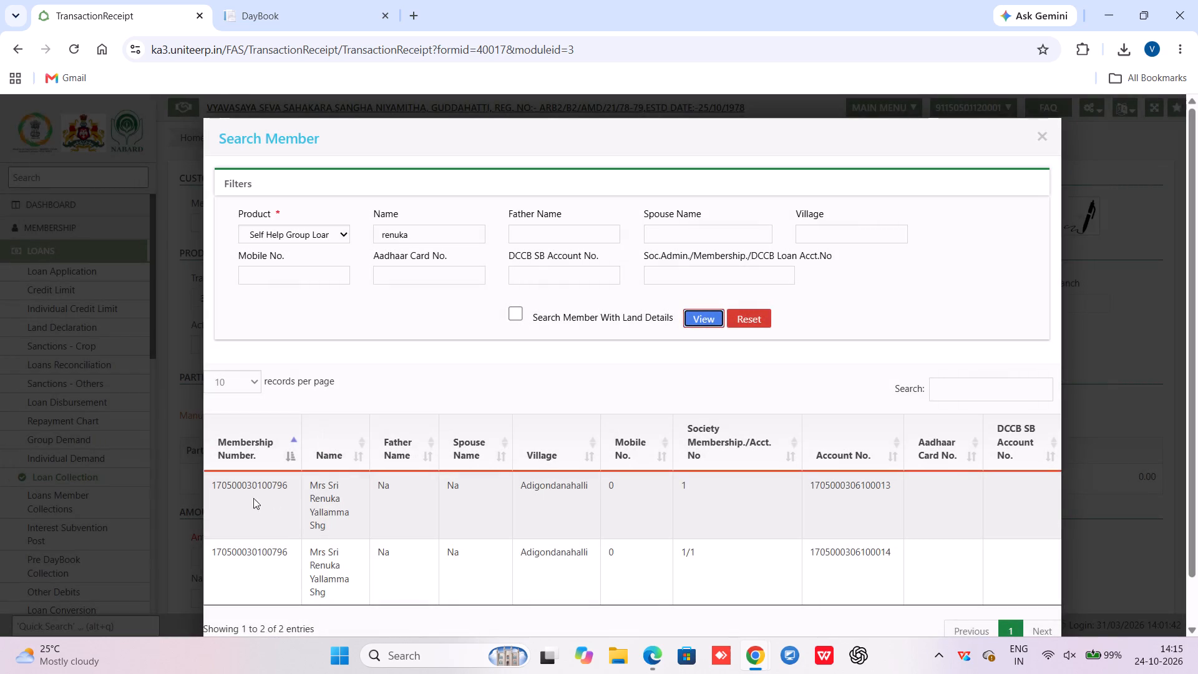
click(243, 483)
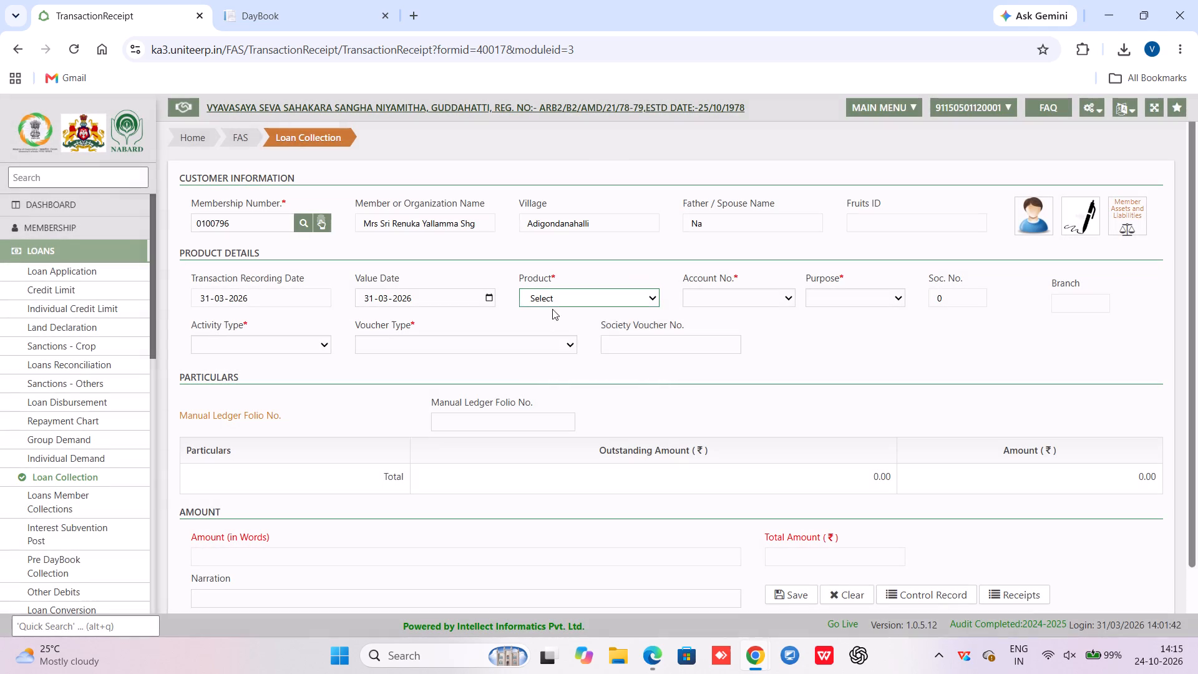
Set the product to Self Help Group Loans, choose the group's first account, purpose Hand Loans and activity type Loans Collection.
click(557, 301)
click(570, 333)
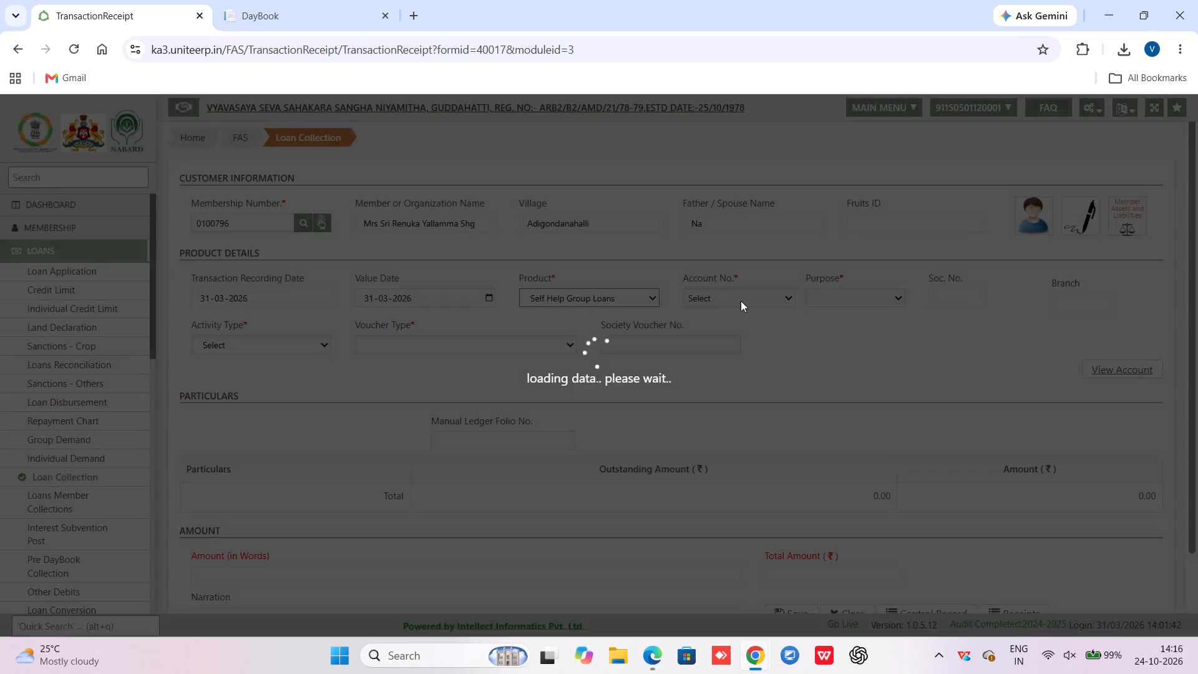
click(741, 301)
click(736, 336)
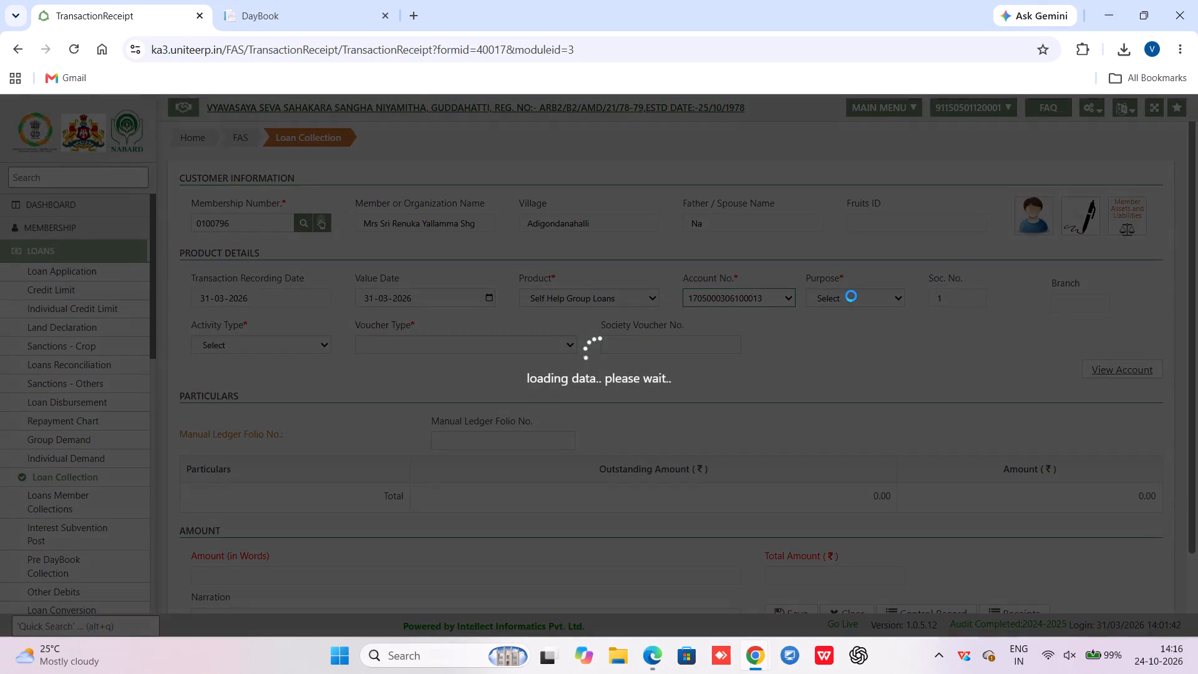
click(851, 296)
click(848, 336)
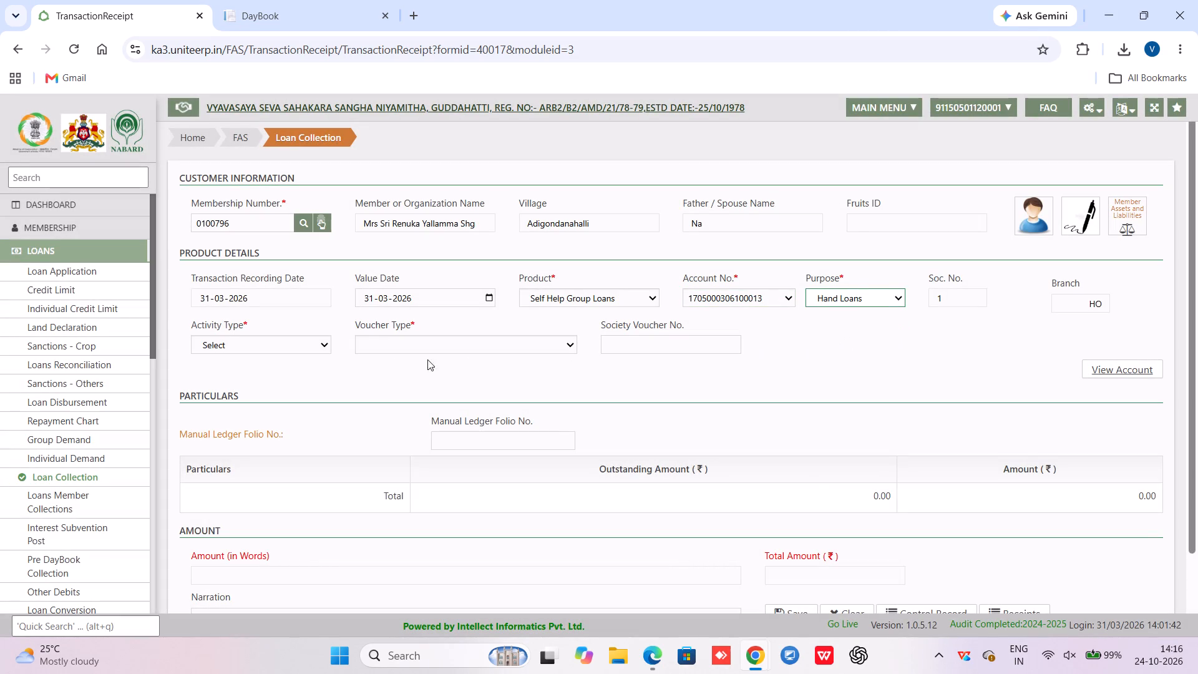
click(265, 346)
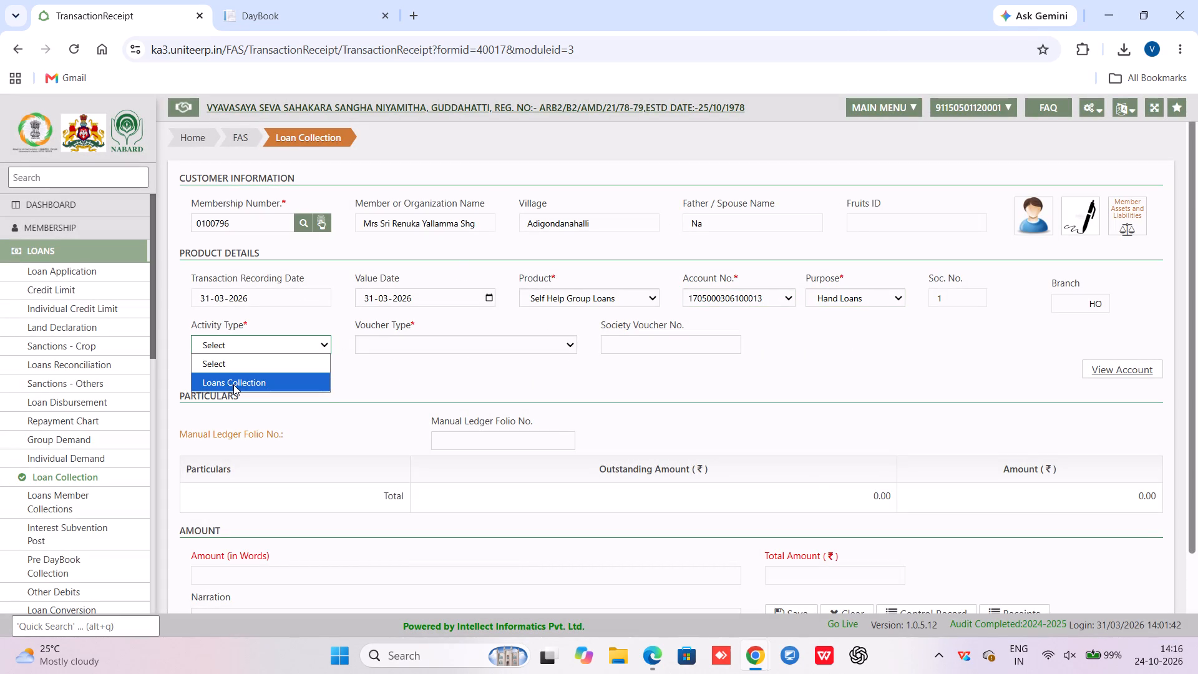
click(233, 384)
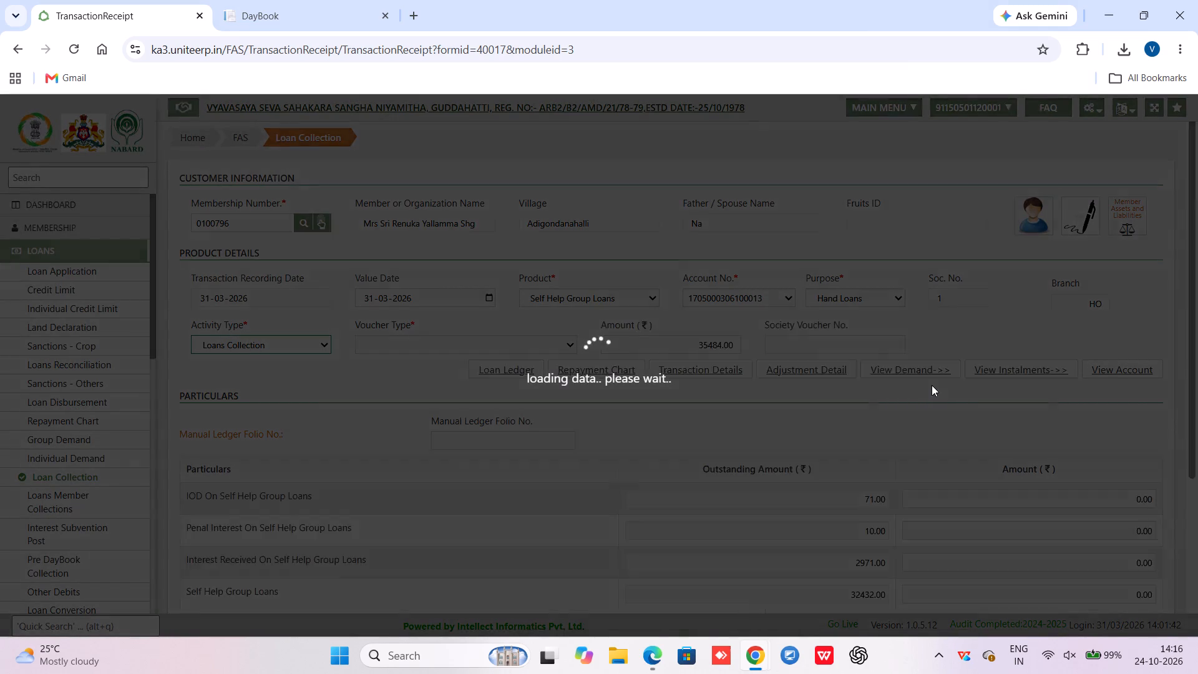
Enter 26000 as the amount collected, allocate it across the installments, and check the principal and interest totals.
scroll(963, 421, down, 5)
scroll(963, 422, up, 1)
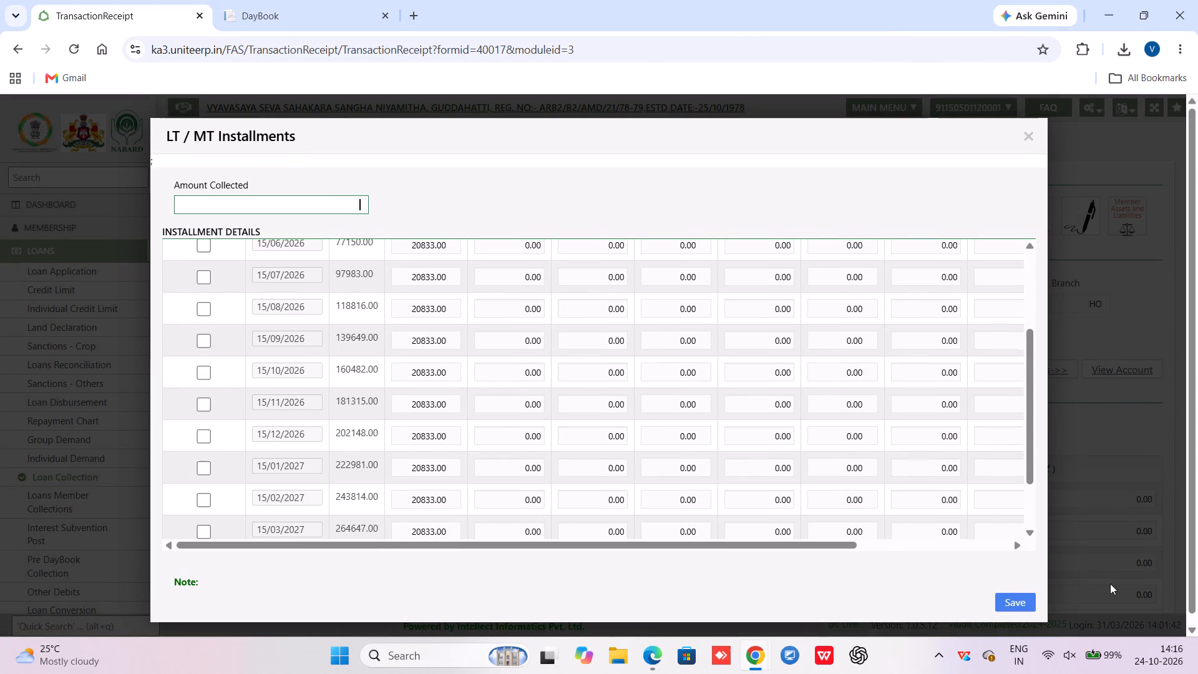
scroll(686, 406, up, 1)
scroll(686, 406, down, 1)
scroll(686, 406, up, 7)
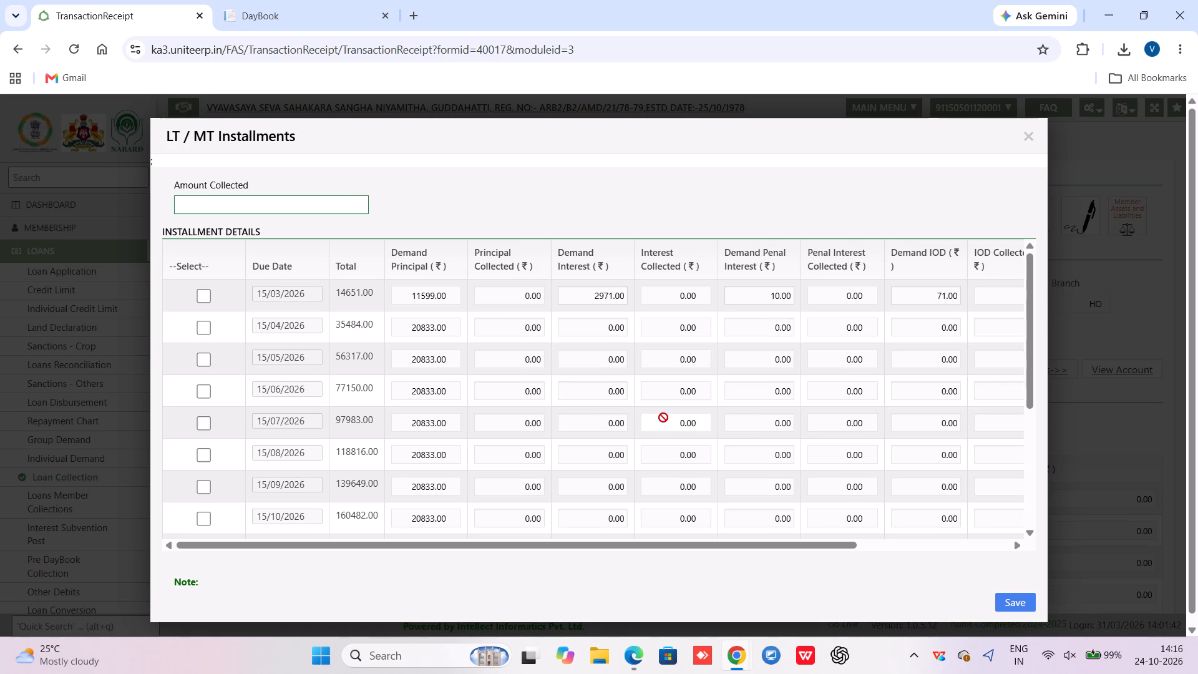
text(26000)
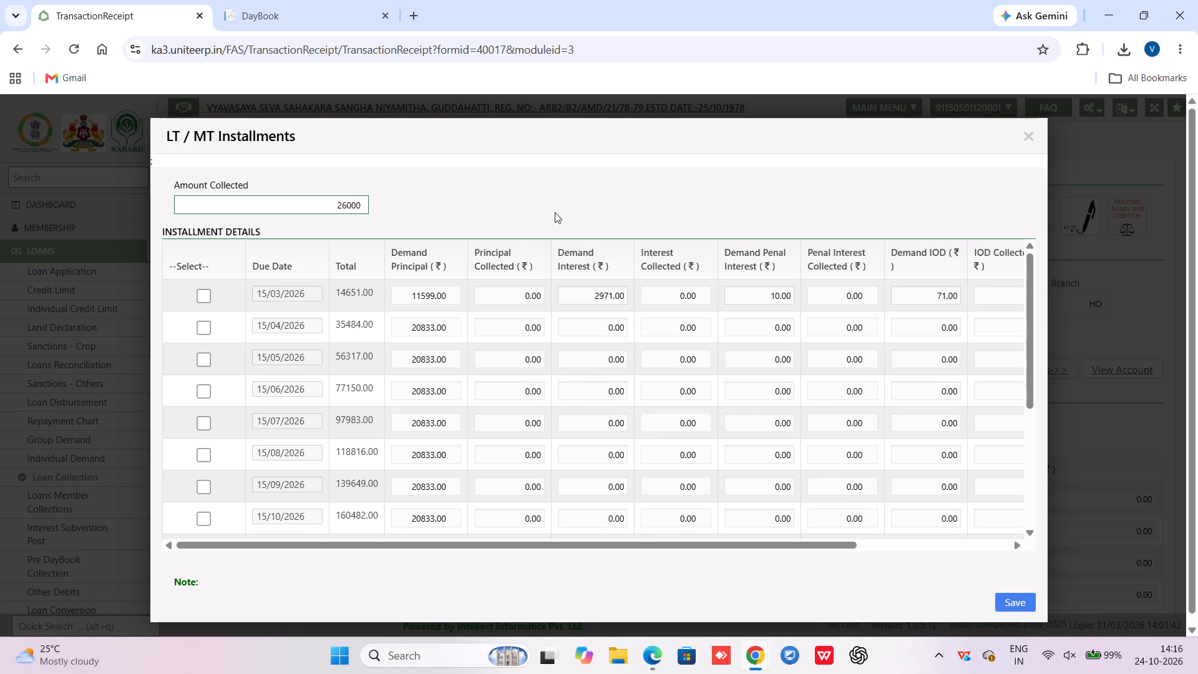
click(536, 200)
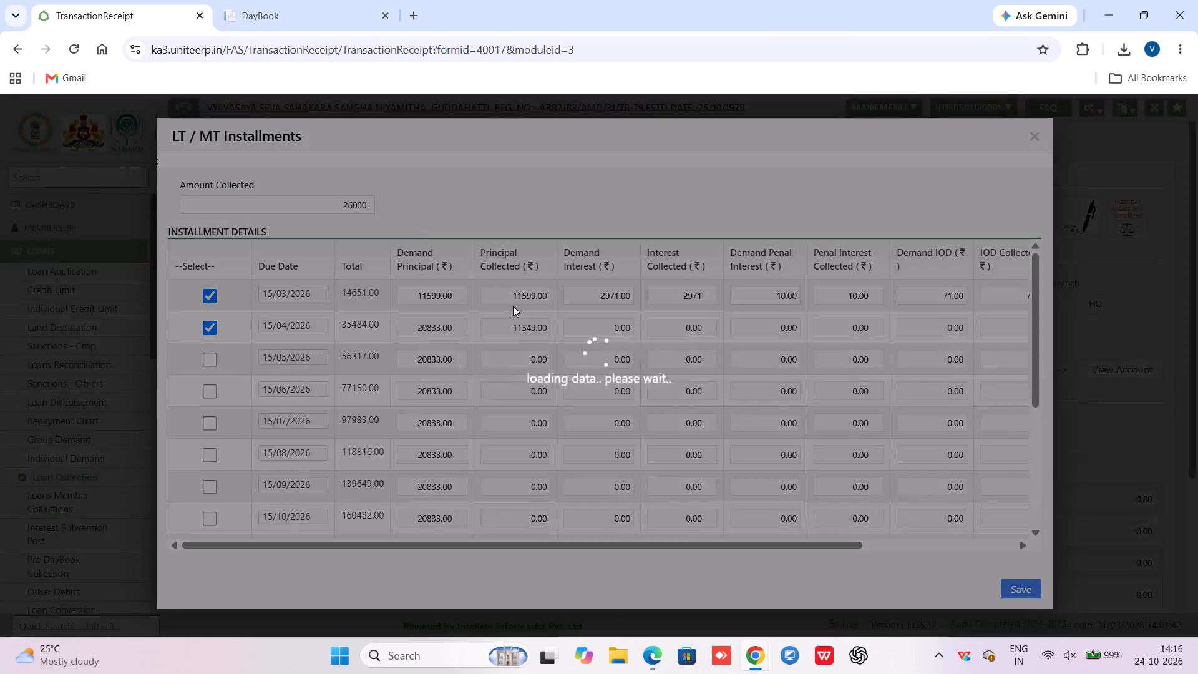
drag(592, 295, 653, 295)
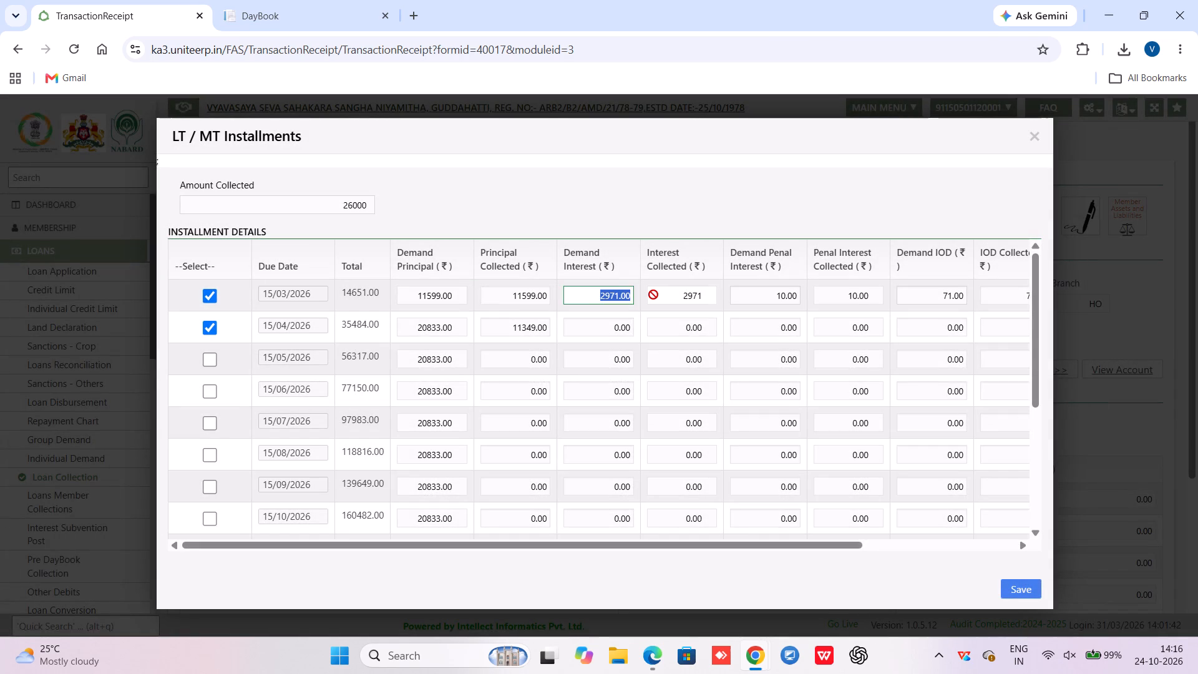
click(618, 218)
scroll(583, 487, down, 13)
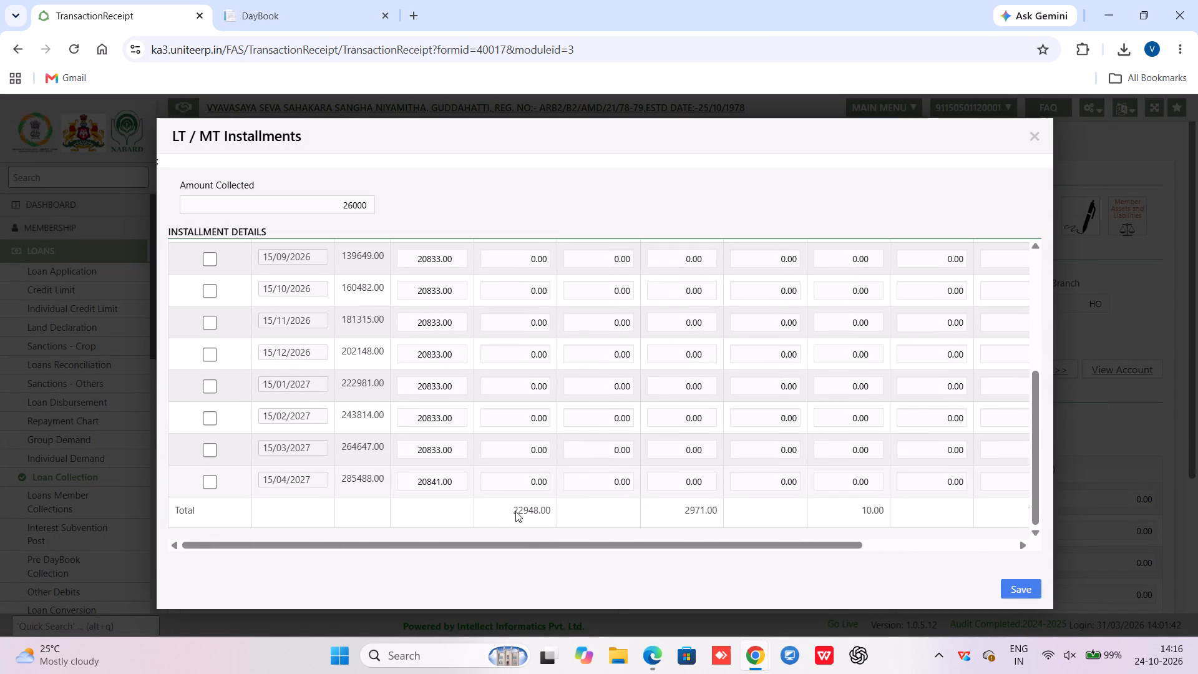
drag(527, 511, 550, 511)
drag(688, 512, 724, 512)
scroll(810, 505, up, 5)
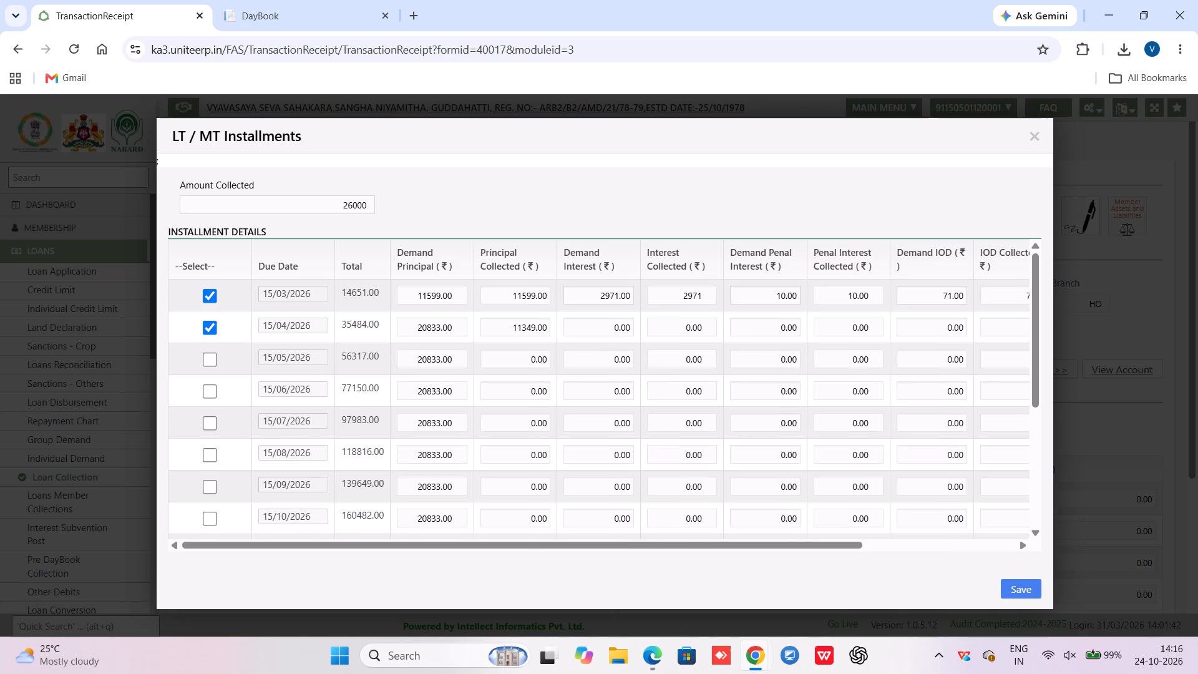
For the 15/03/2026 installment, set demand IOD and demand penal interest to 0 and save the installments.
drag(927, 302, 963, 297)
key(0)
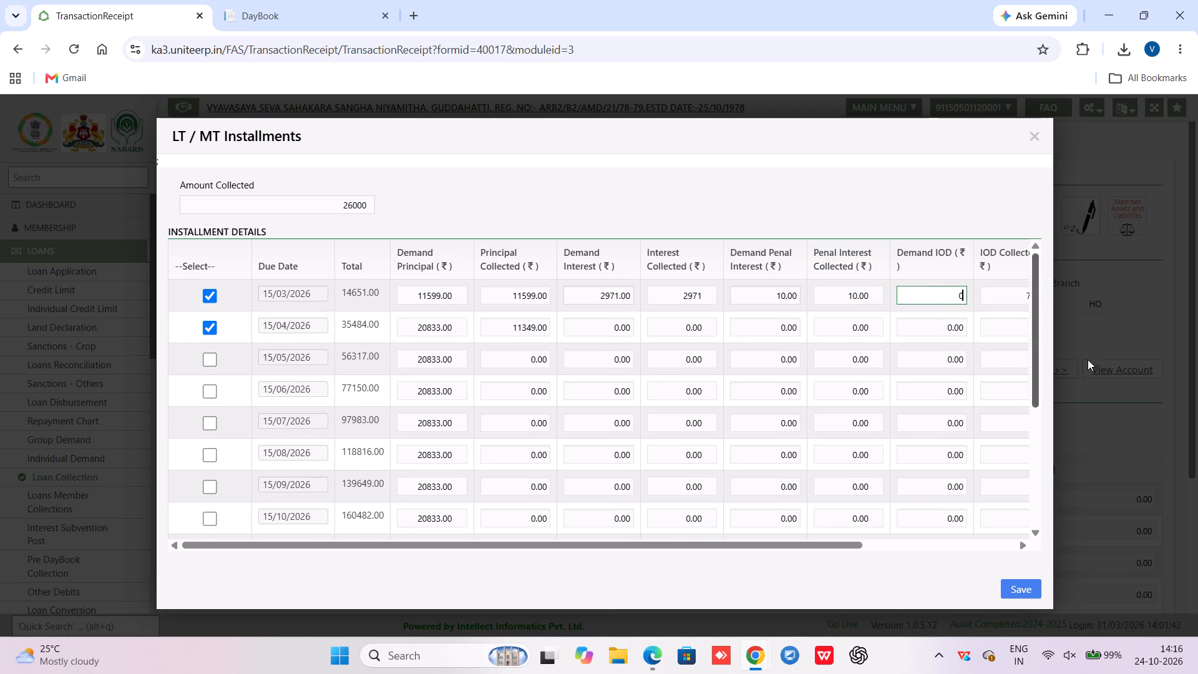
drag(764, 300, 885, 300)
key(0)
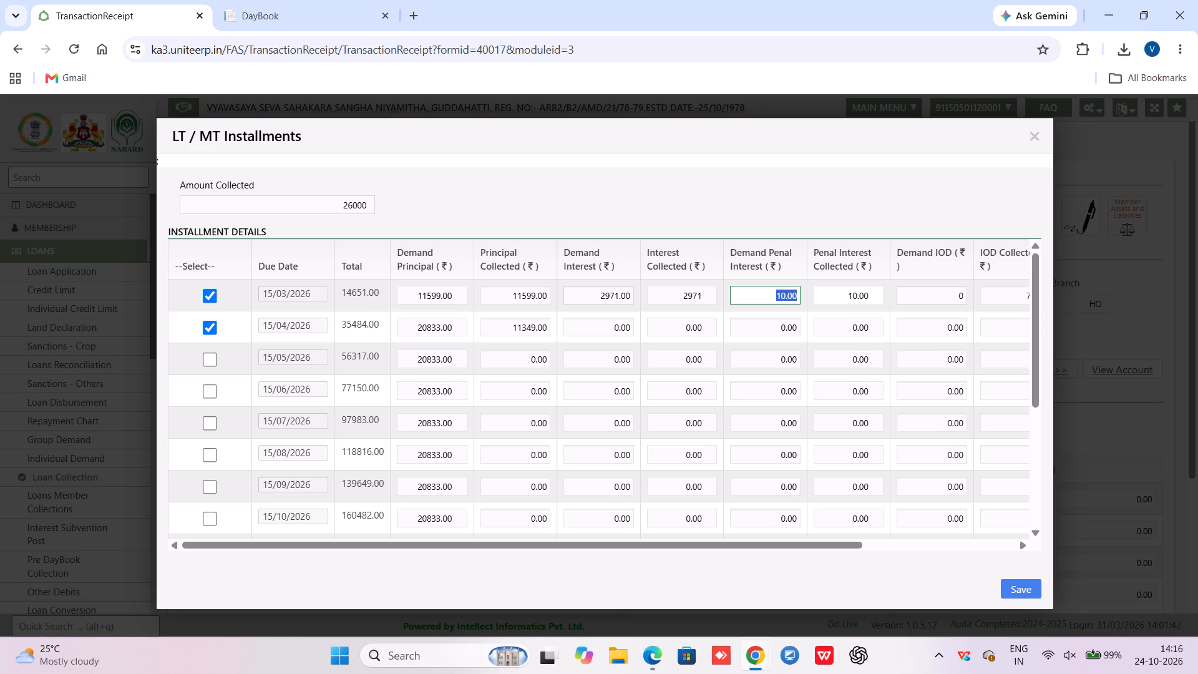
drag(822, 548, 920, 546)
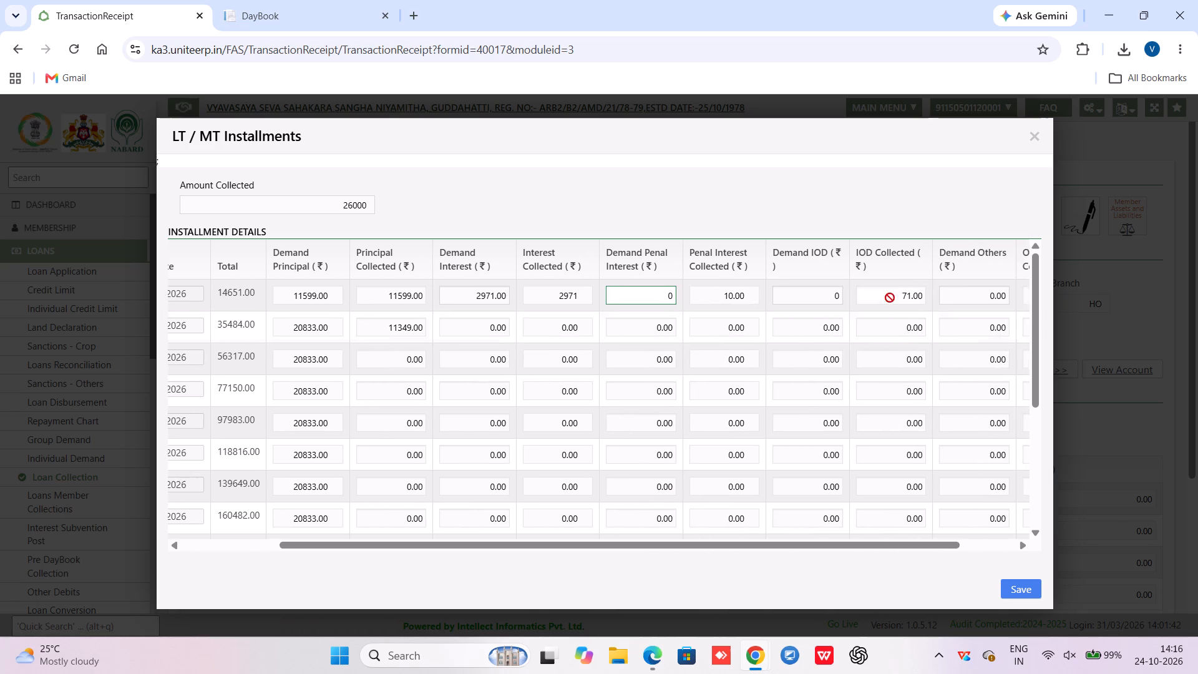
click(949, 265)
drag(939, 542, 990, 546)
click(1016, 586)
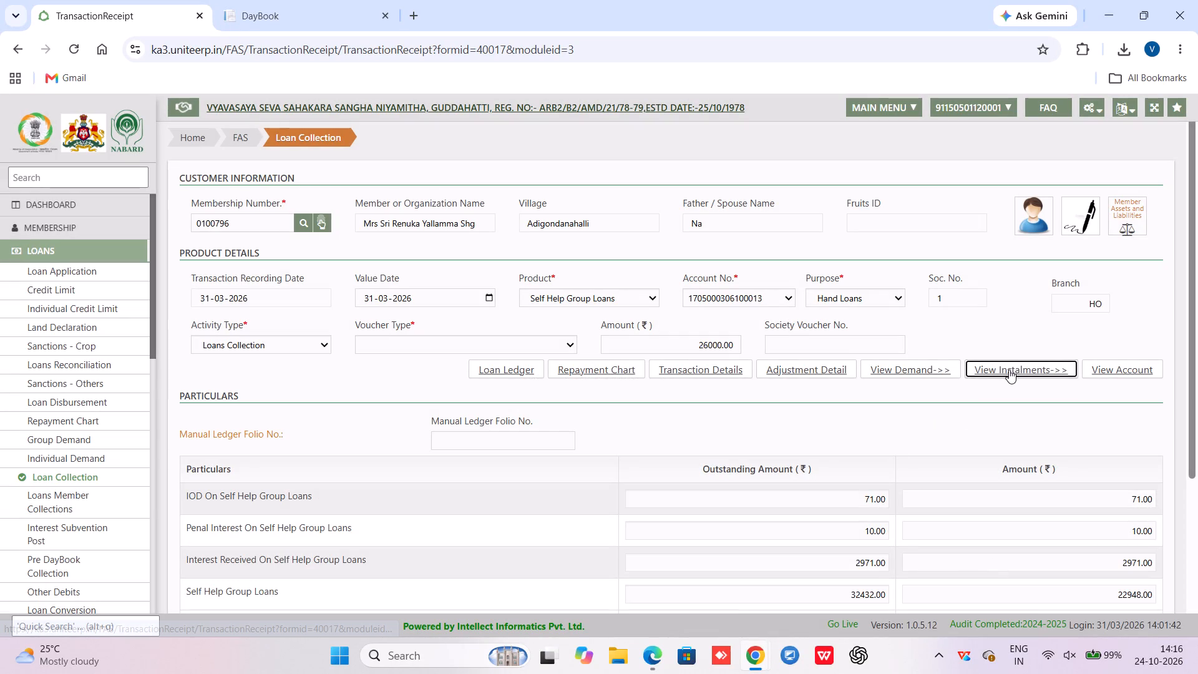
Reopen the installments, refresh the collected amounts from the revised demands, check the column totals, and save the allocation.
click(1009, 369)
scroll(704, 427, down, 2)
scroll(704, 427, up, 2)
scroll(704, 427, down, 2)
click(483, 452)
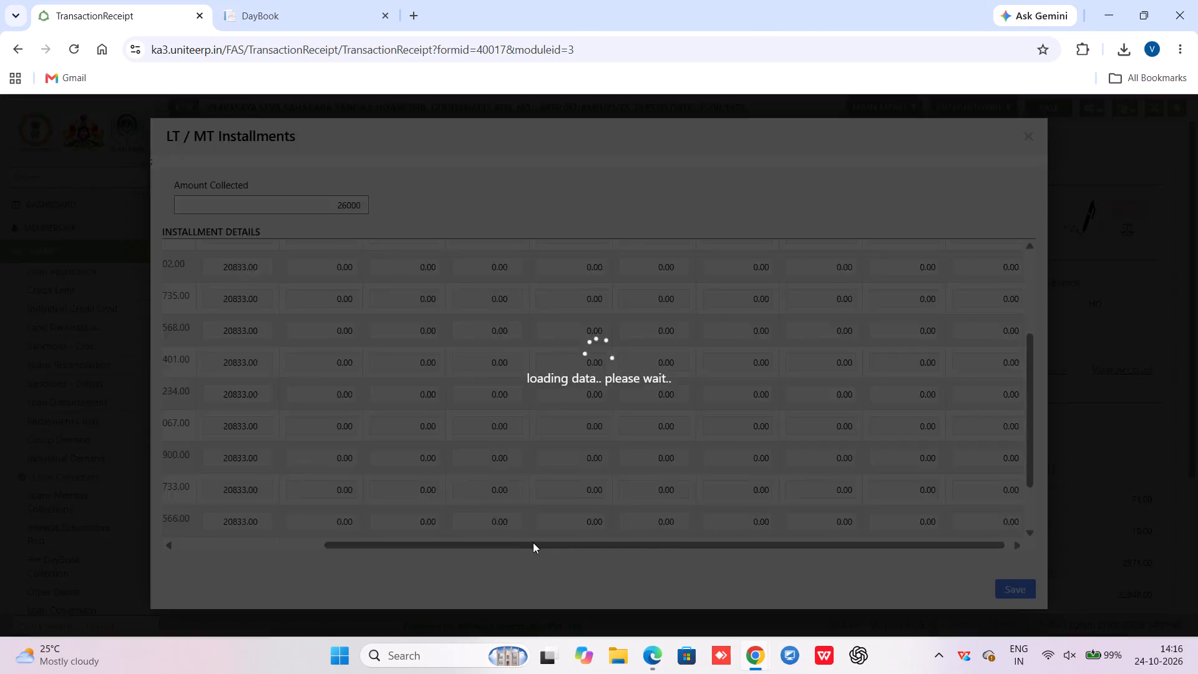
drag(534, 547, 401, 547)
drag(411, 544, 298, 529)
scroll(470, 453, down, 3)
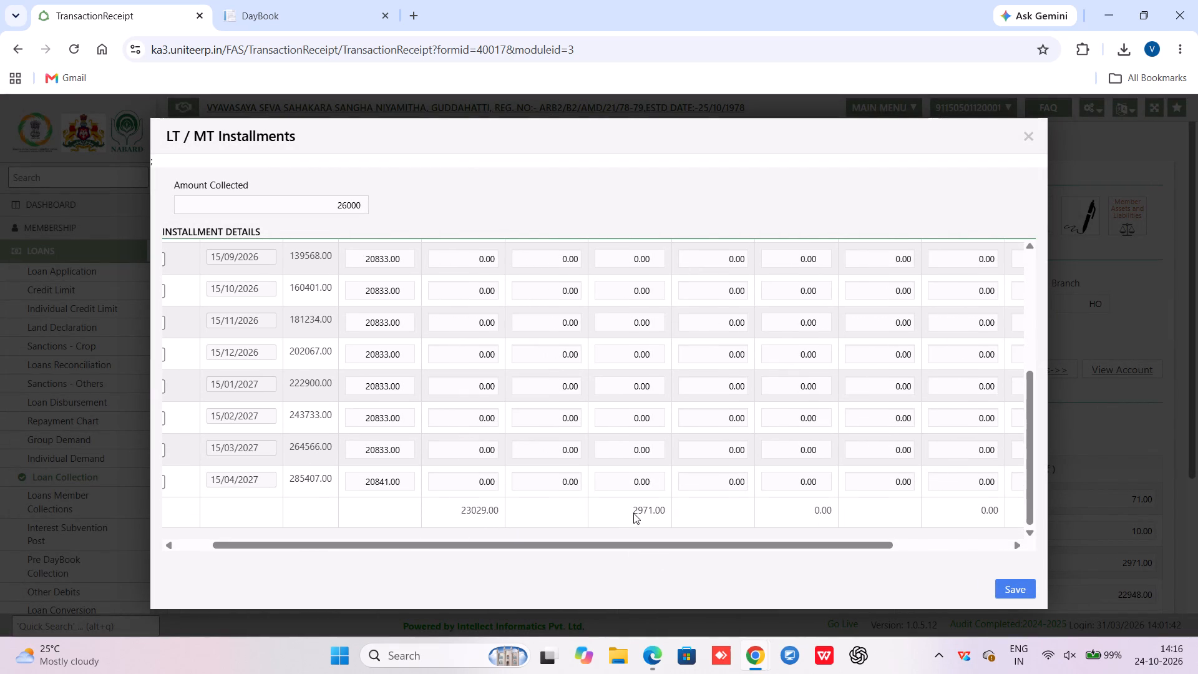
click(1005, 589)
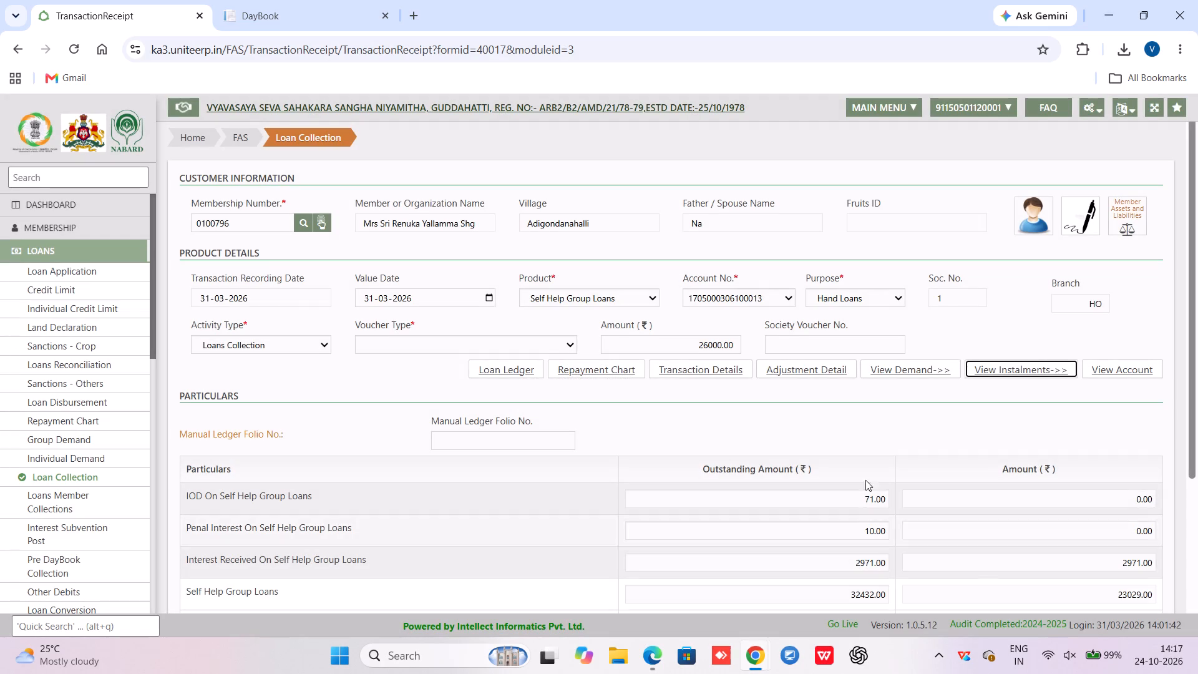
Set the voucher type to Cash for the 26000 collection, save and confirm the transaction, and close the voucher preview.
scroll(774, 416, down, 3)
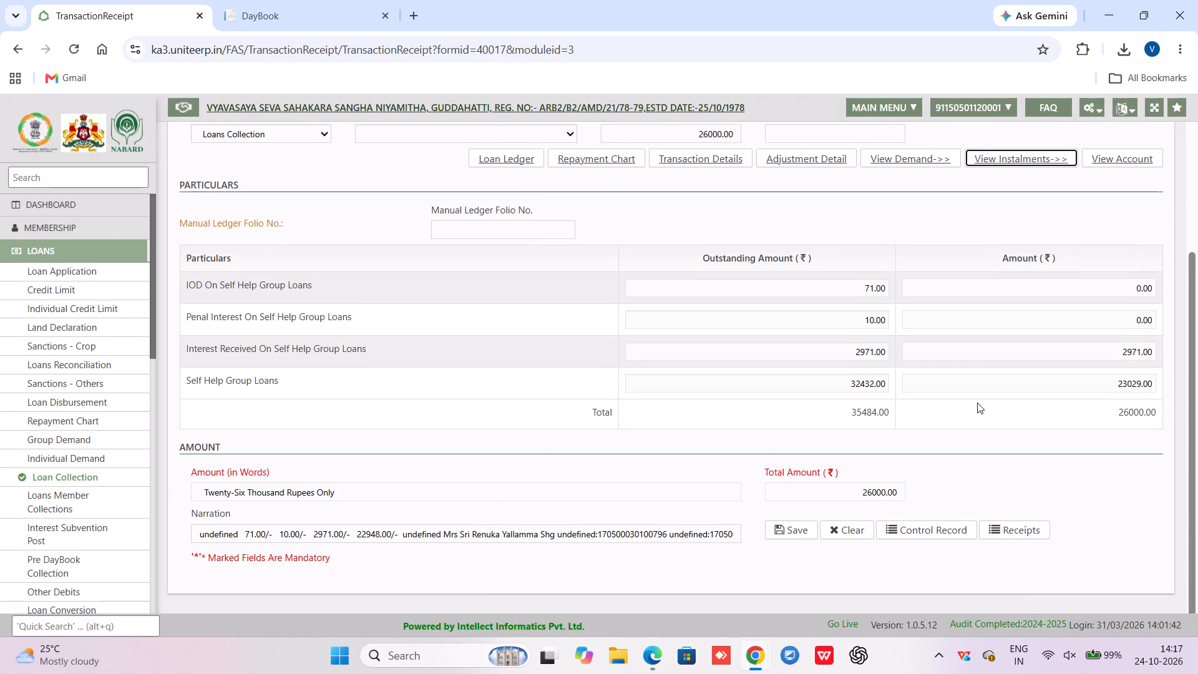
click(389, 145)
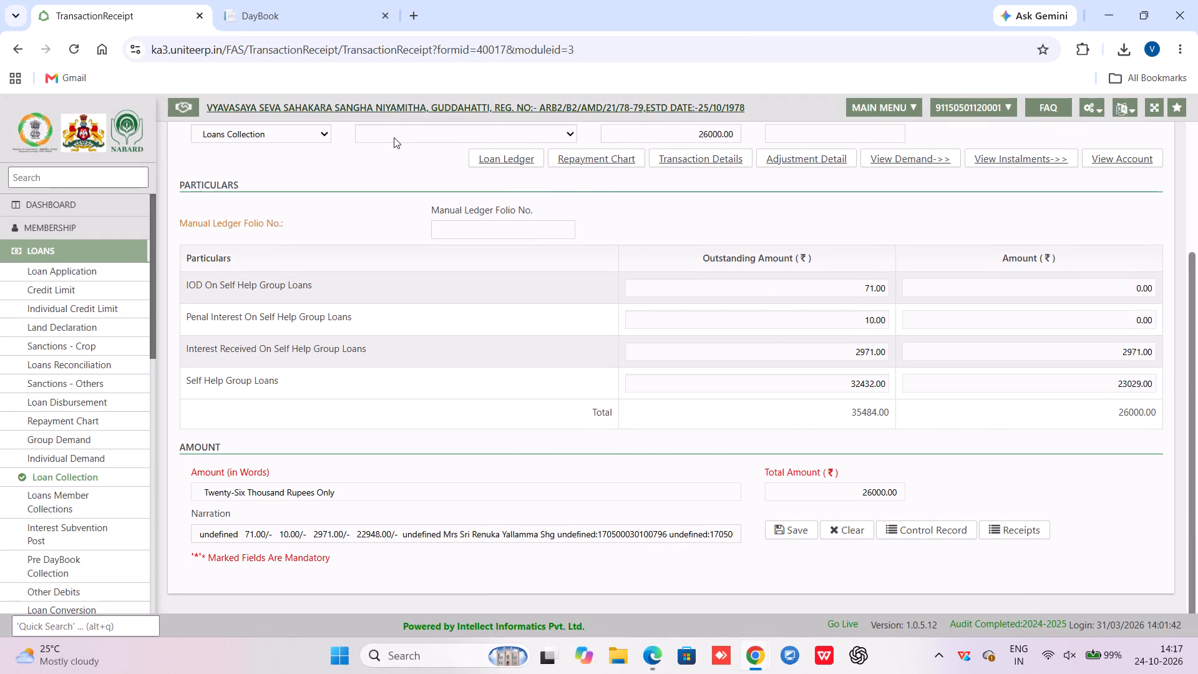
click(394, 137)
click(394, 173)
click(801, 530)
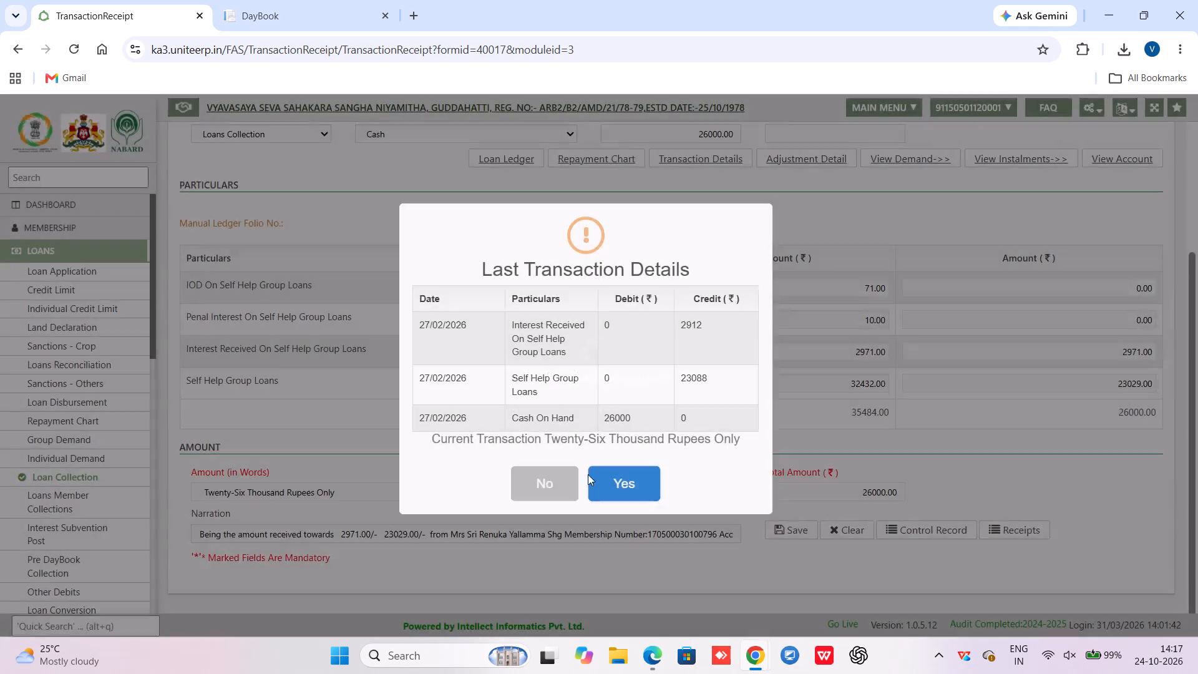
click(618, 484)
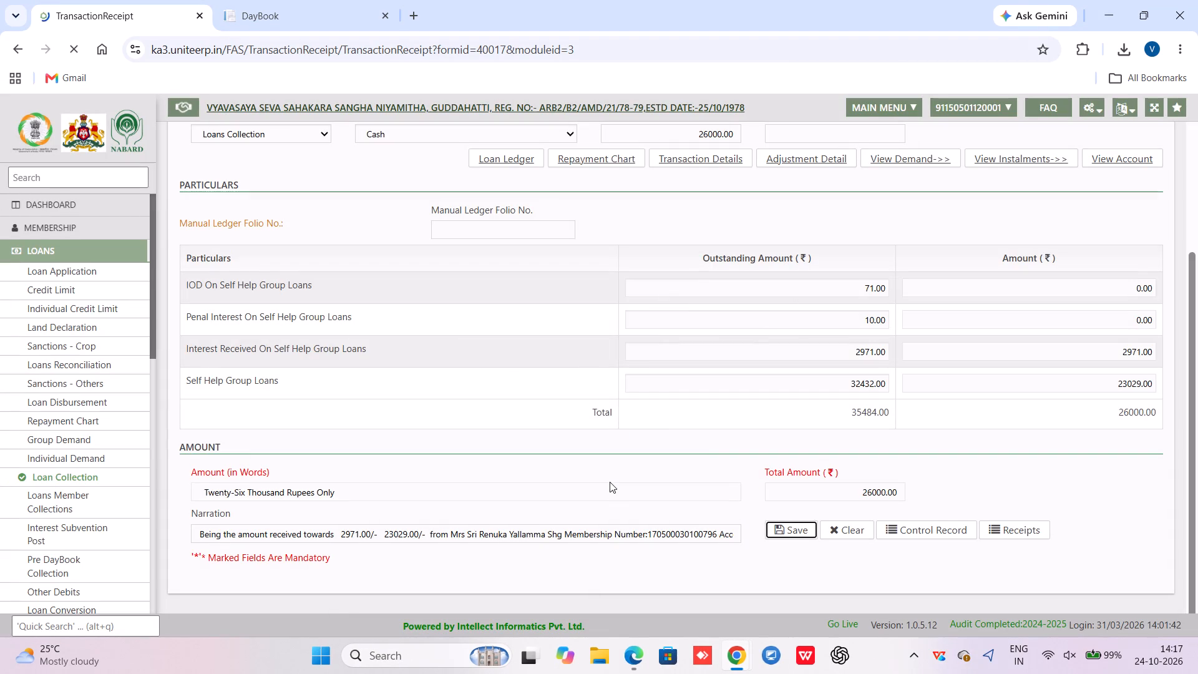
click(606, 323)
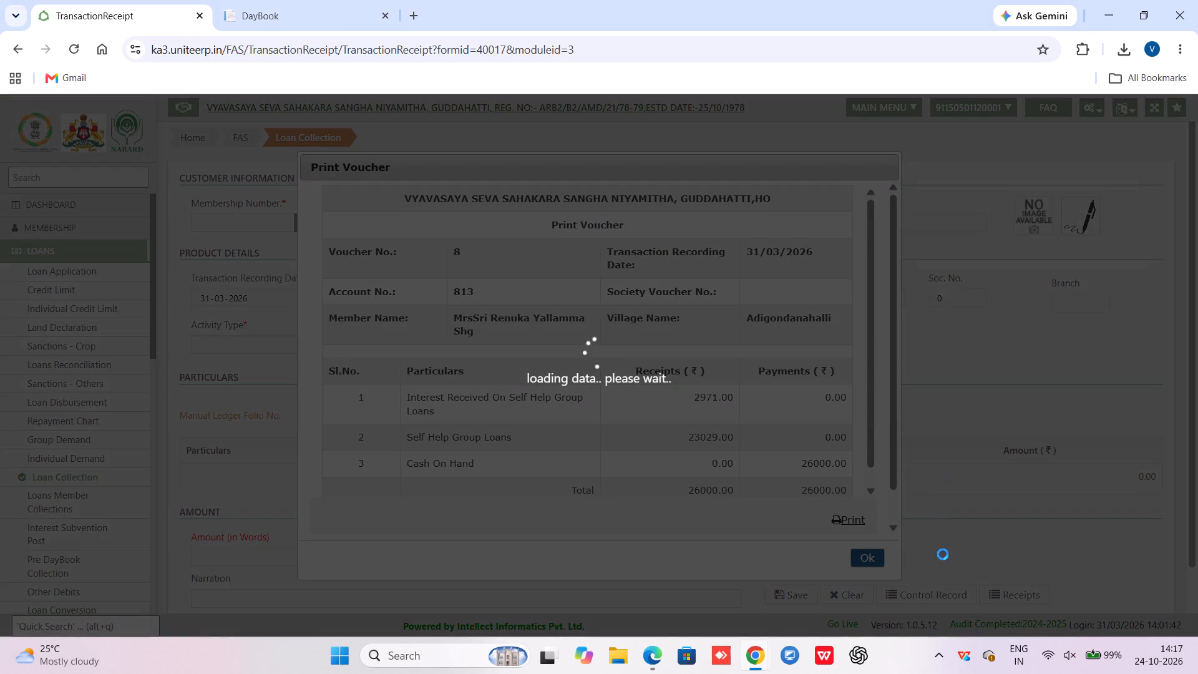
click(865, 565)
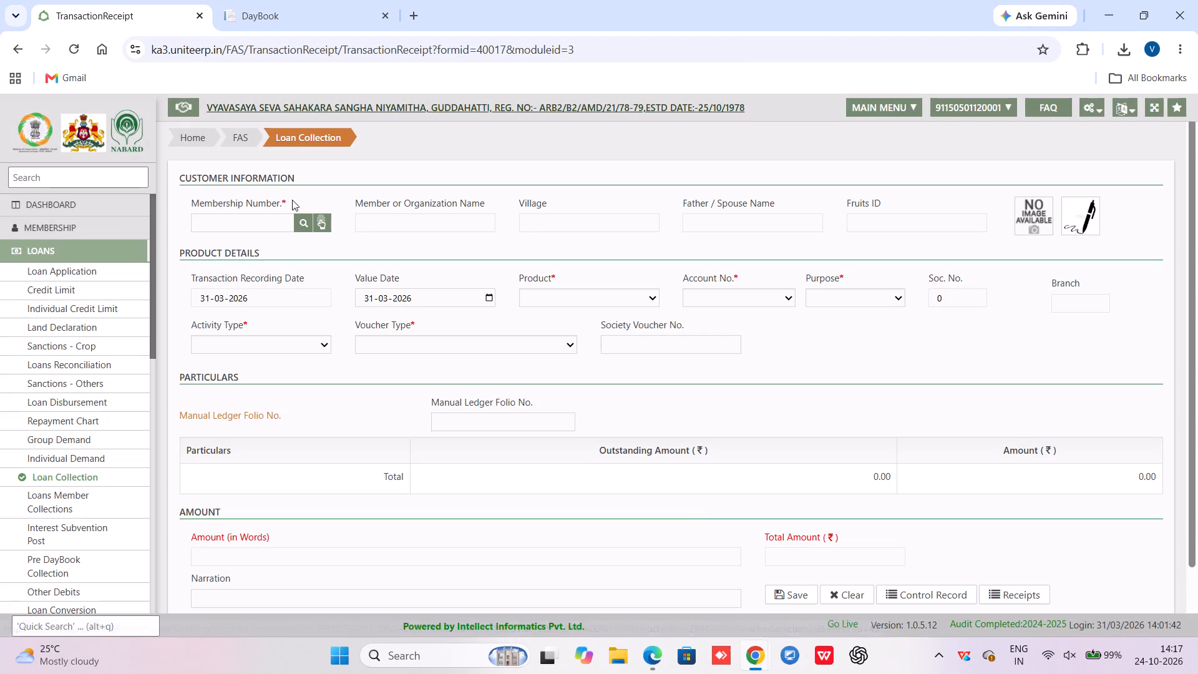
Search members under Self Help Group Loans for "renuka" and choose the second Sri Renuka Yallamma Shg record.
click(299, 227)
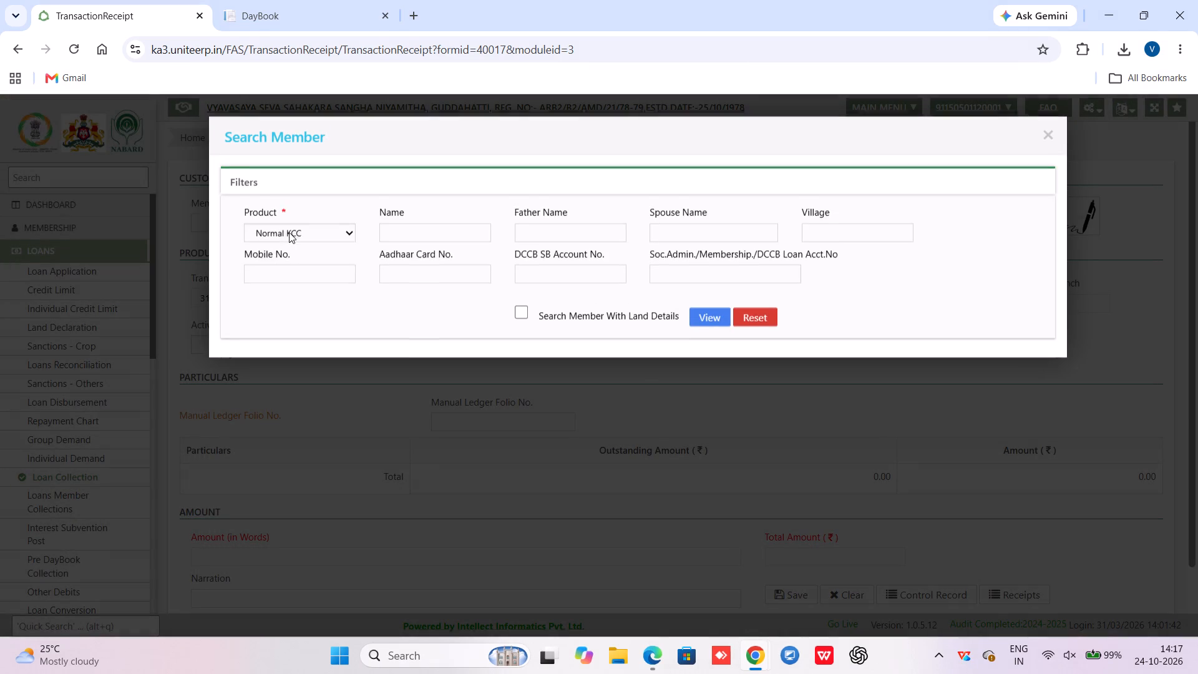
click(296, 225)
click(295, 275)
click(441, 233)
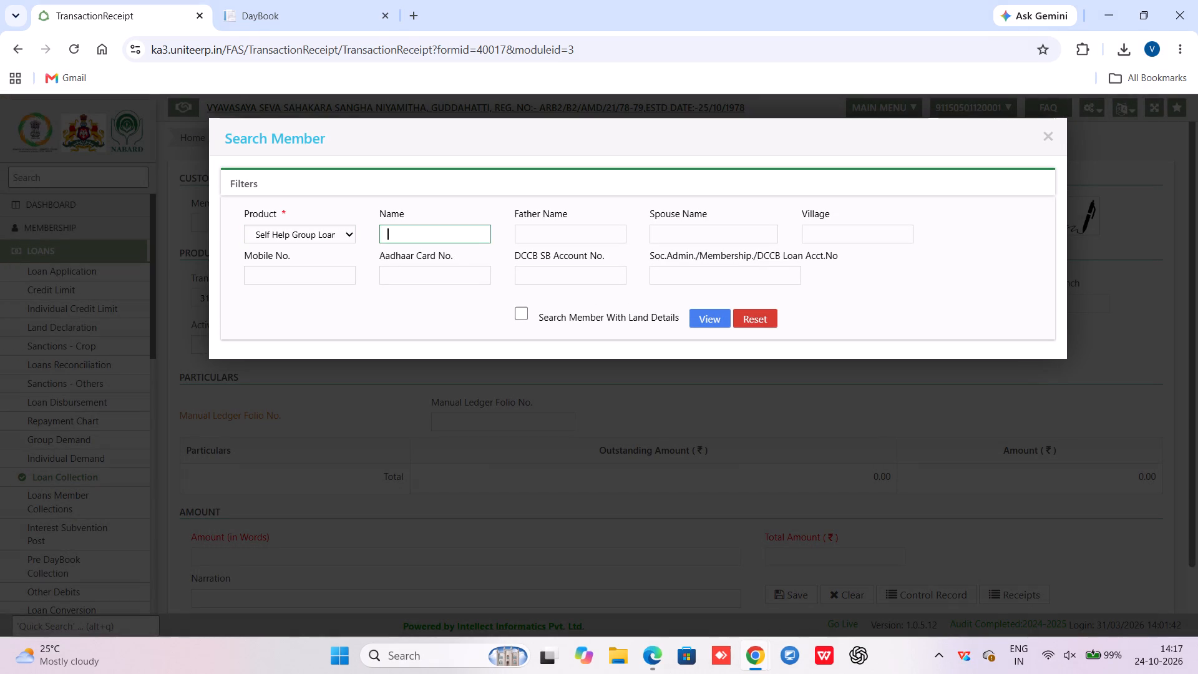
text(re)
key(n)
text(uka)
click(709, 325)
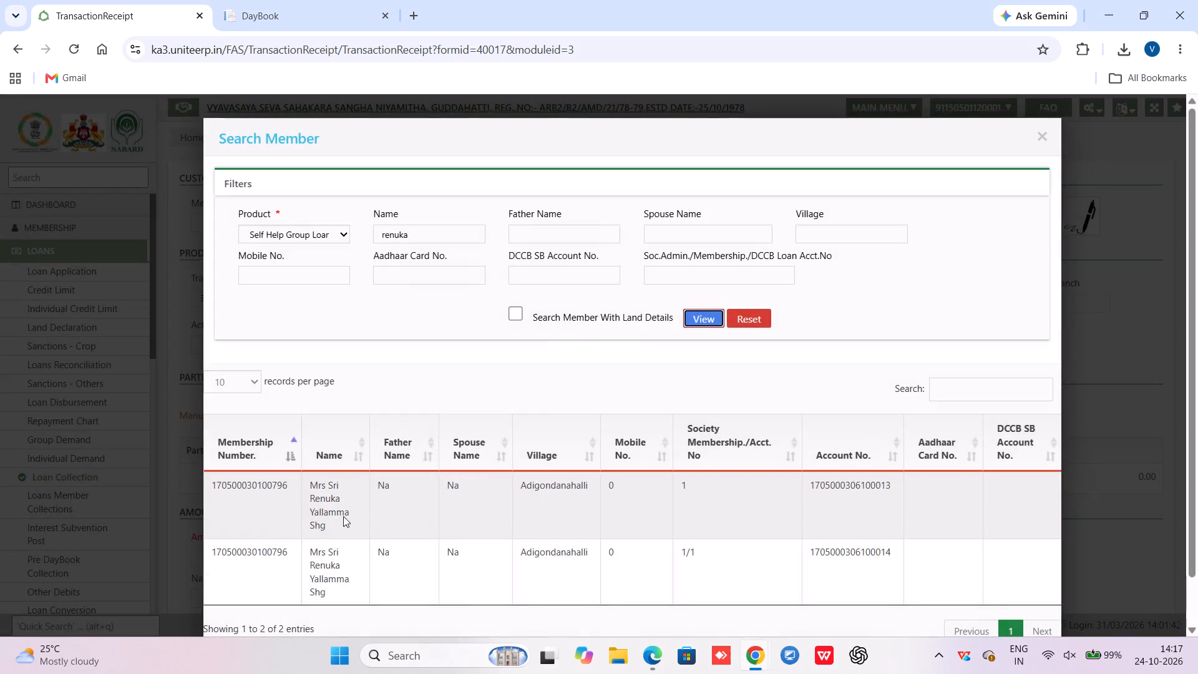
click(293, 560)
Set the product to Self Help Group Loans, select the group's second loan account, purpose Hand Loans and activity type Loans Collection.
click(558, 308)
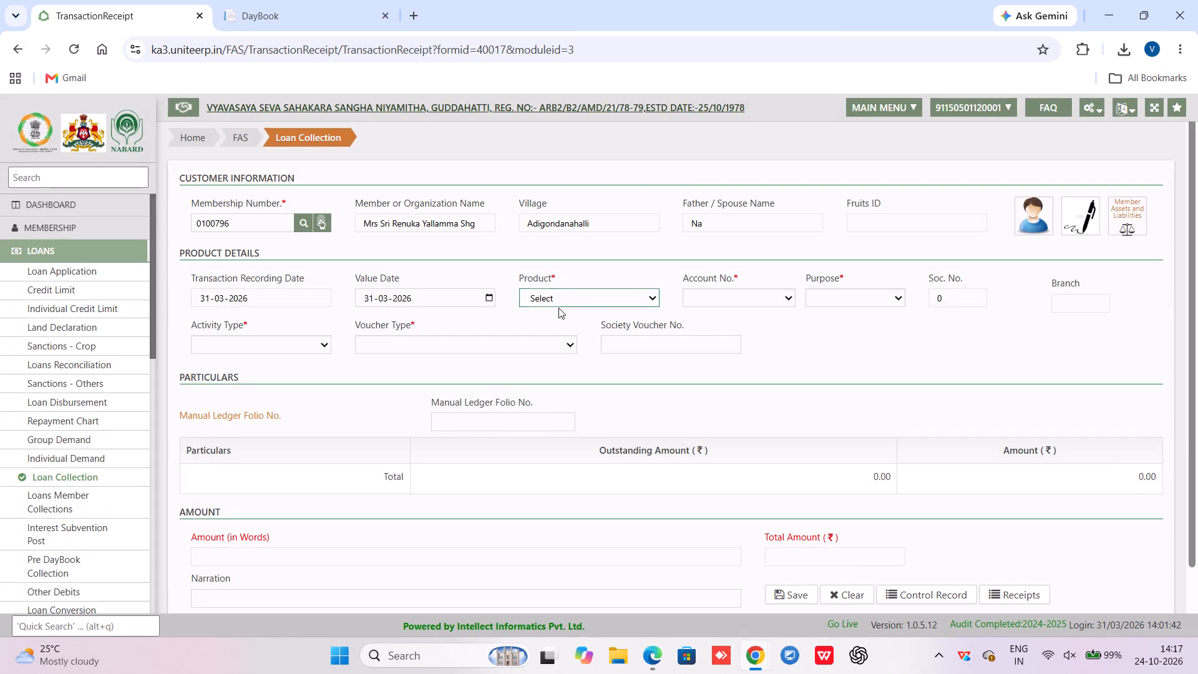
click(563, 303)
click(573, 332)
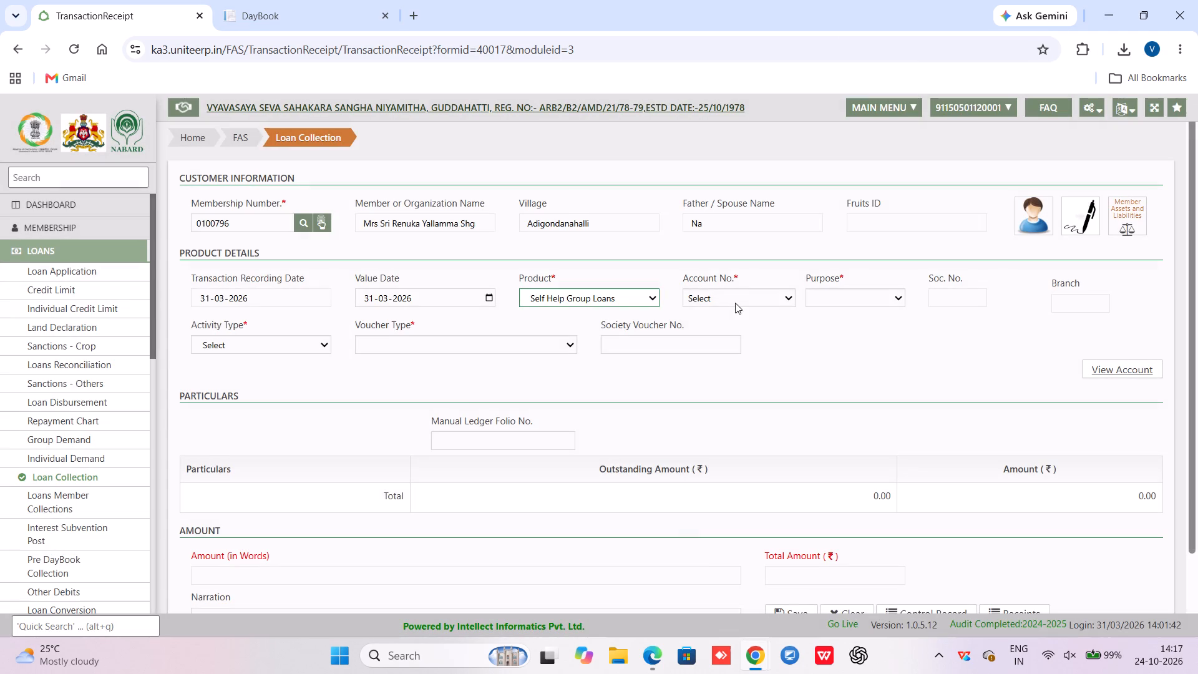
click(735, 303)
click(738, 354)
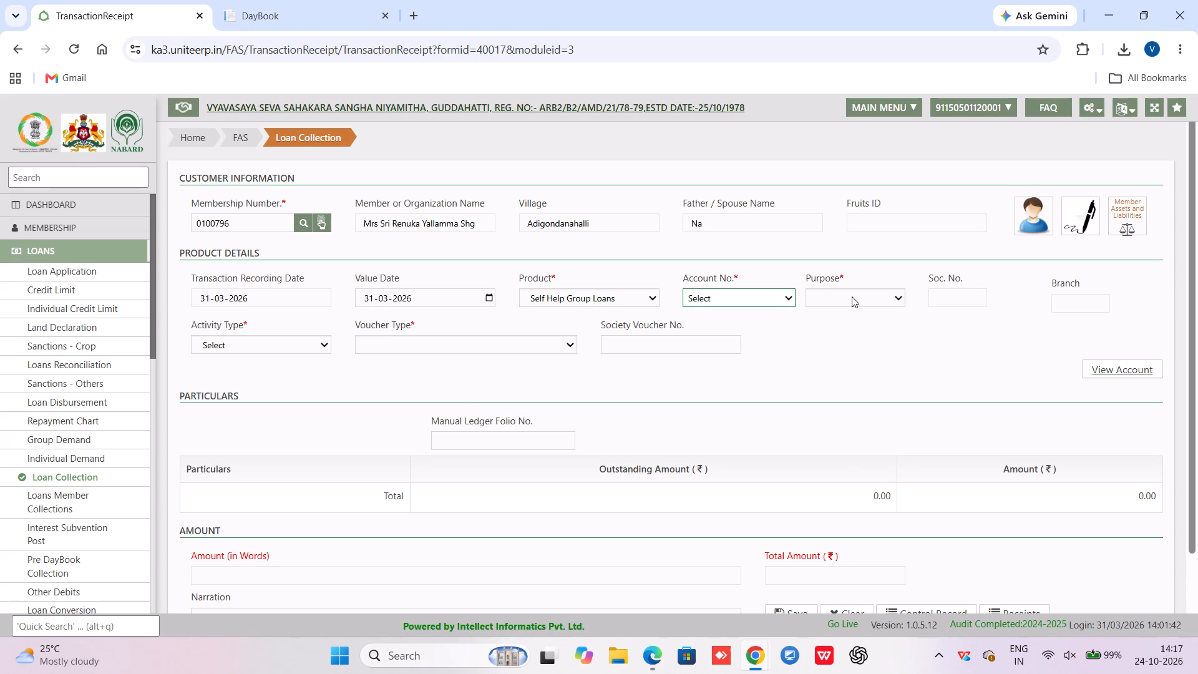
click(852, 296)
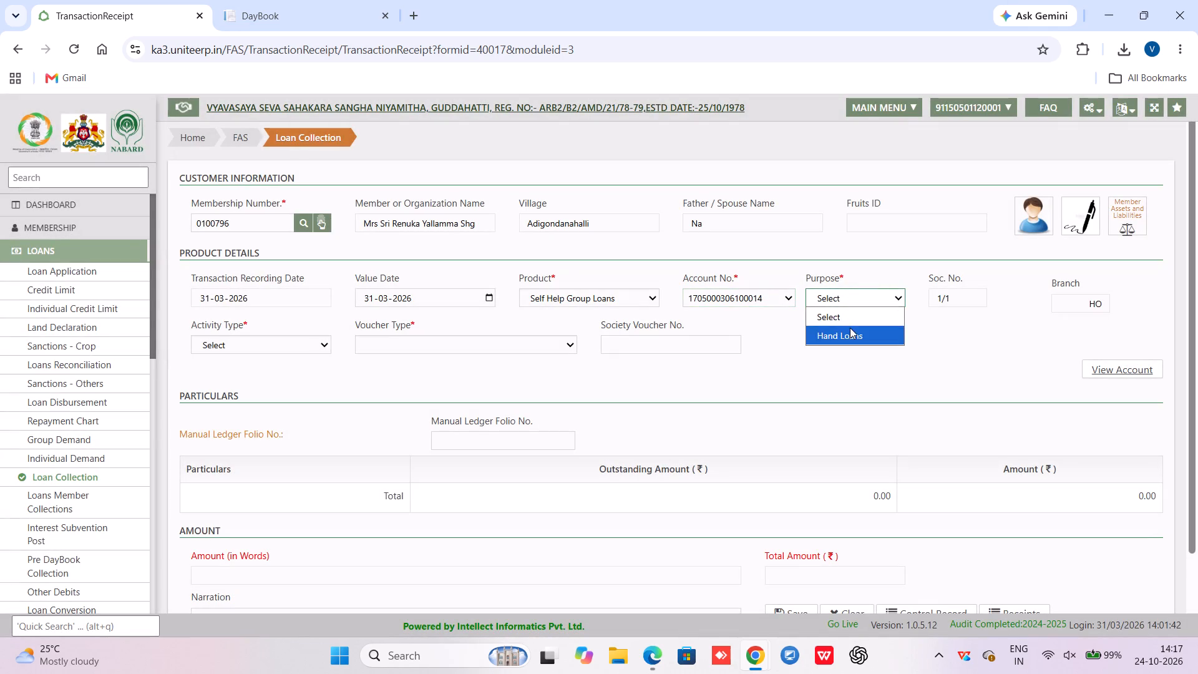
click(850, 329)
click(222, 344)
click(224, 378)
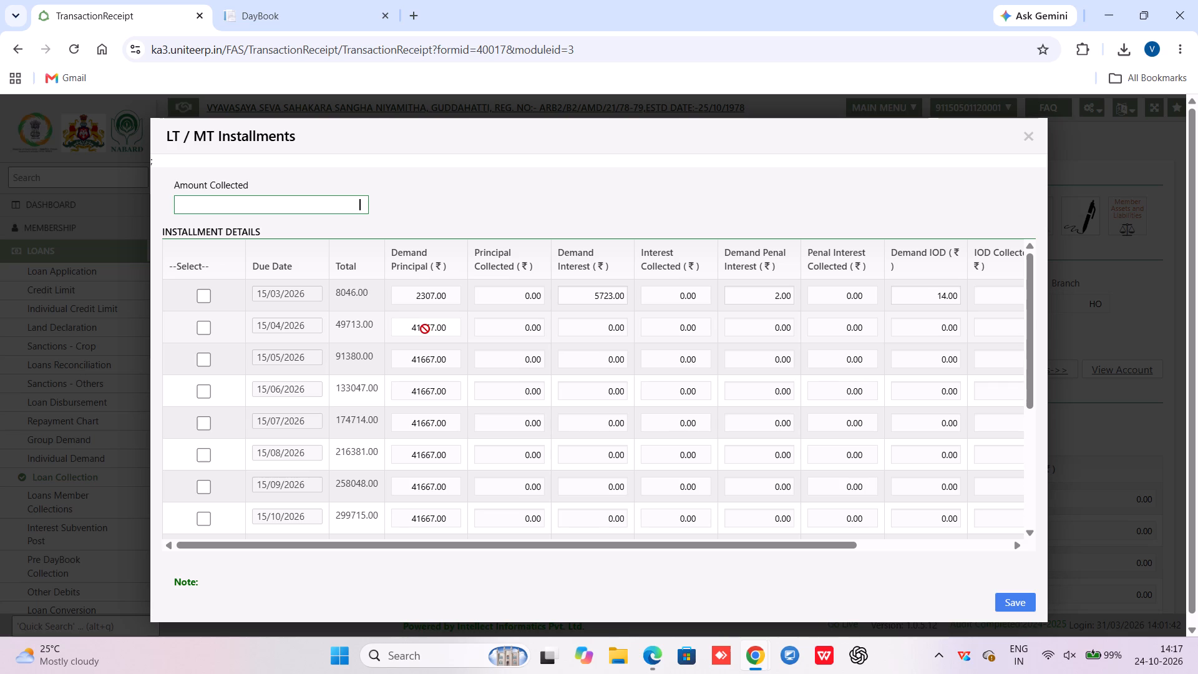
Enter 54000 as the amount collected, allocate it across the installments, and review the allocation.
text(54)
text(000)
click(521, 201)
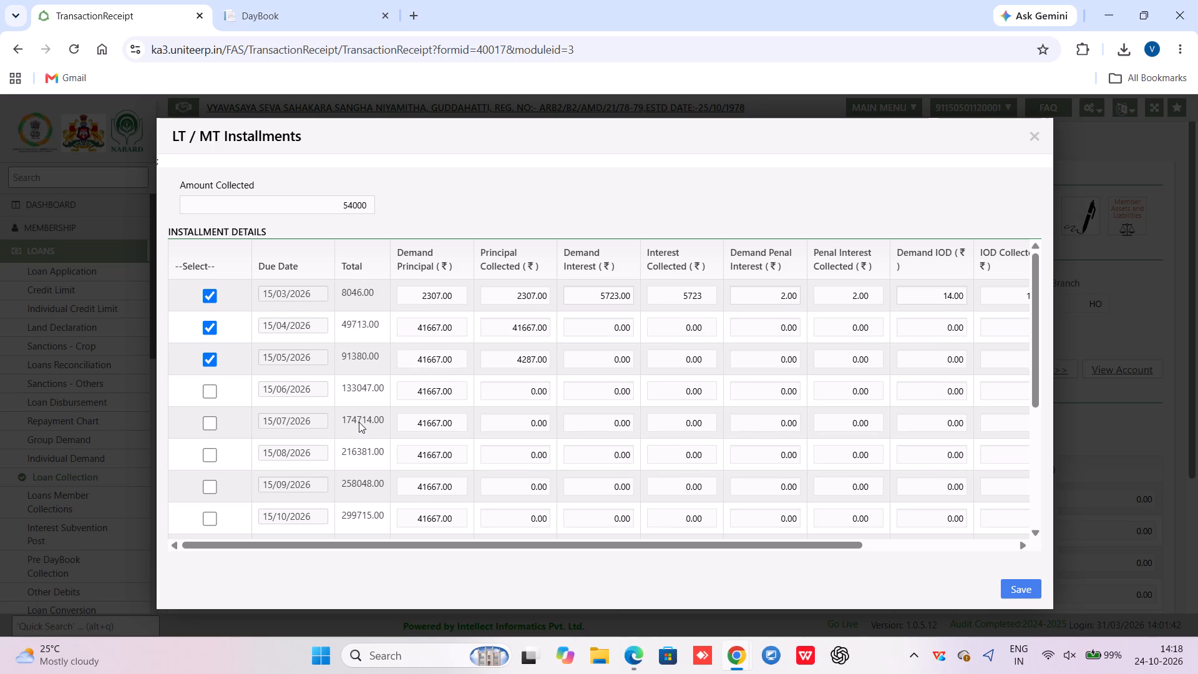
scroll(359, 422, down, 4)
scroll(359, 421, up, 2)
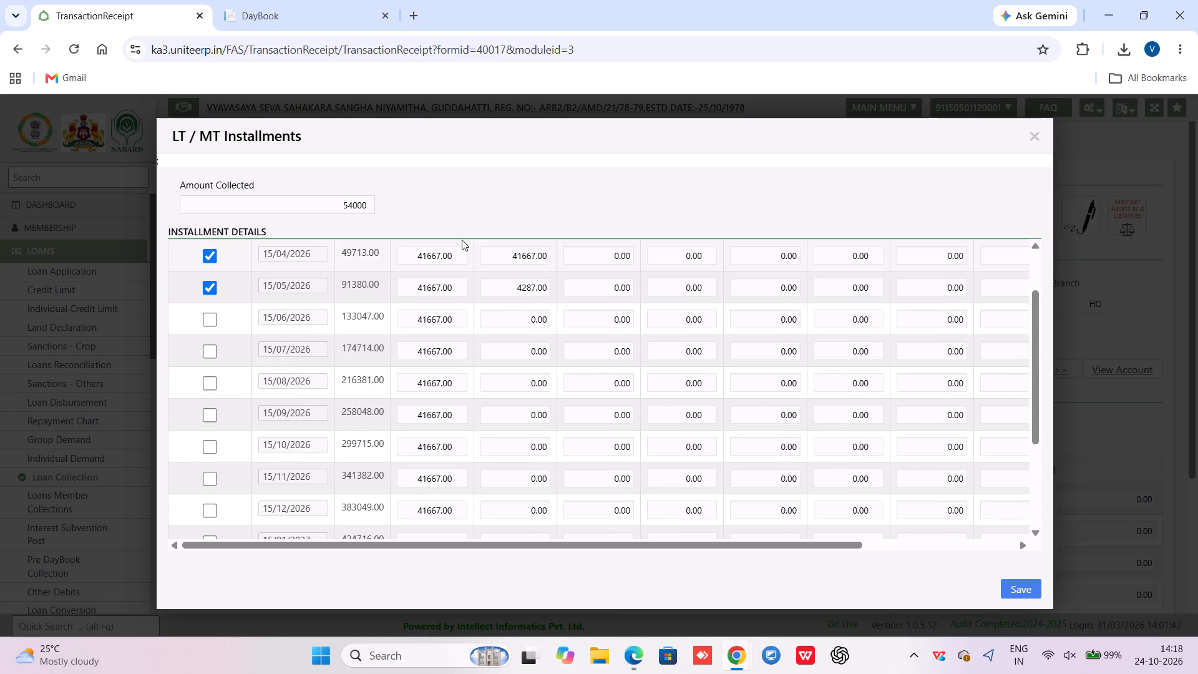
scroll(618, 293, up, 2)
For the 15/03/2026 installment, set demand interest to 5722 and demand penal interest and demand IOD to 0, and save the installments.
drag(597, 294, 598, 294)
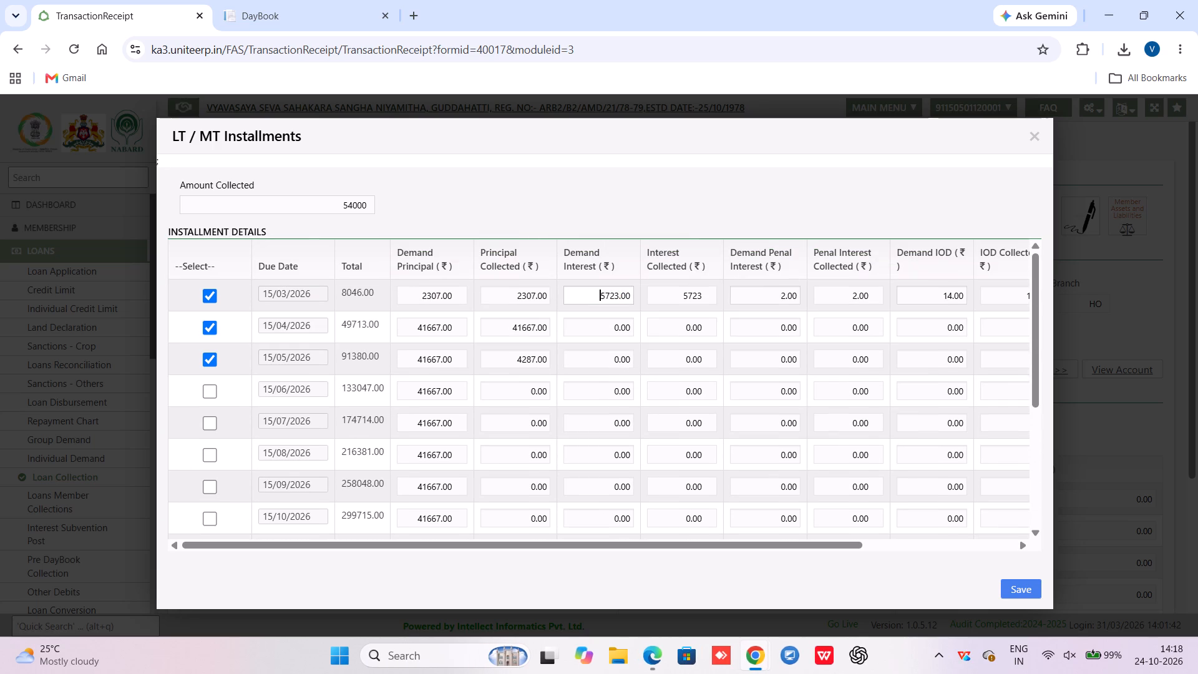
drag(598, 294, 641, 294)
key(5)
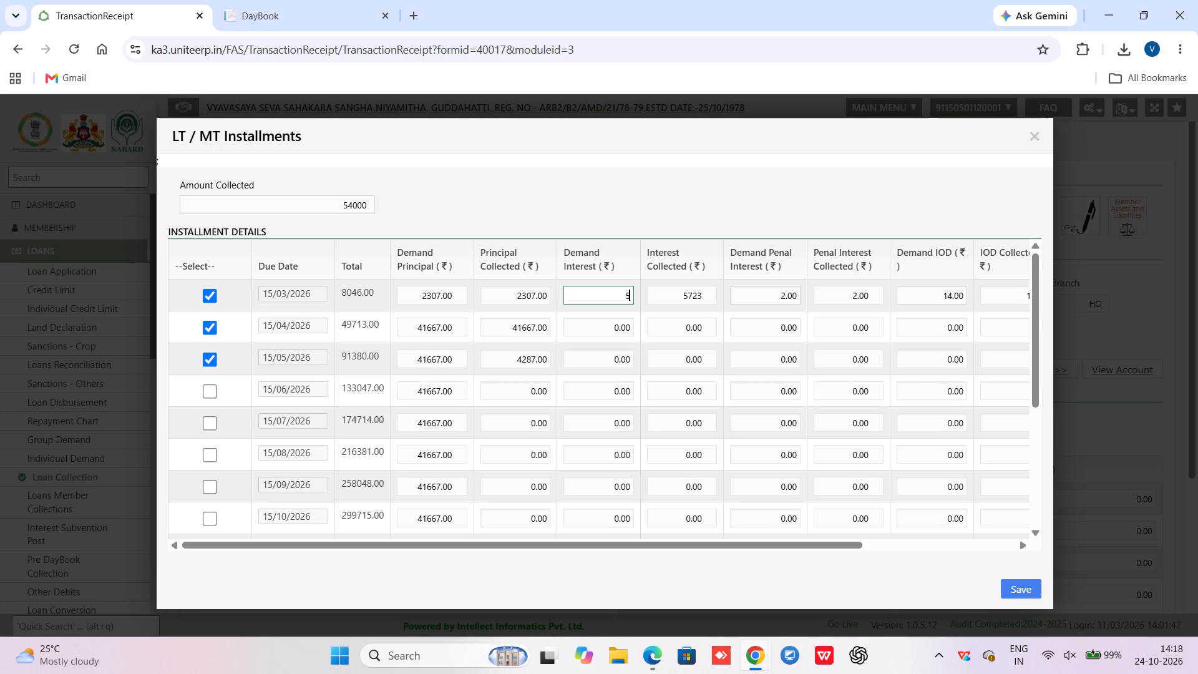
text(722)
click(842, 301)
drag(770, 290, 832, 295)
key(0)
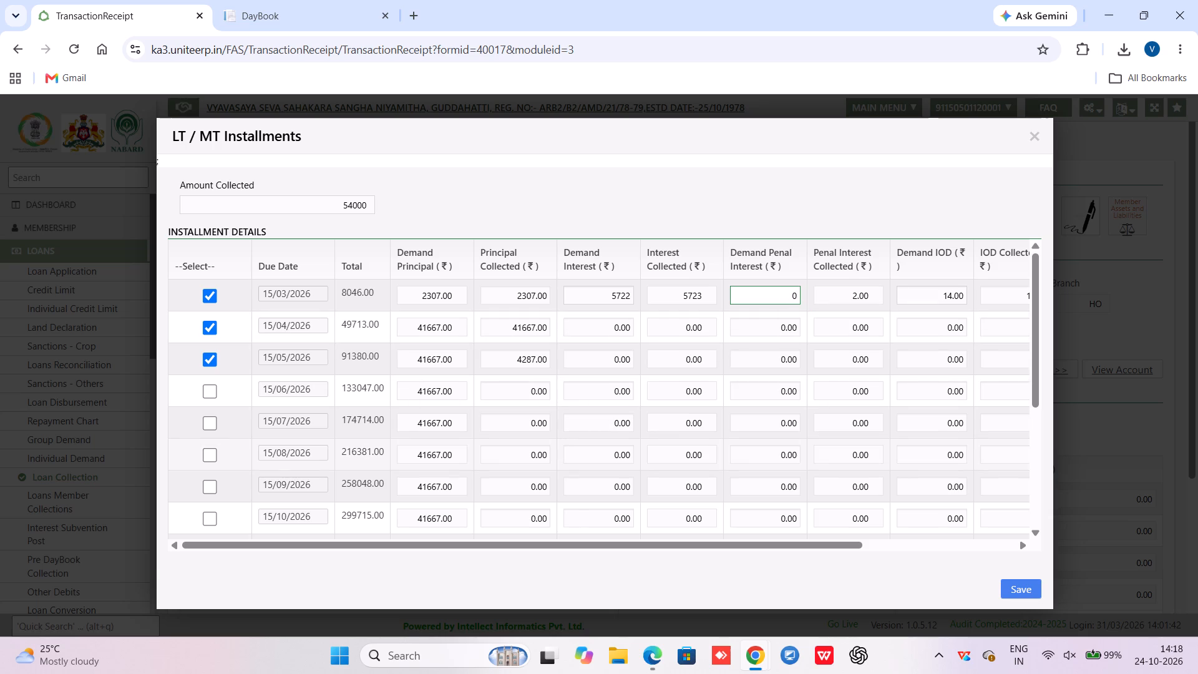
key(Tab)
key(0)
click(847, 394)
drag(790, 548, 917, 551)
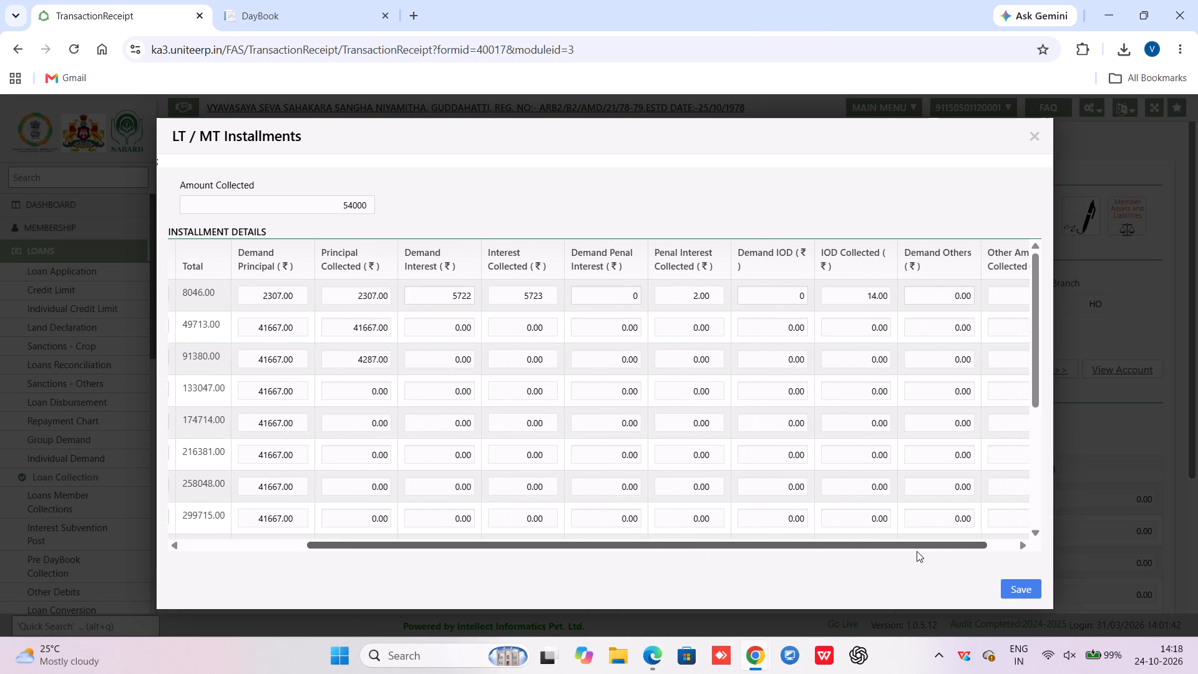
drag(917, 551, 942, 551)
click(824, 293)
click(897, 298)
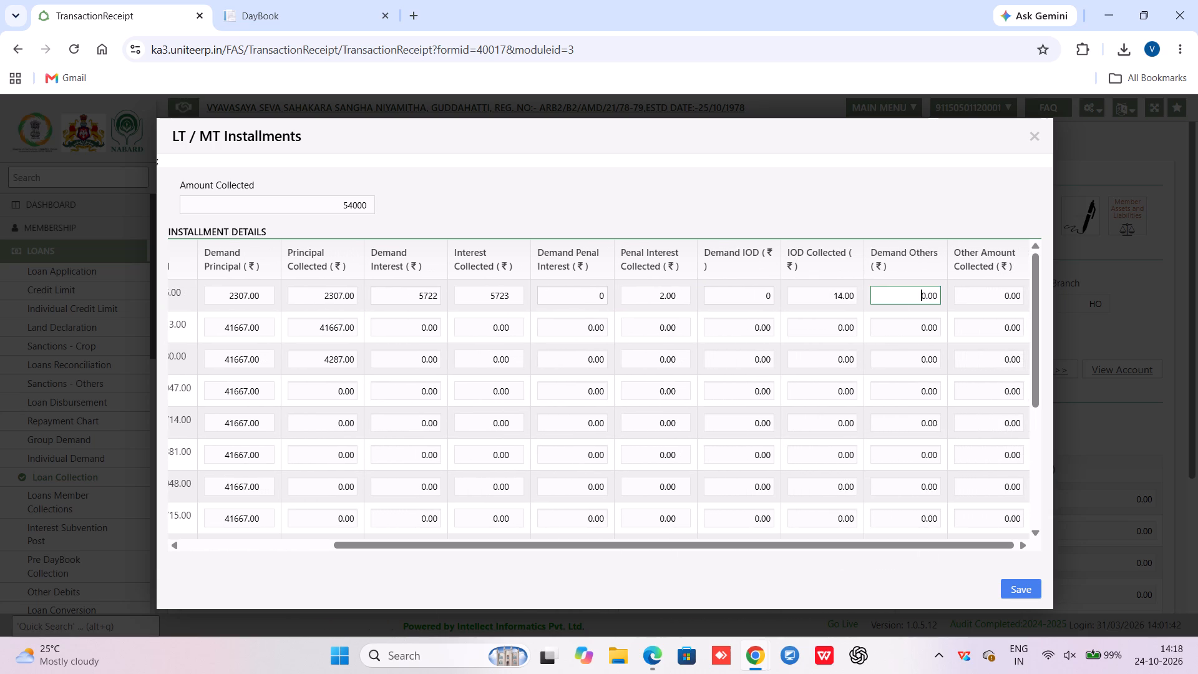
click(1019, 594)
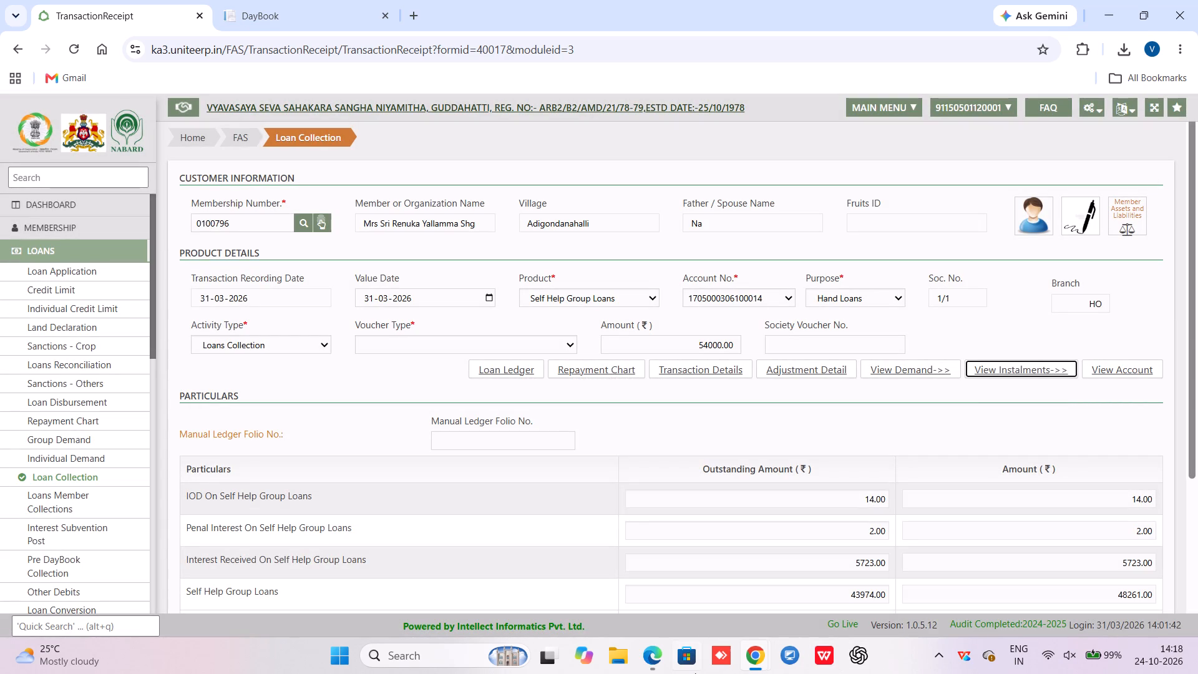
Reopen the installments, refresh the collected amounts from the revised demands, check the principal and interest totals, and save the allocation.
click(998, 373)
click(594, 471)
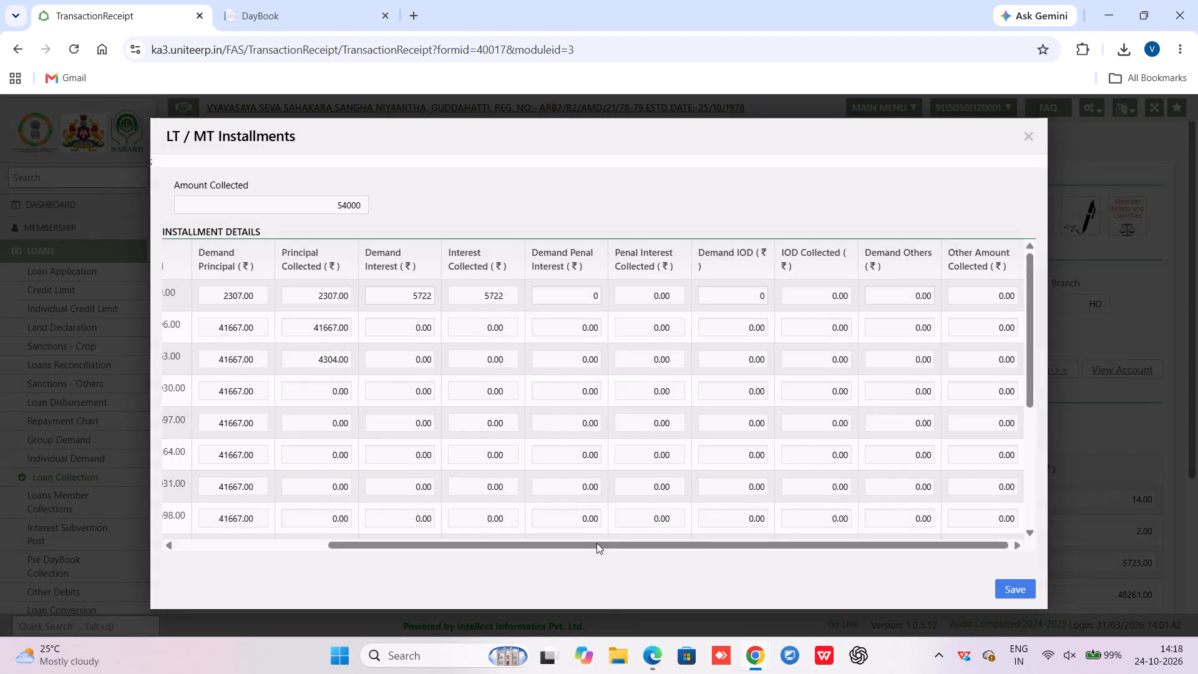
drag(597, 543, 396, 545)
scroll(535, 467, down, 7)
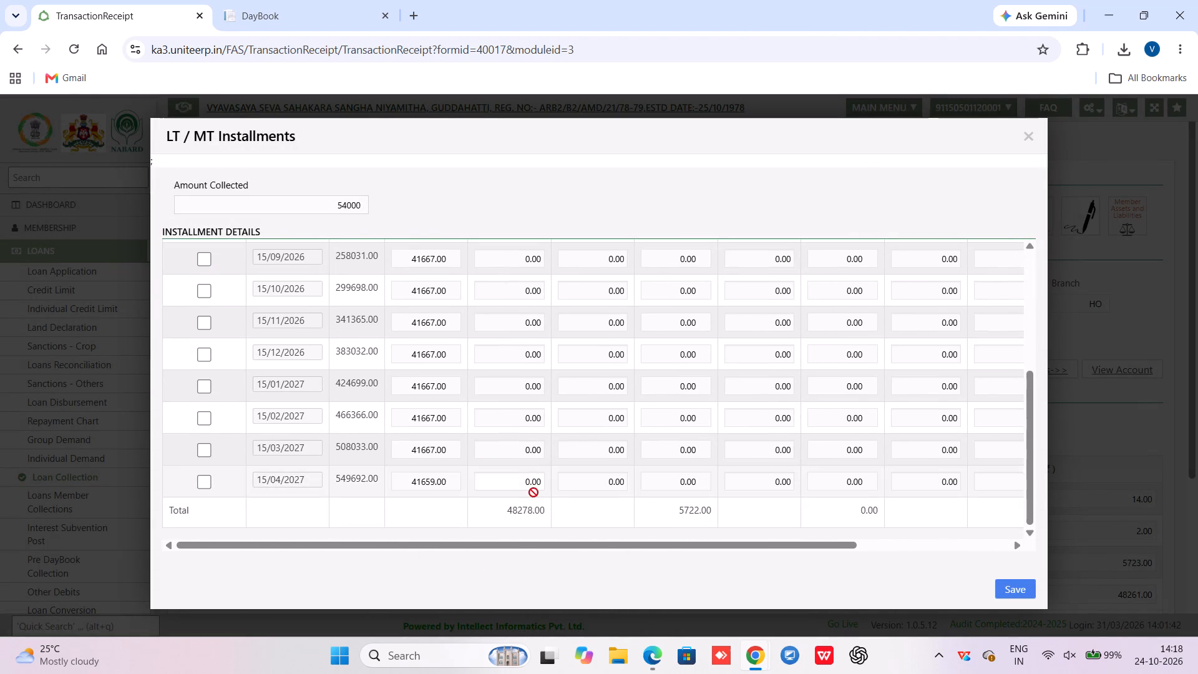
click(510, 515)
drag(507, 509, 558, 517)
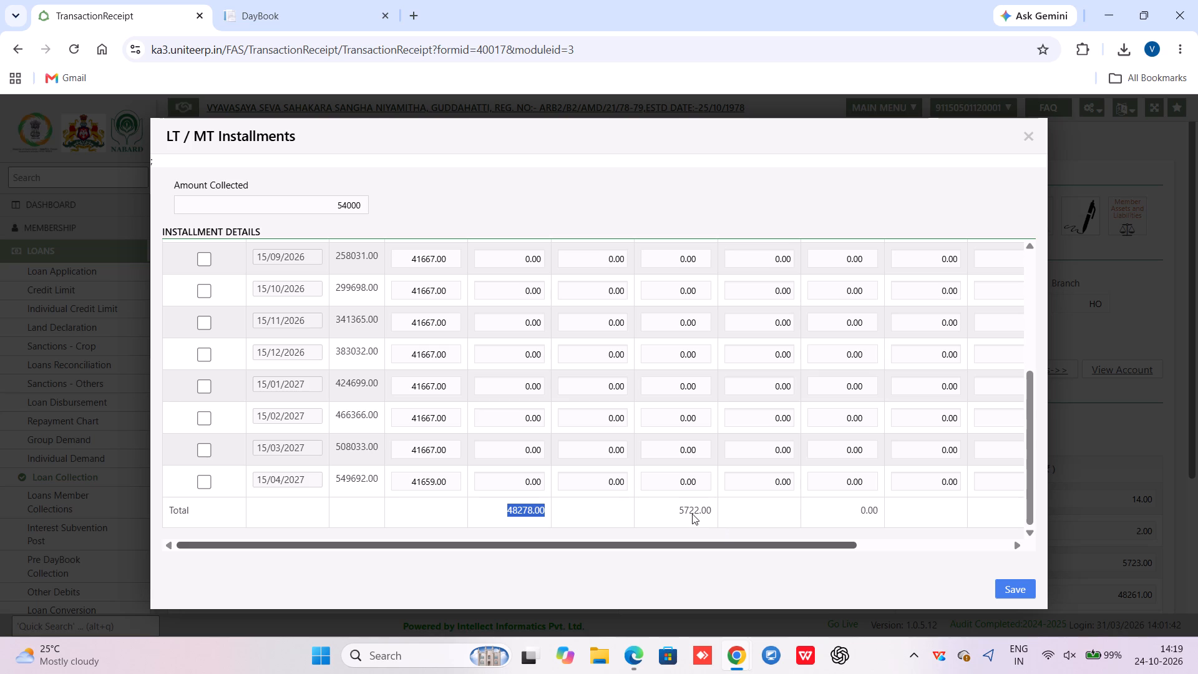
click(1026, 581)
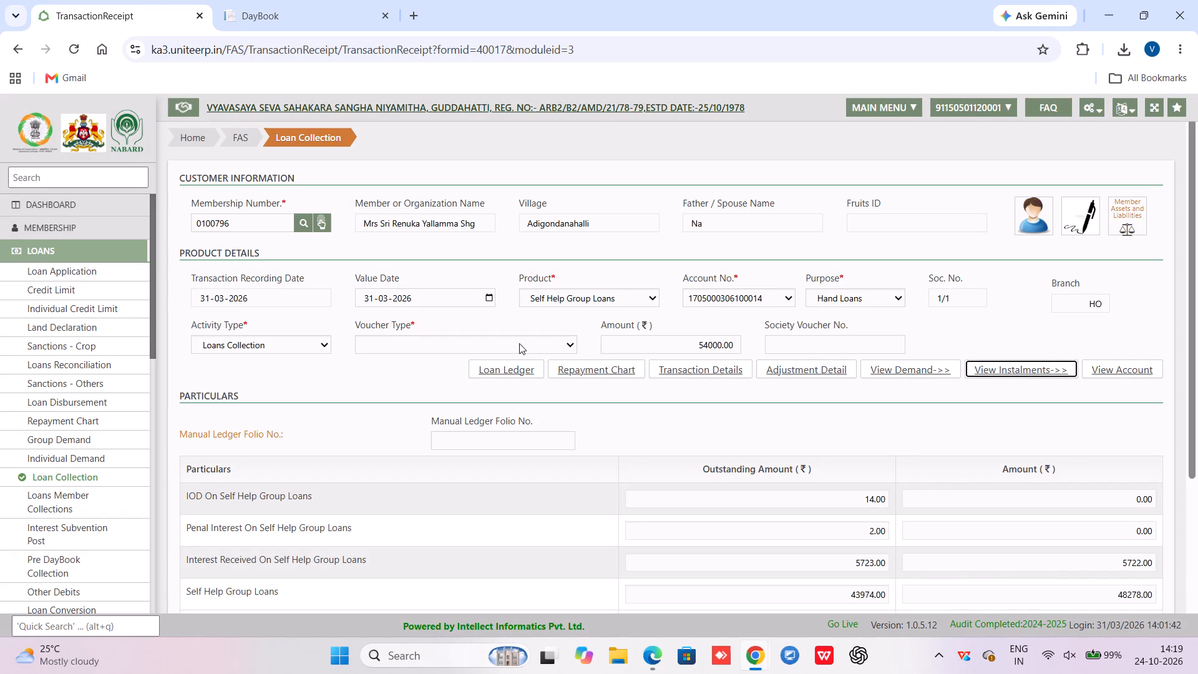
Set the voucher type to Cash for the 54000 collection, save and confirm the transaction, and close the voucher preview.
click(519, 343)
click(450, 383)
scroll(858, 464, down, 5)
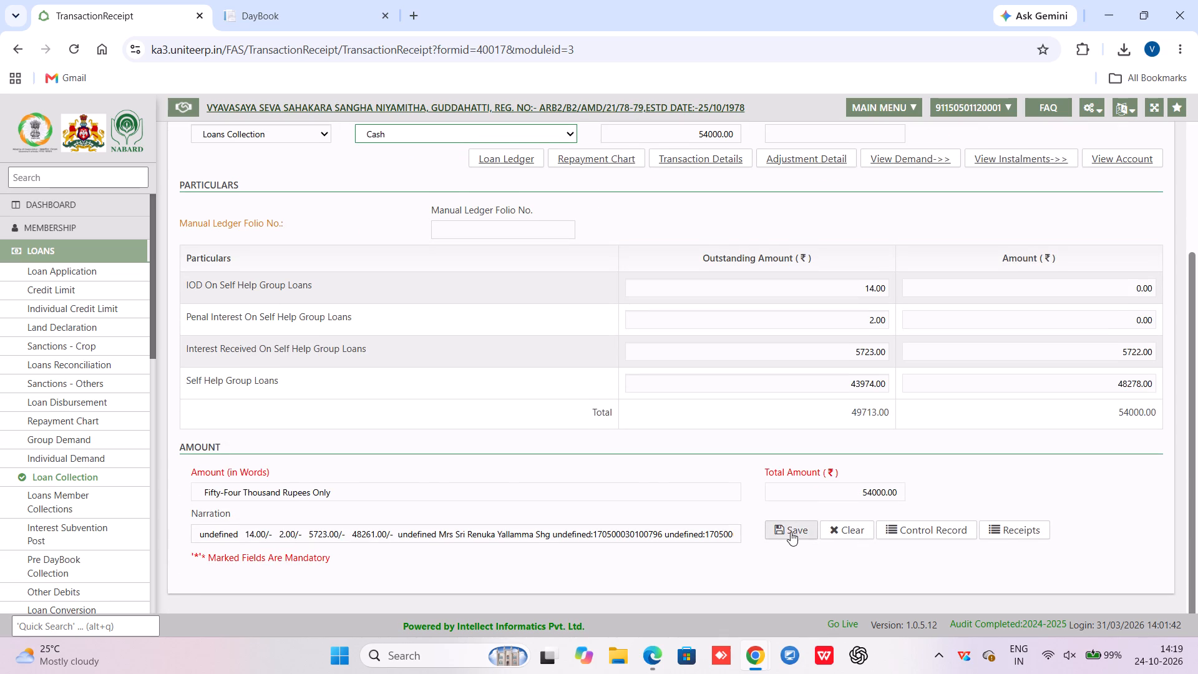
click(788, 530)
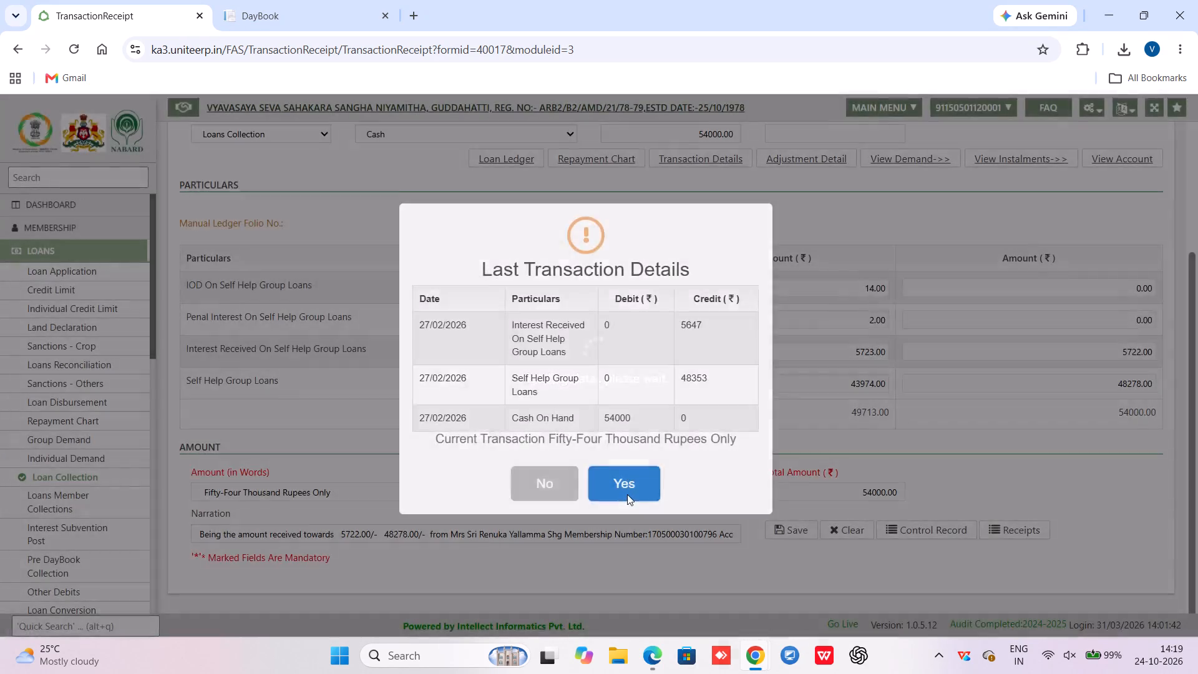
click(627, 494)
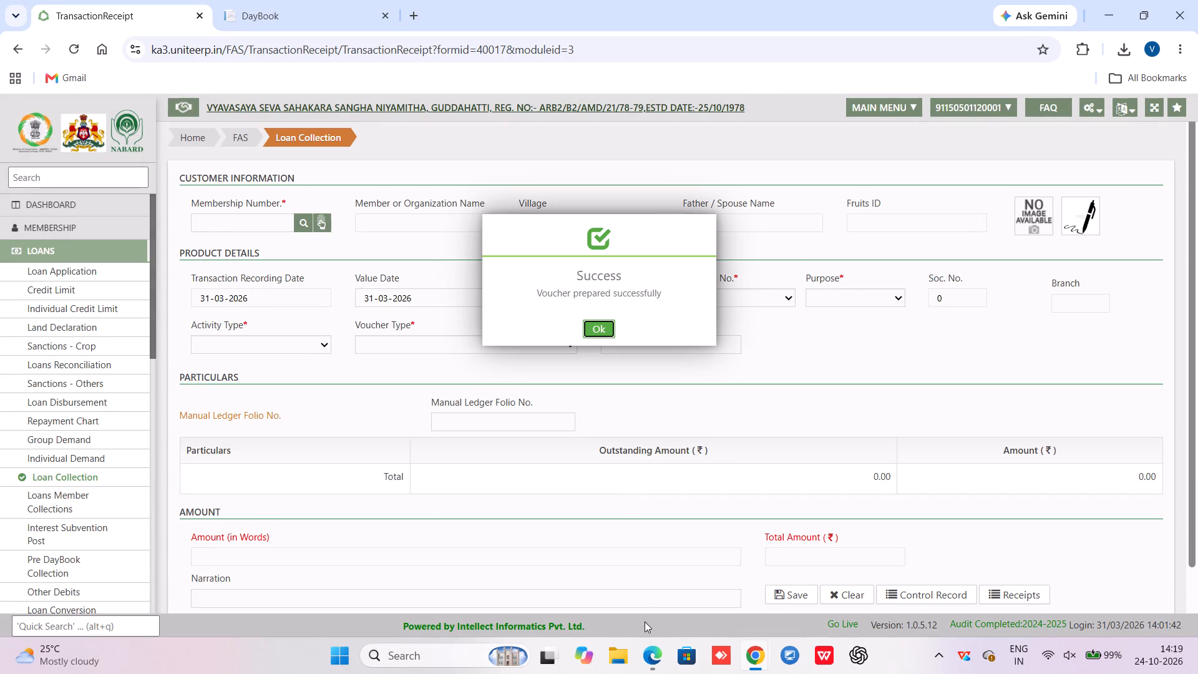
click(595, 329)
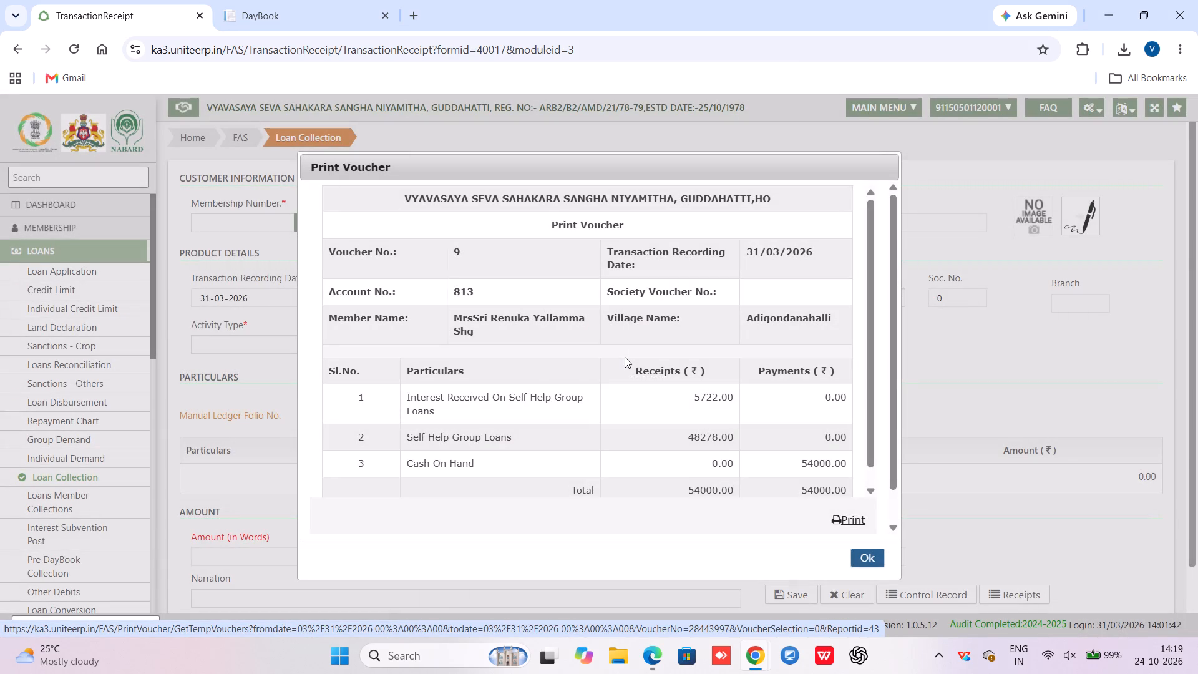
scroll(624, 357, down, 2)
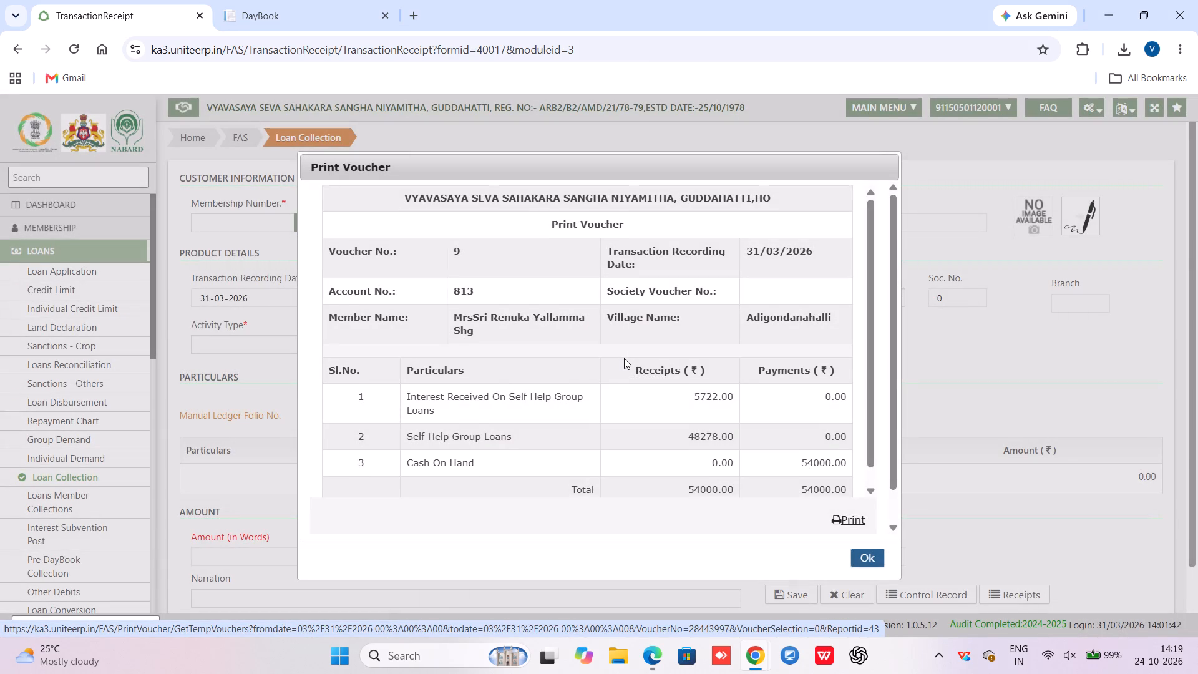
scroll(624, 358, down, 3)
click(869, 559)
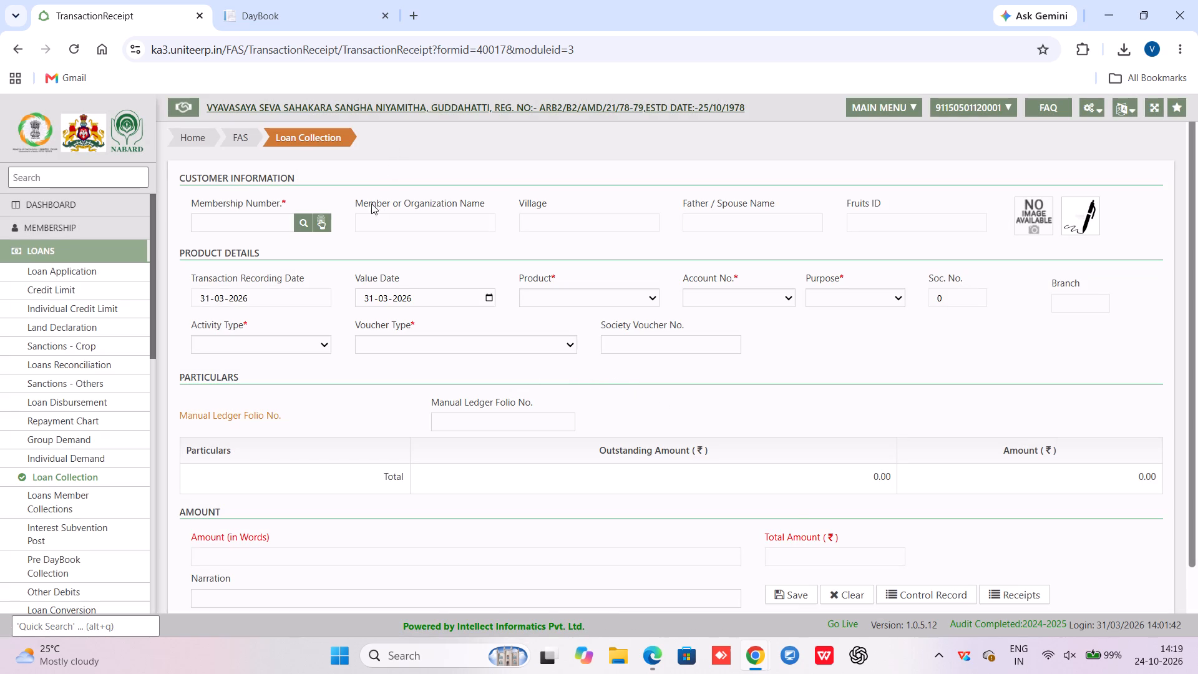
Search Self Help Group Loans members by the name "srus" and load the first Srushti Shg record into the collection form.
click(303, 223)
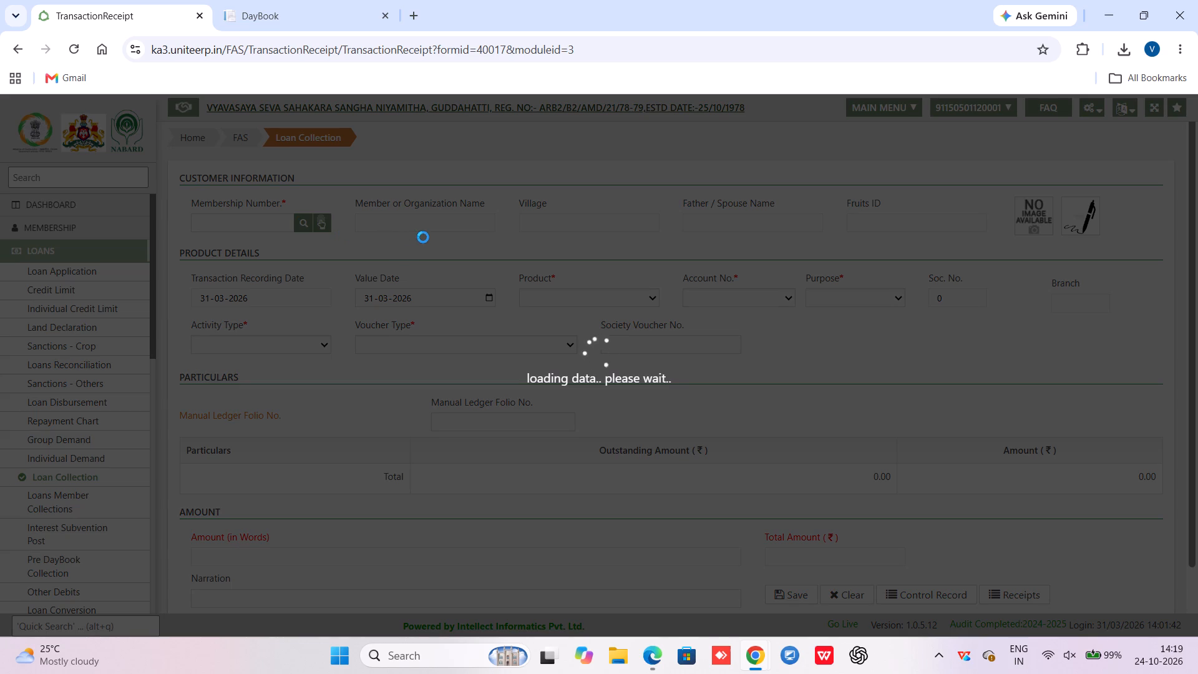
click(354, 235)
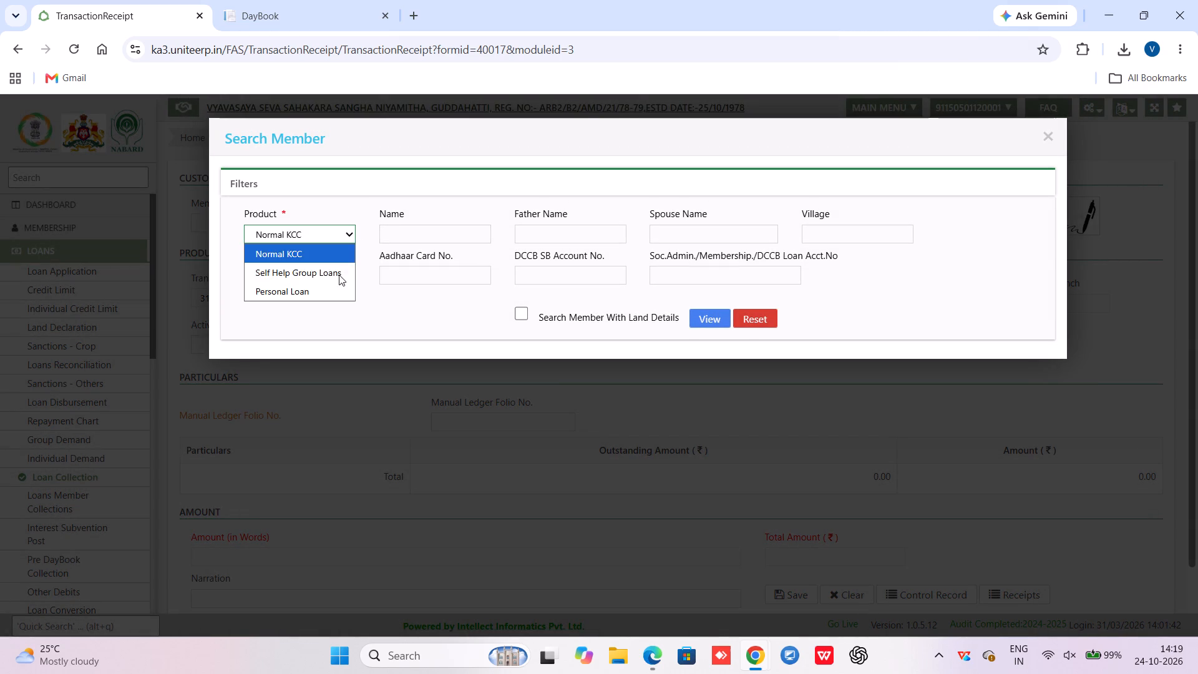
click(339, 275)
click(431, 230)
key(s)
text(rust)
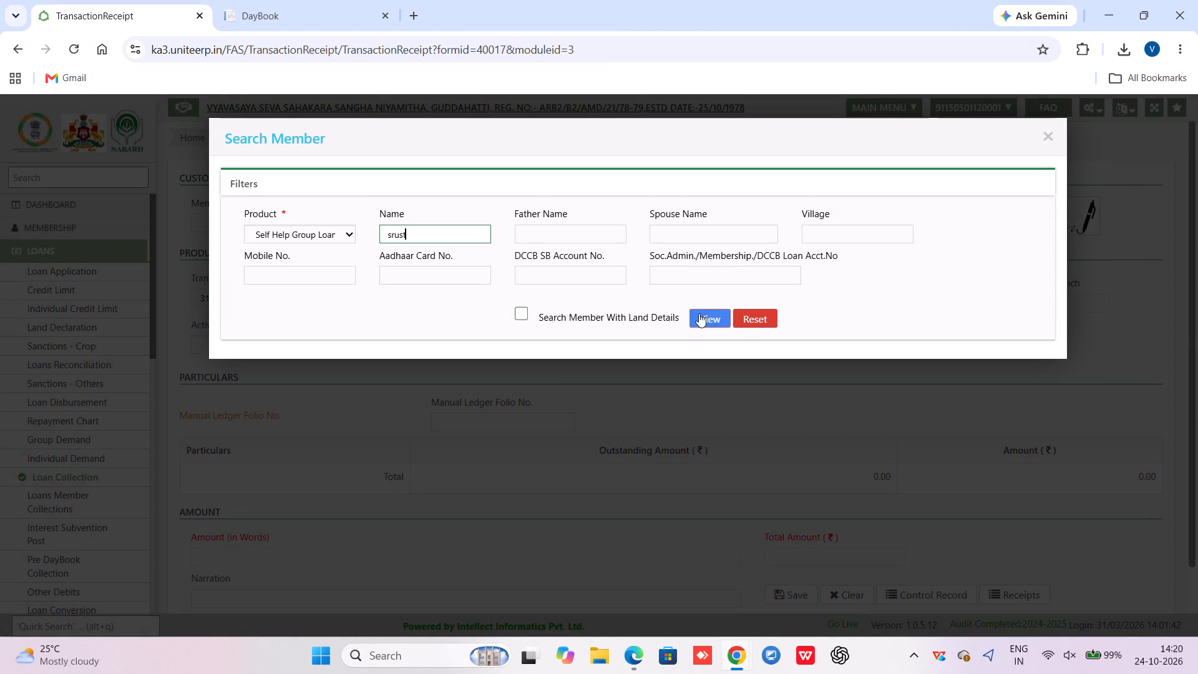
click(707, 314)
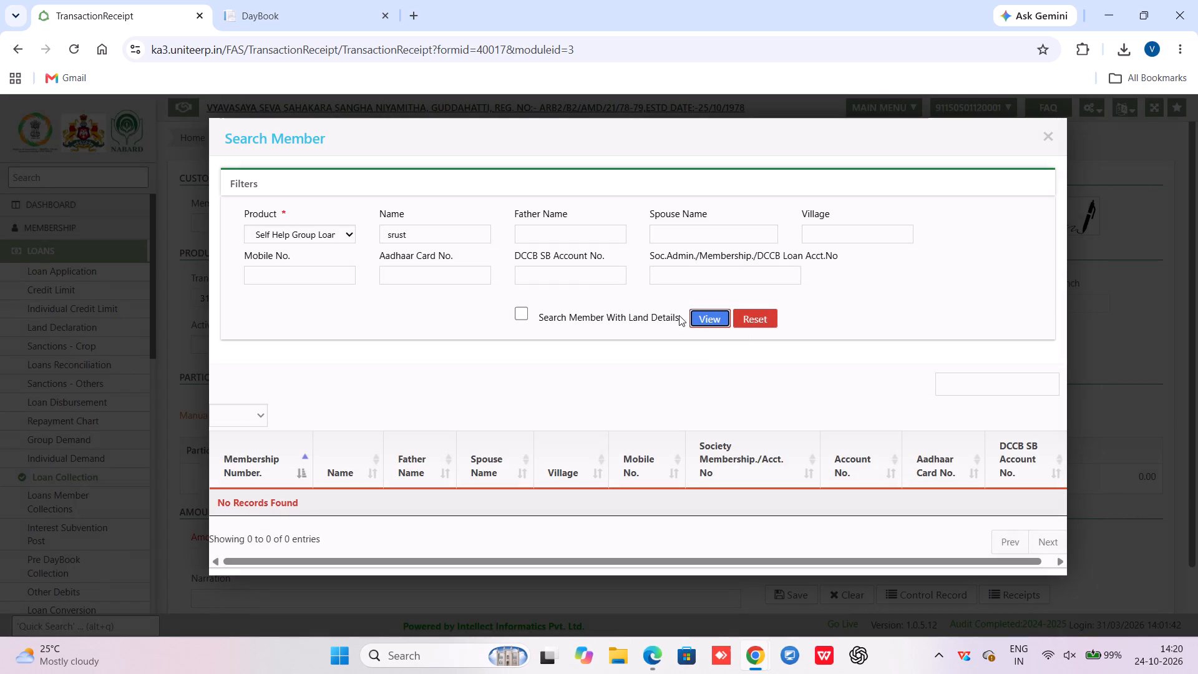
click(422, 231)
key(BackSpace)
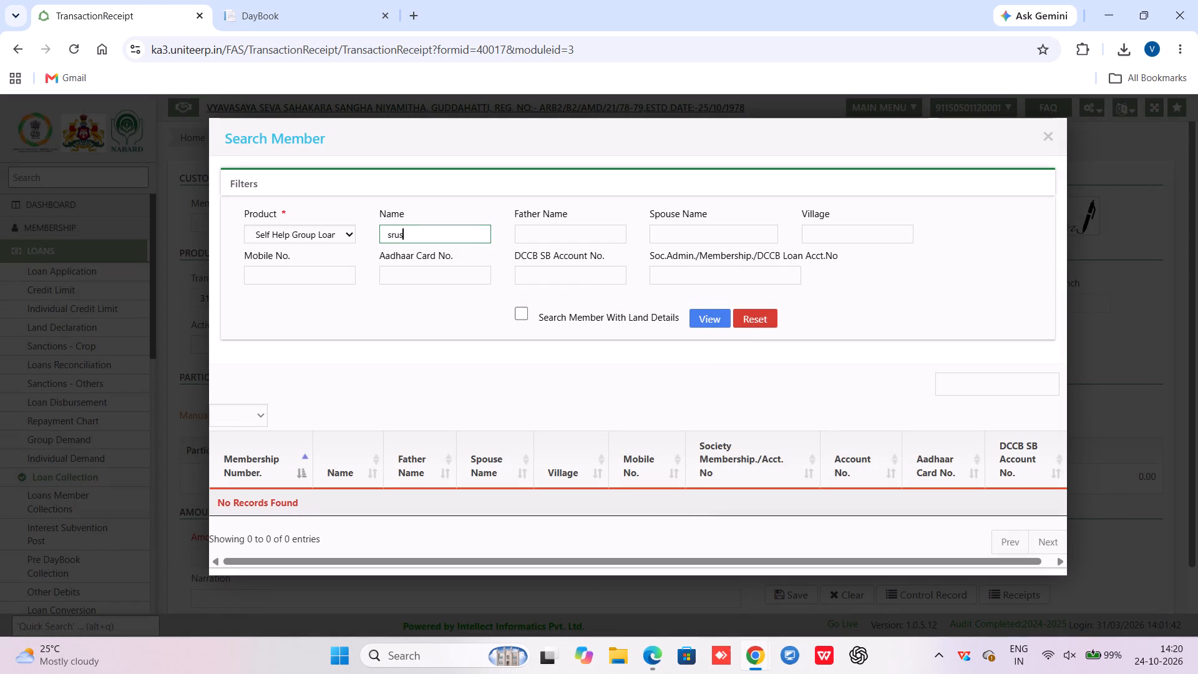
click(705, 326)
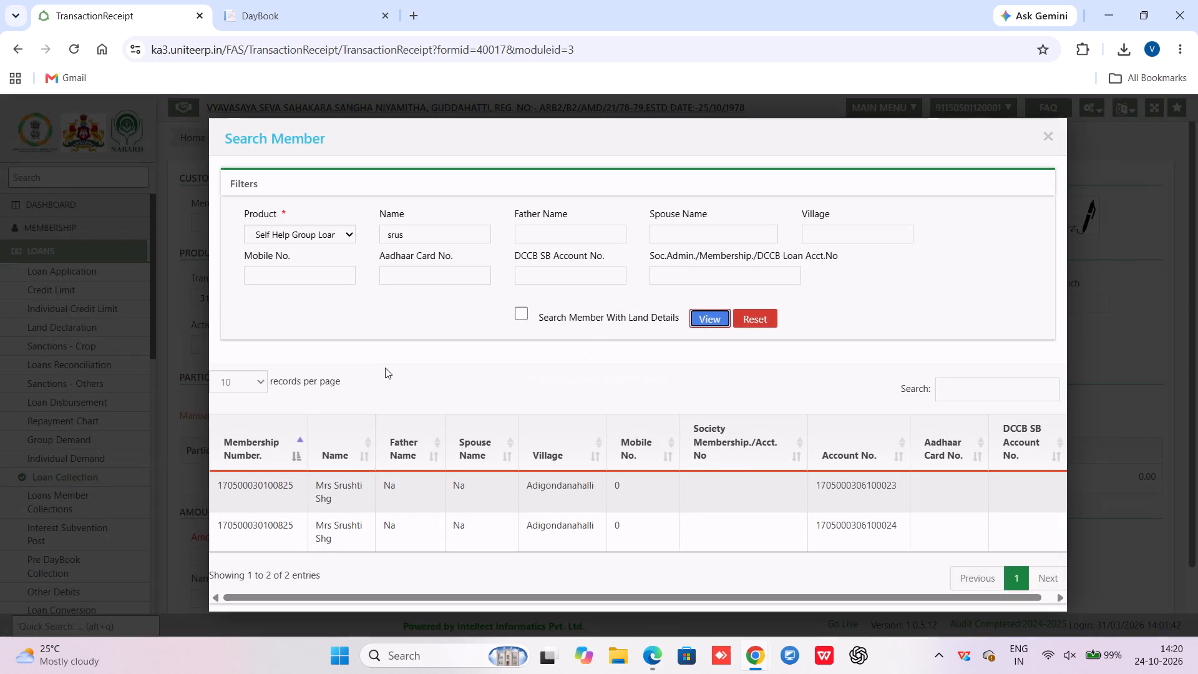
click(258, 482)
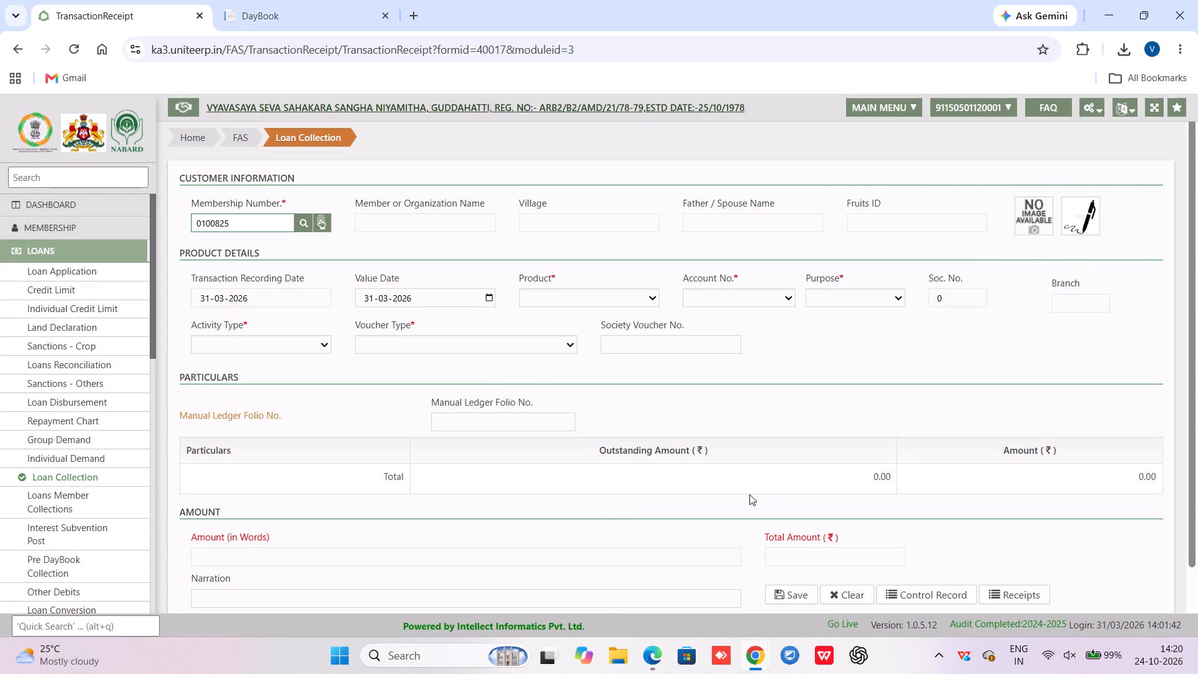
Set the product to Self Help Group Loans, choose Srushti Shg's first loan account, purpose Hand Loans and activity type Loans Collection.
click(577, 298)
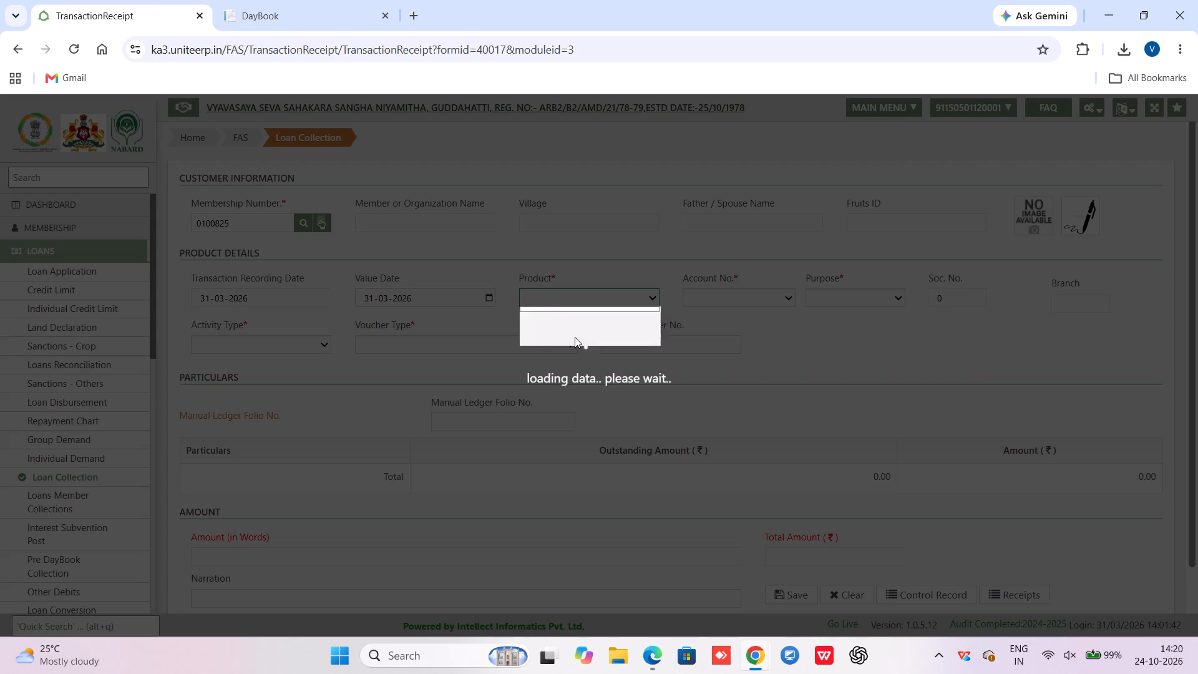
click(560, 338)
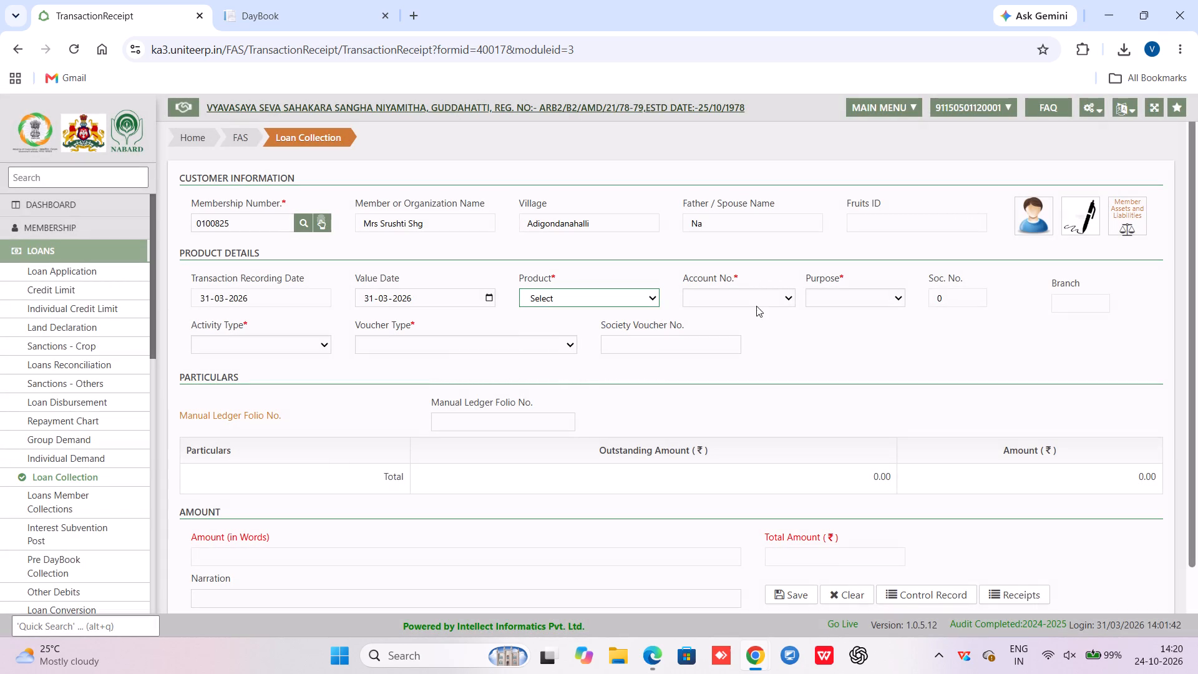
click(743, 296)
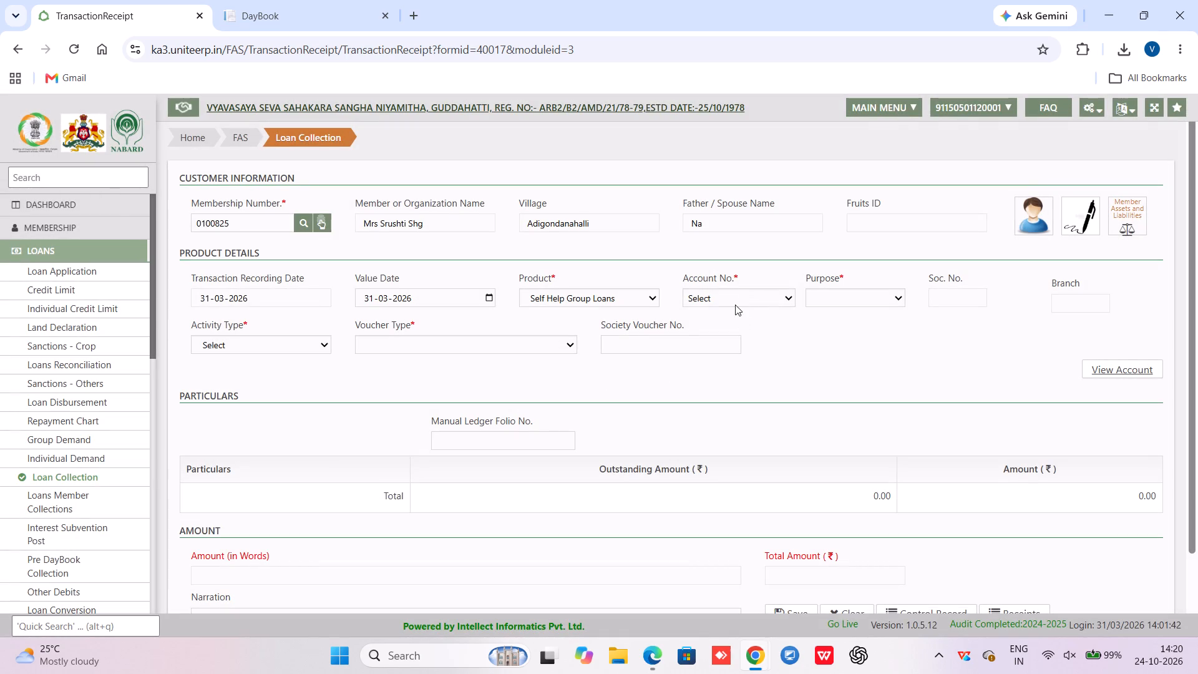
click(734, 303)
click(738, 338)
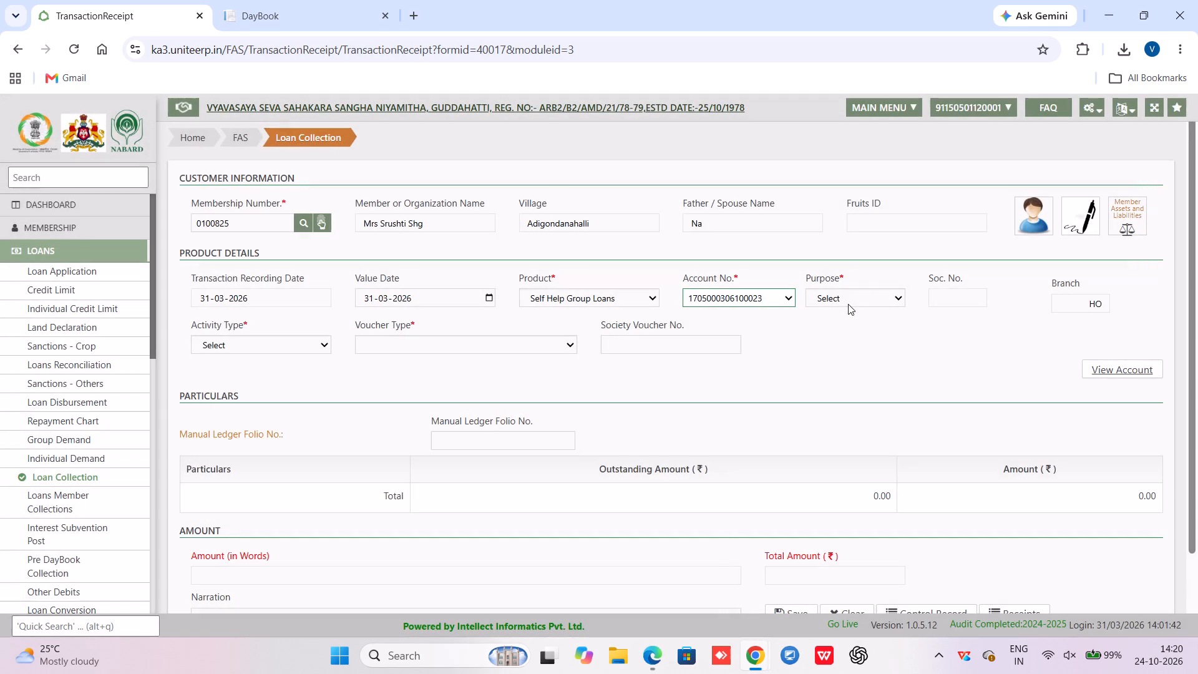
click(847, 304)
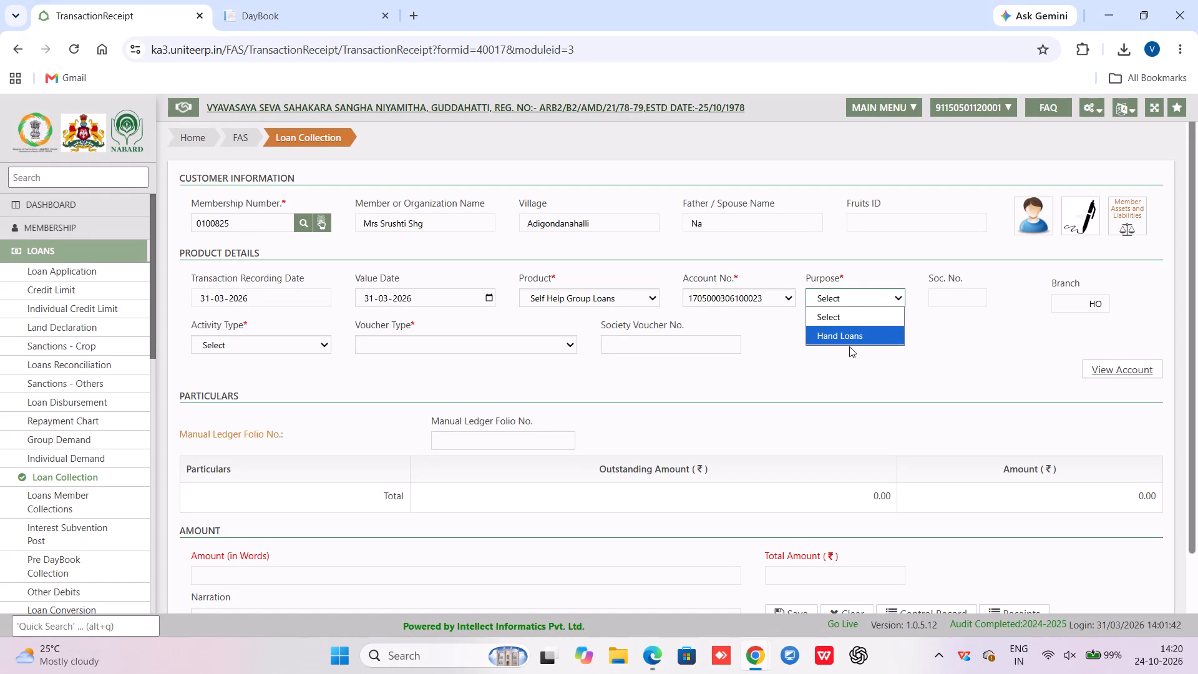
click(843, 336)
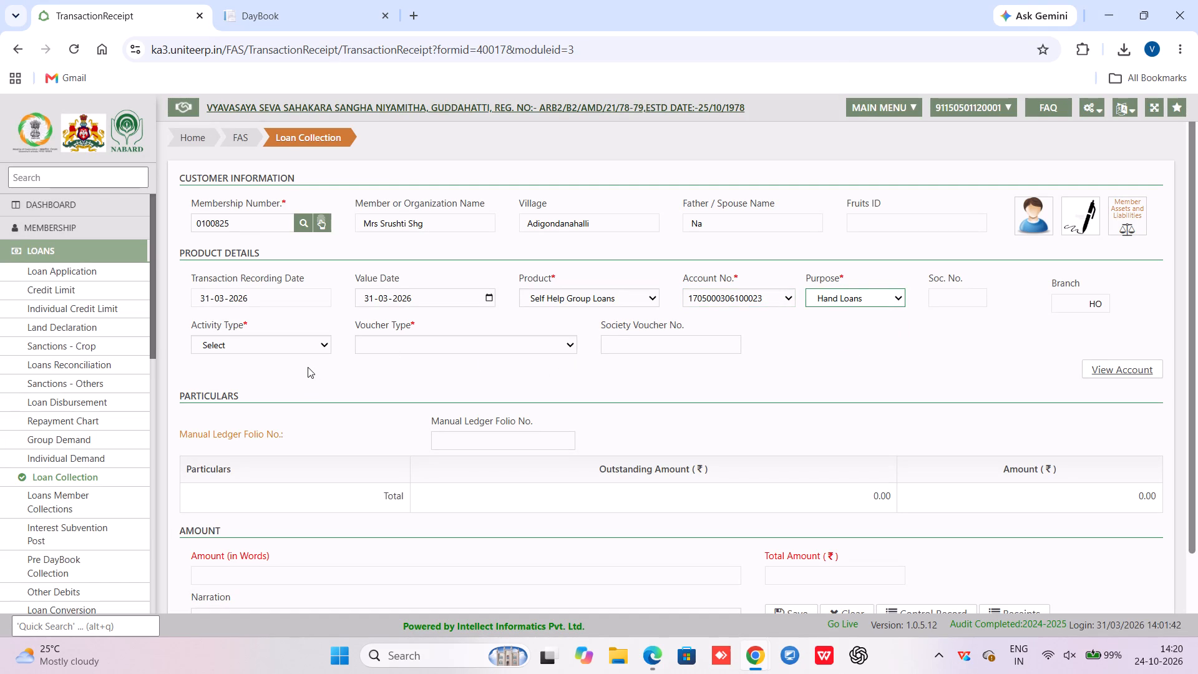
click(272, 352)
click(273, 383)
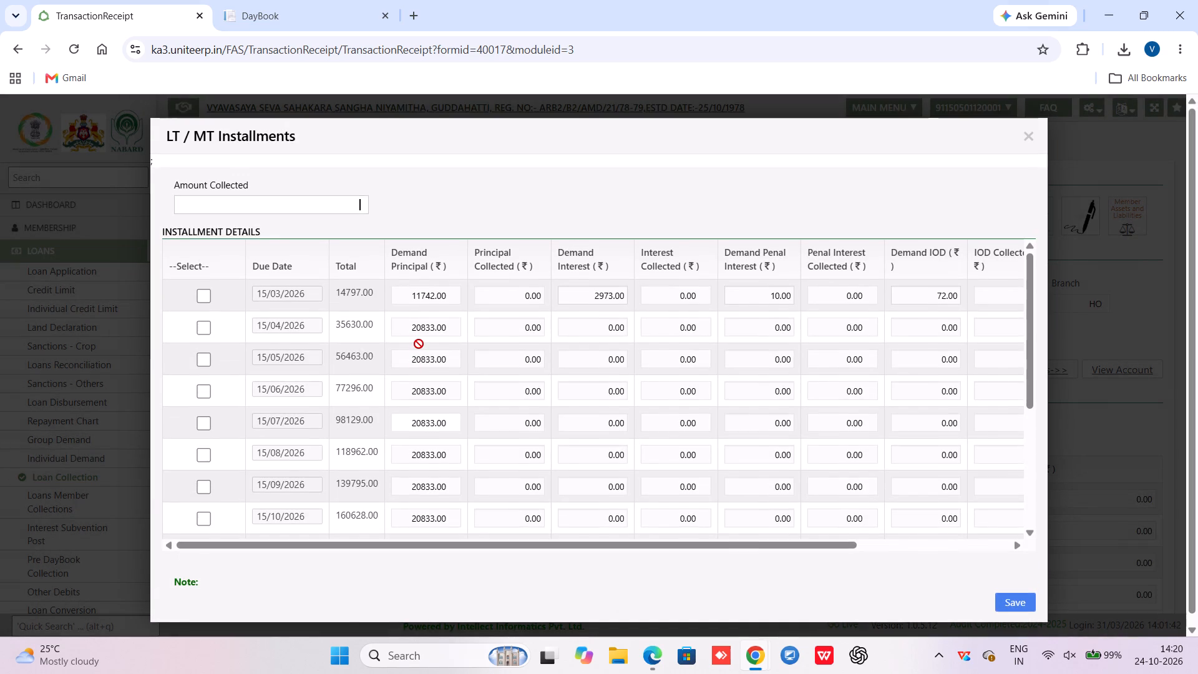
Enter 26000 as the amount collected, allocate it across the installments, and review the allocation.
click(419, 344)
click(295, 213)
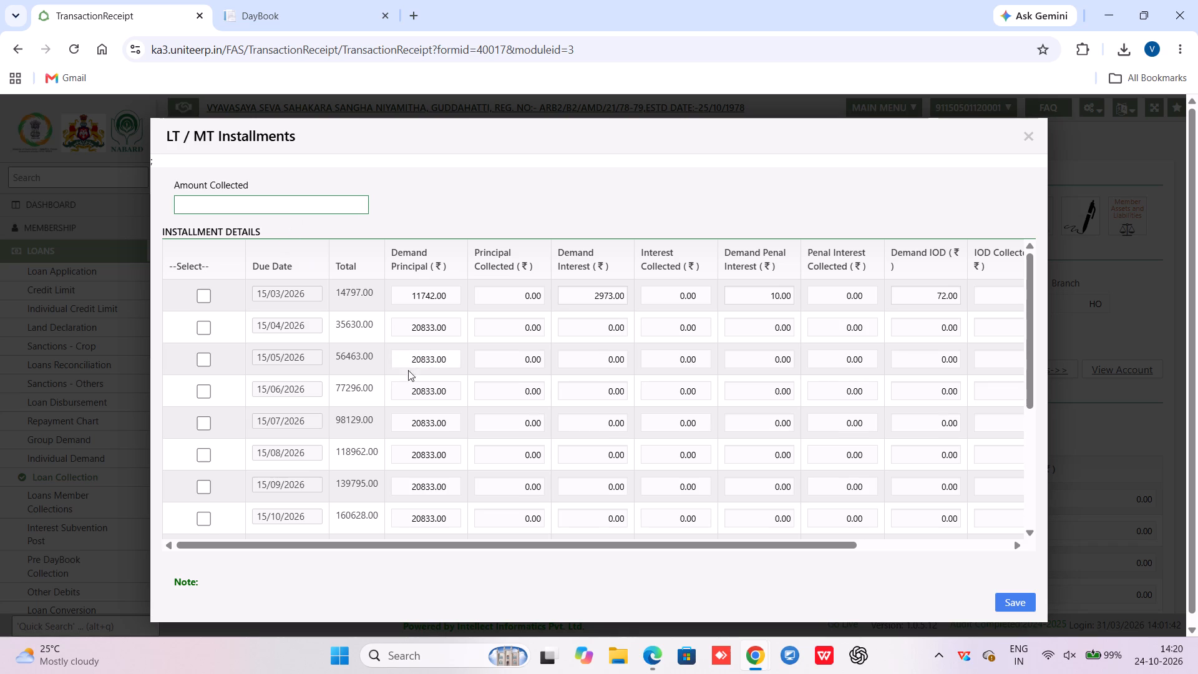
scroll(351, 407, down, 6)
scroll(352, 406, up, 5)
text(2600)
key(0)
click(394, 237)
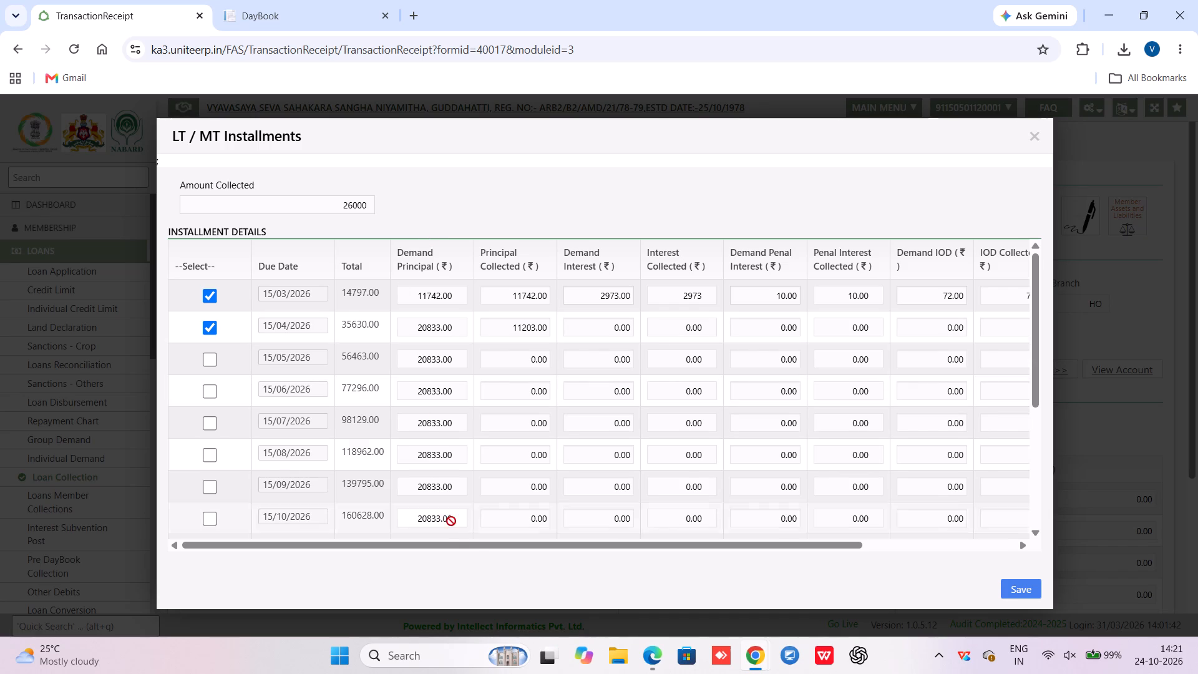
drag(473, 543, 692, 542)
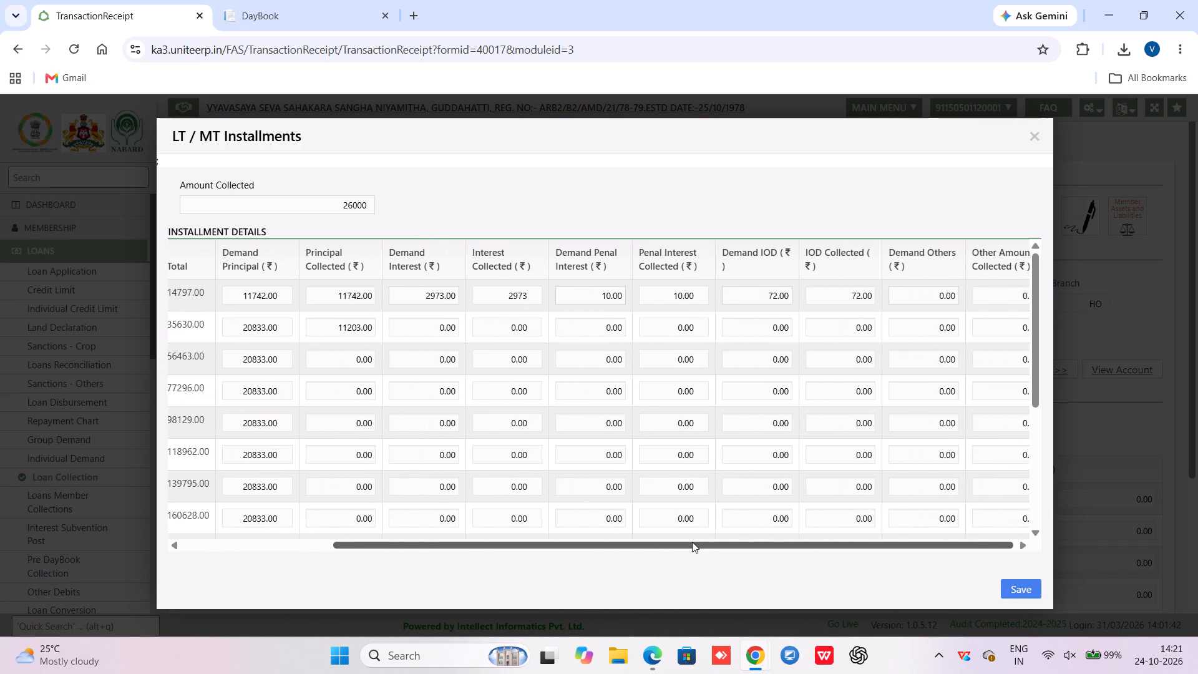
drag(692, 542, 693, 540)
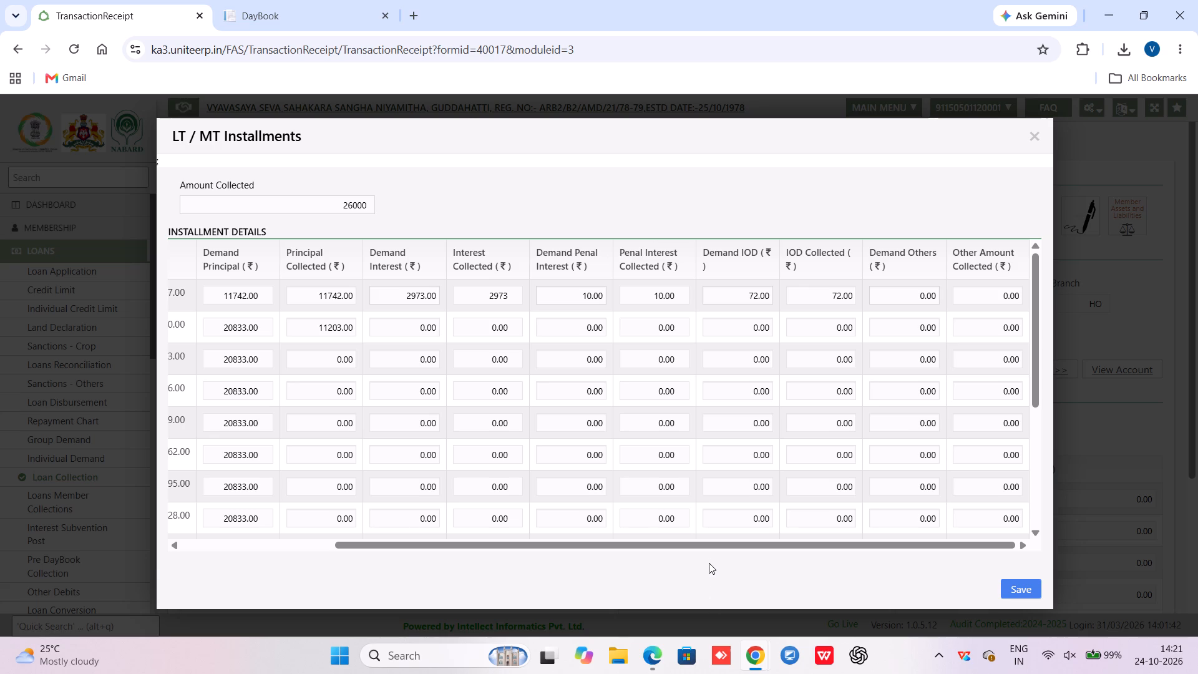
For the 15/03/2026 installment, set demand interest to 2972 and demand penal interest and demand IOD to 0, and save the installments.
drag(545, 300, 587, 293)
drag(587, 293, 613, 293)
click(613, 293)
drag(405, 293, 534, 306)
text(2972)
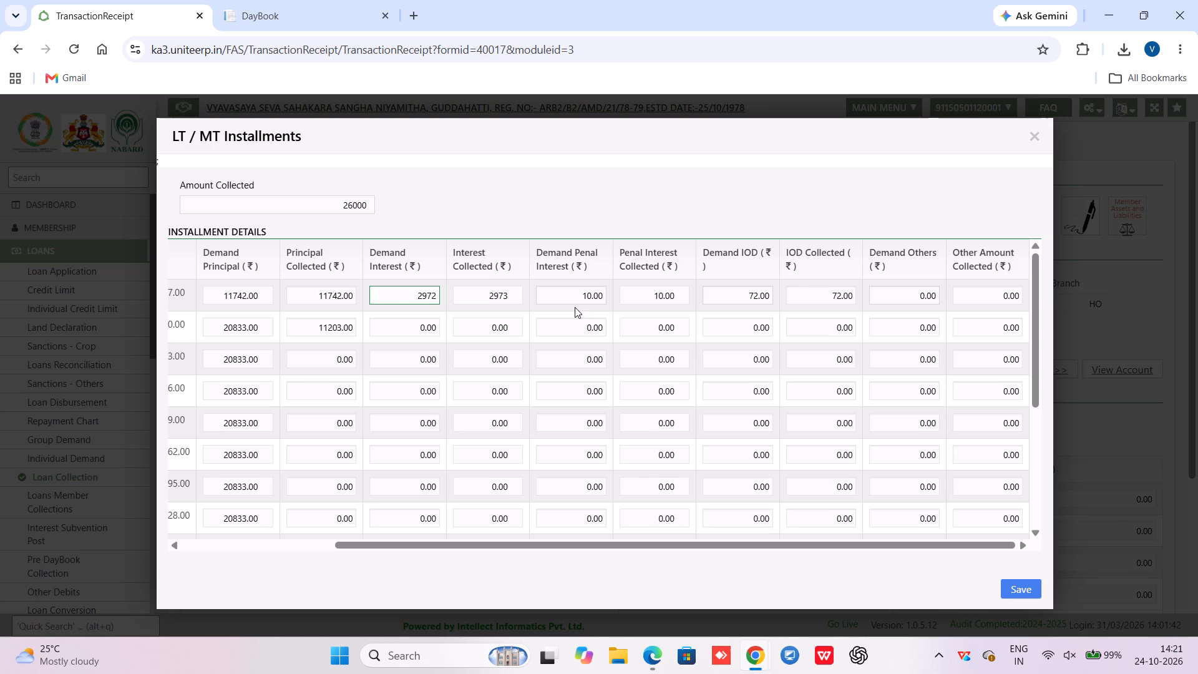
click(575, 307)
double_click(578, 298)
key(0)
double_click(734, 300)
key(0)
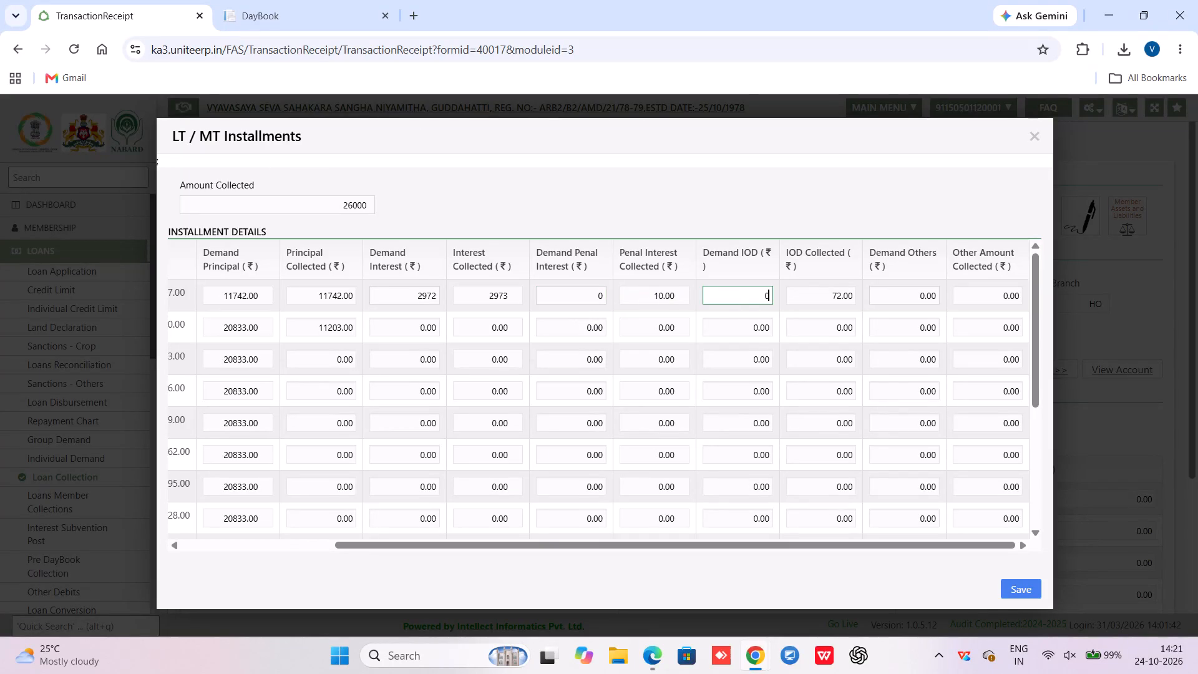
click(874, 324)
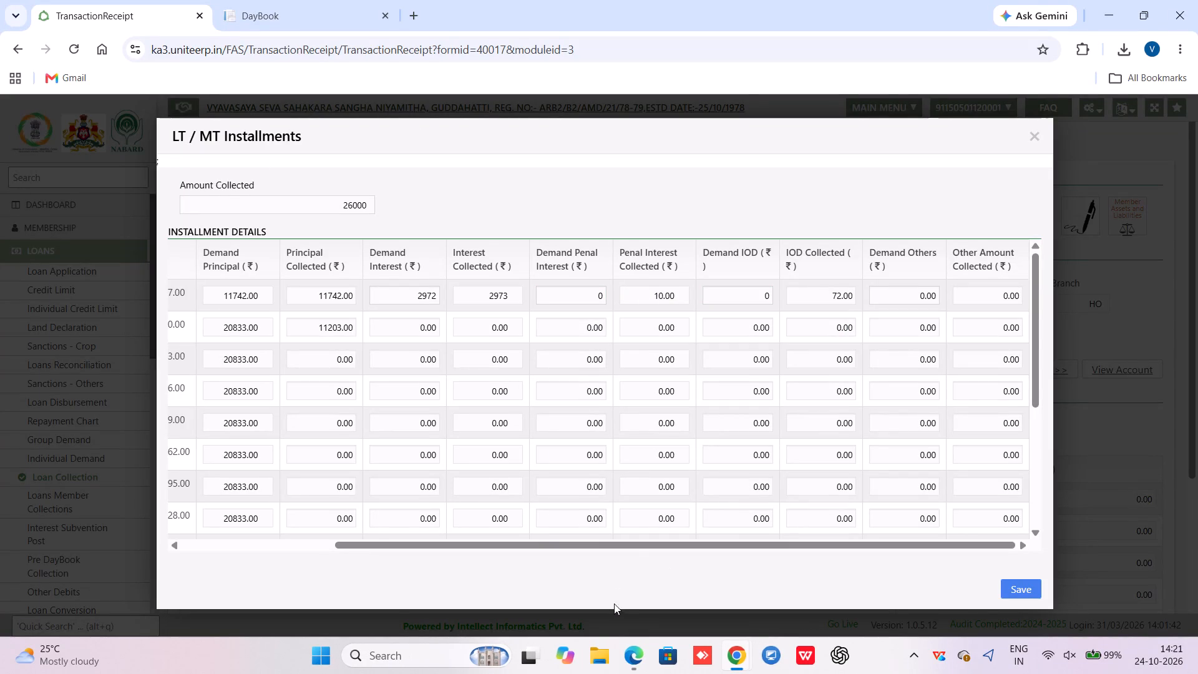
drag(629, 545, 258, 489)
scroll(479, 450, down, 8)
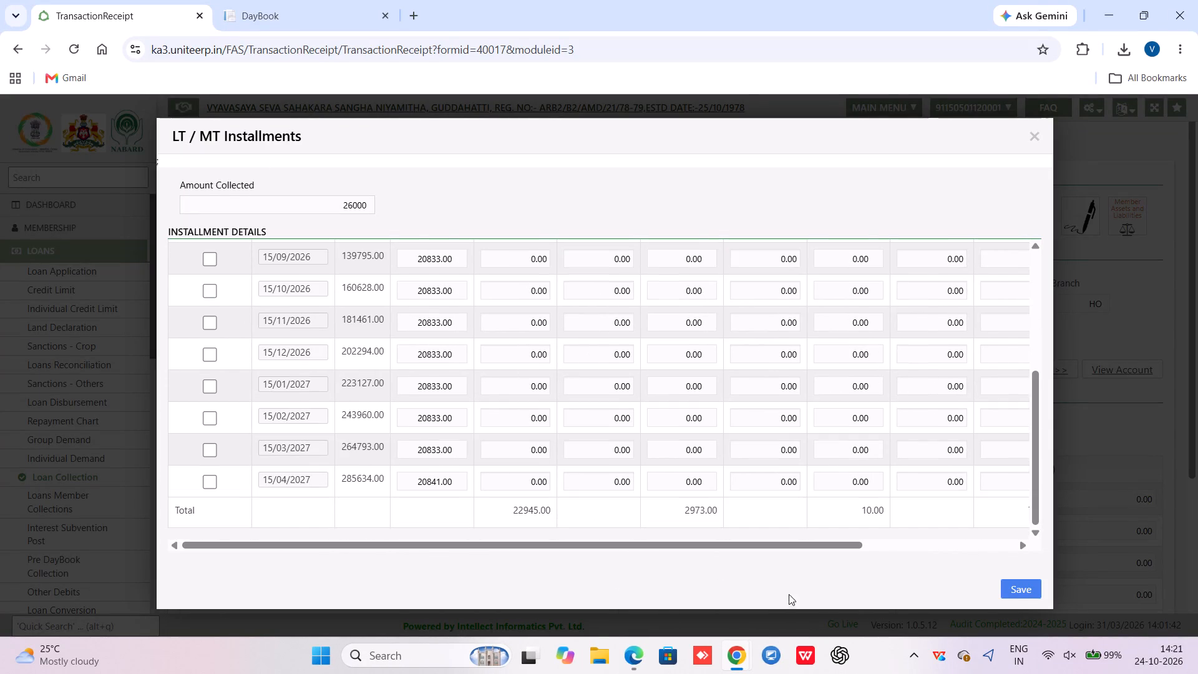
click(1028, 592)
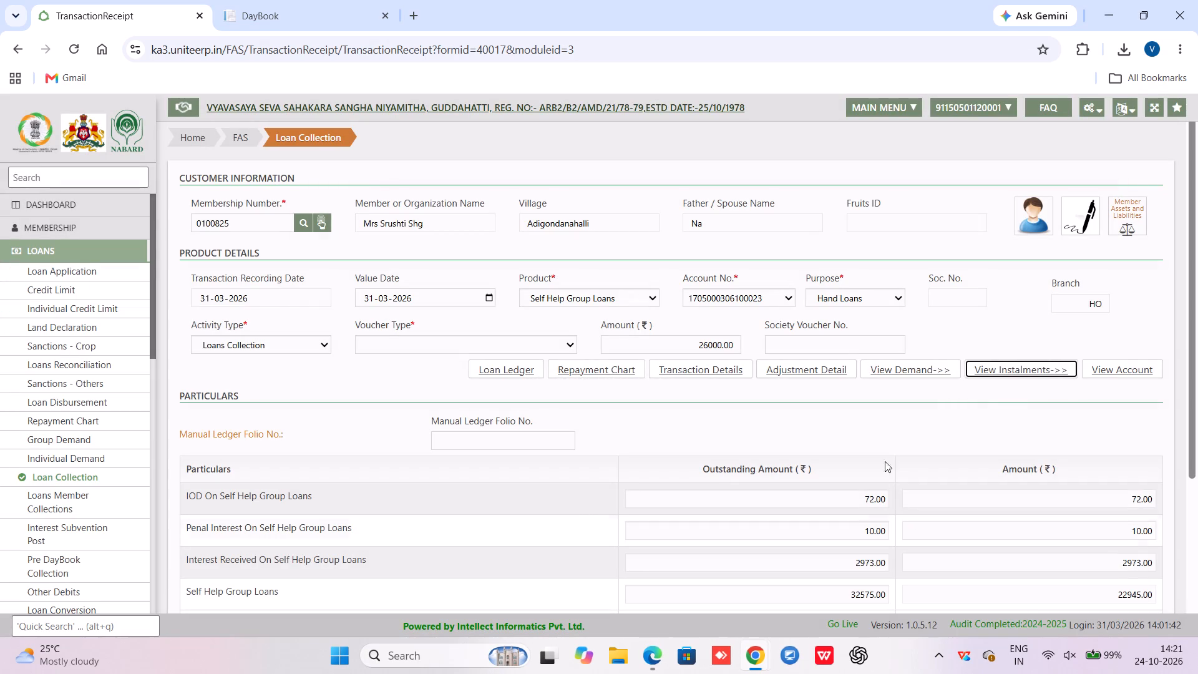
Reopen the installments, refresh the collected amounts from the revised demands, check the principal and interest totals, and save the allocation.
click(1013, 370)
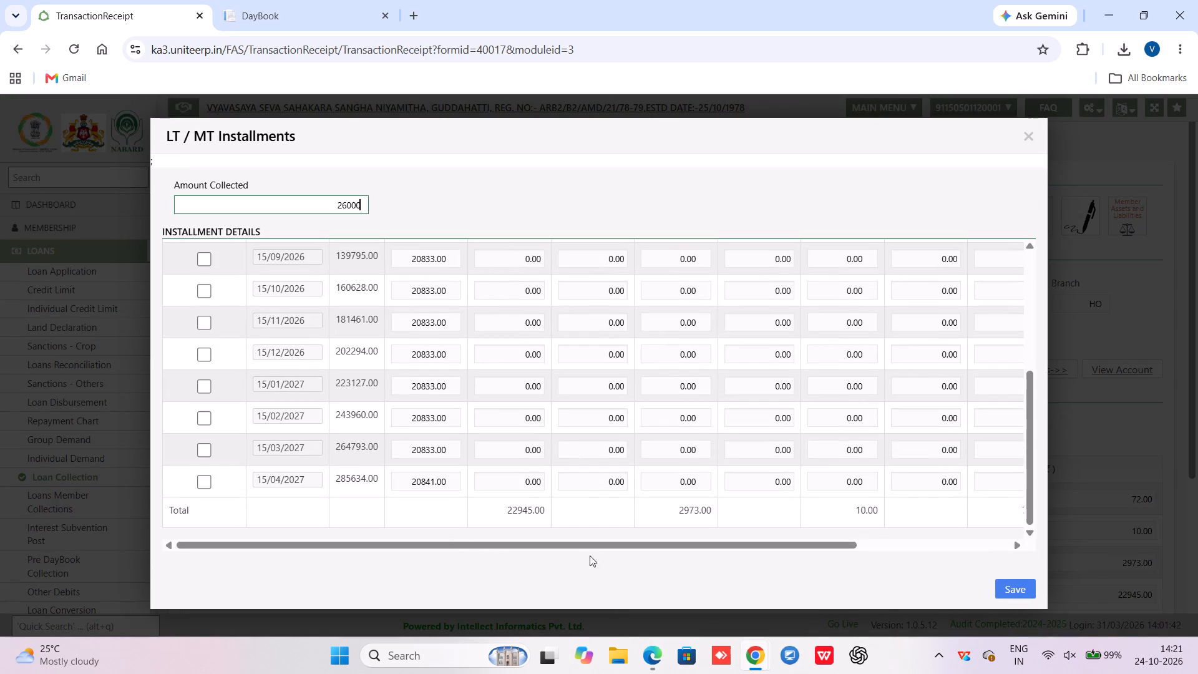
click(597, 517)
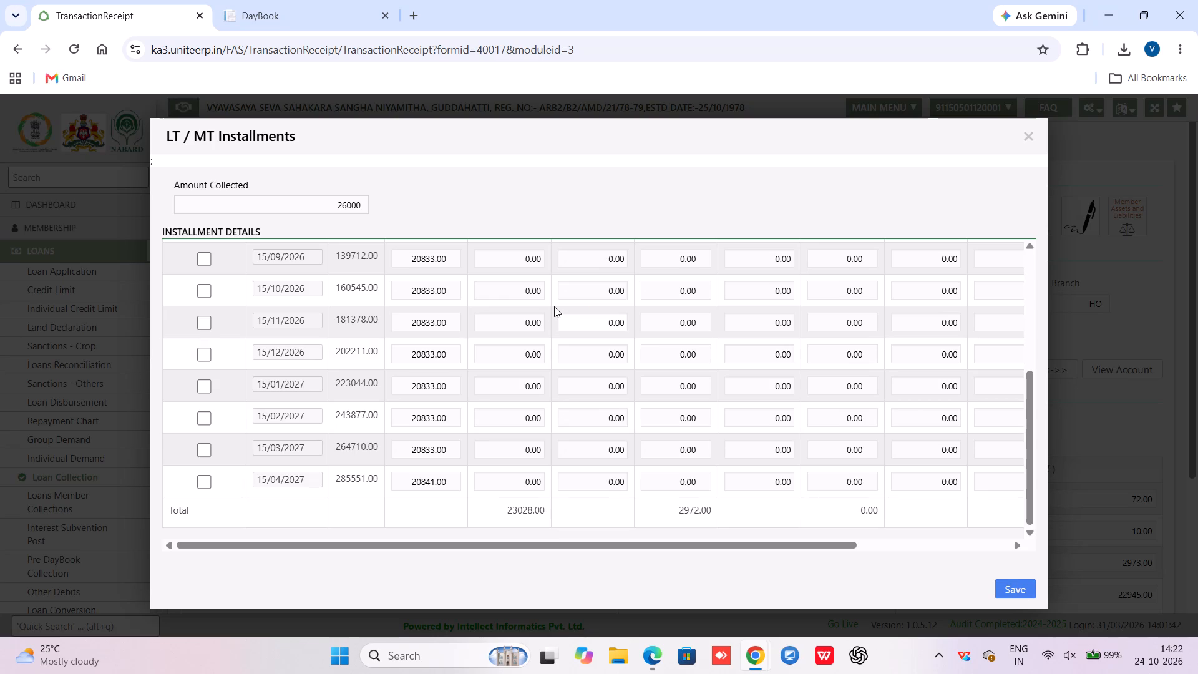
drag(509, 507, 511, 507)
drag(511, 507, 567, 517)
drag(679, 510, 711, 514)
click(1030, 589)
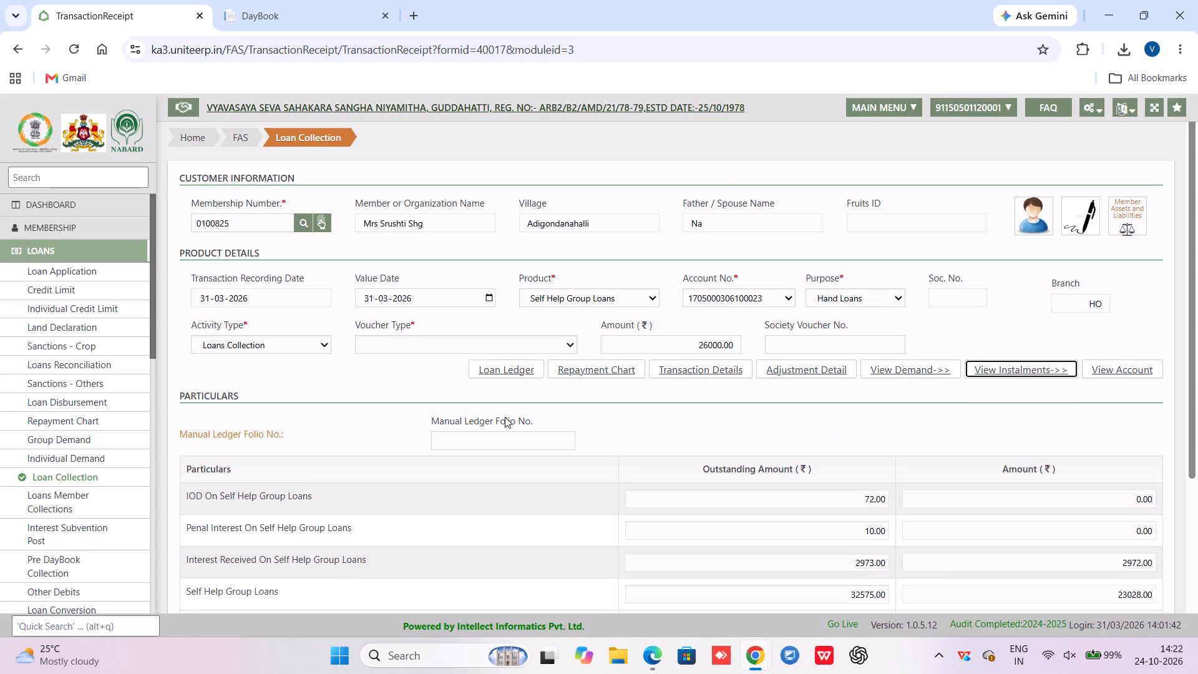
Set the voucher type to Cash, save and confirm Srushti Shg's collection, and close the print voucher after reviewing it.
scroll(459, 404, down, 4)
click(406, 132)
click(411, 170)
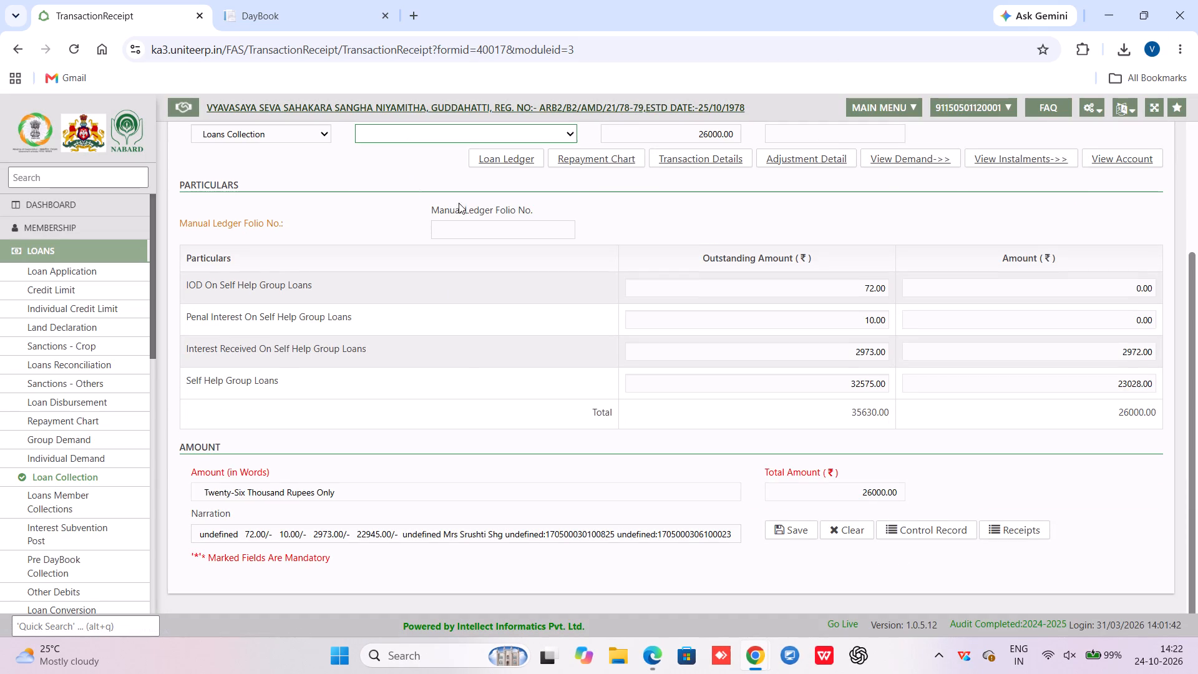
scroll(804, 446, down, 1)
scroll(826, 478, up, 2)
scroll(789, 573, down, 8)
scroll(789, 572, up, 1)
click(791, 605)
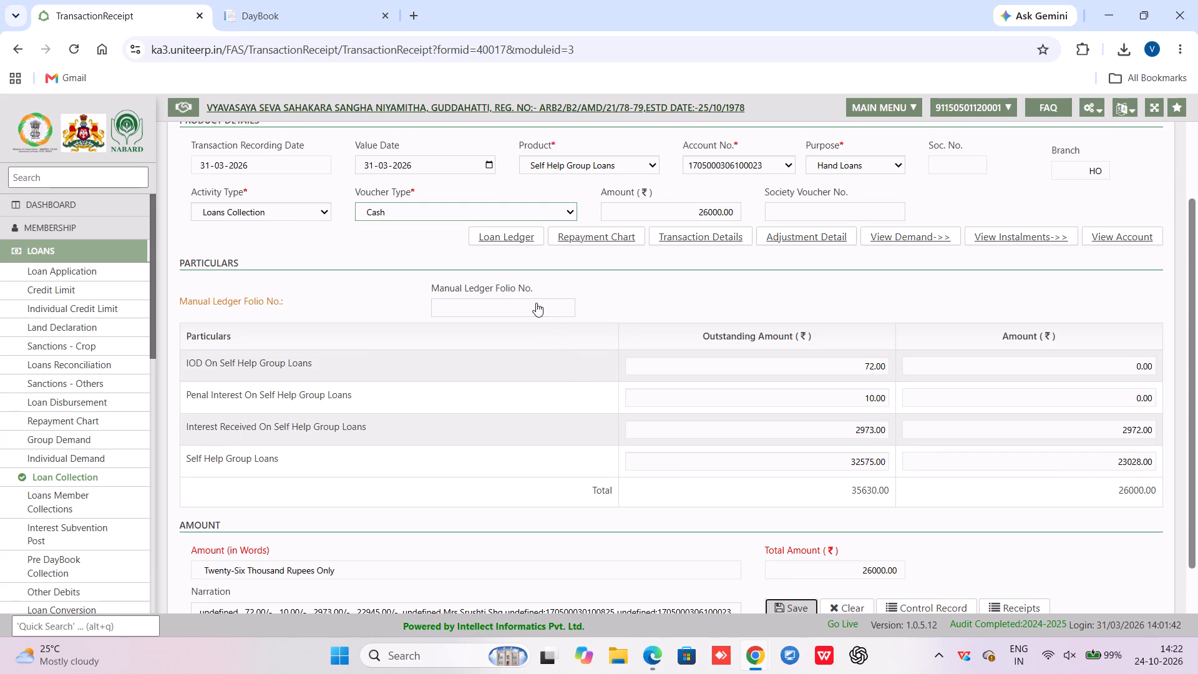
scroll(709, 502, down, 4)
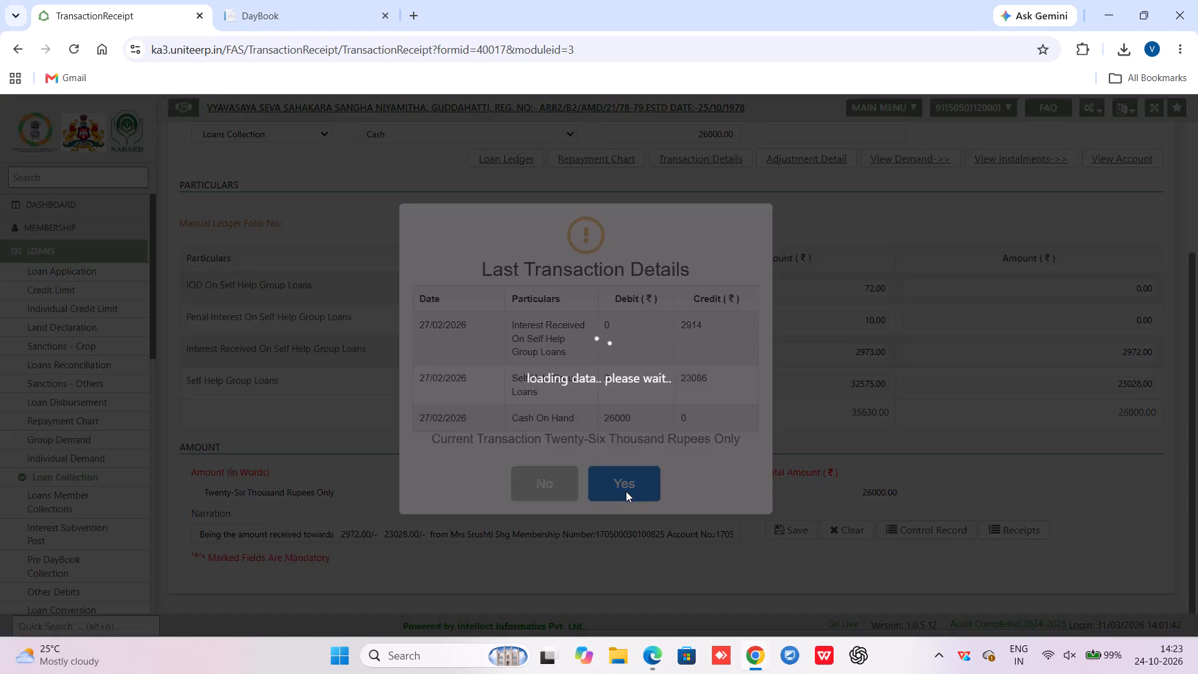
click(621, 484)
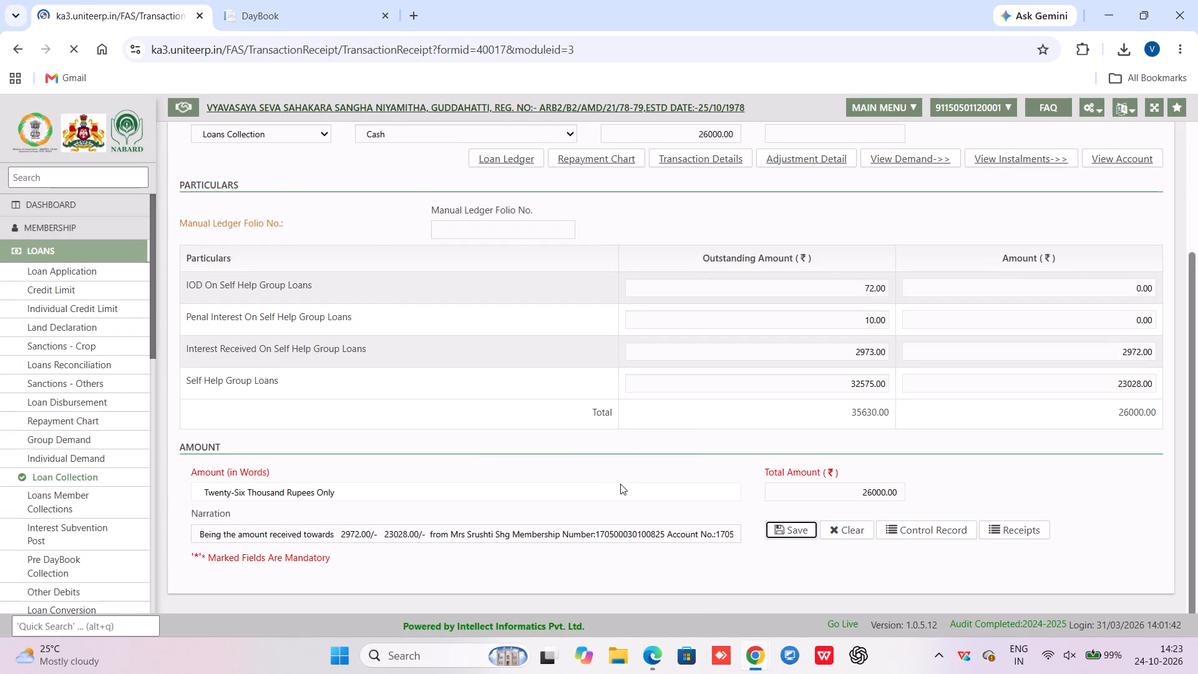
click(592, 335)
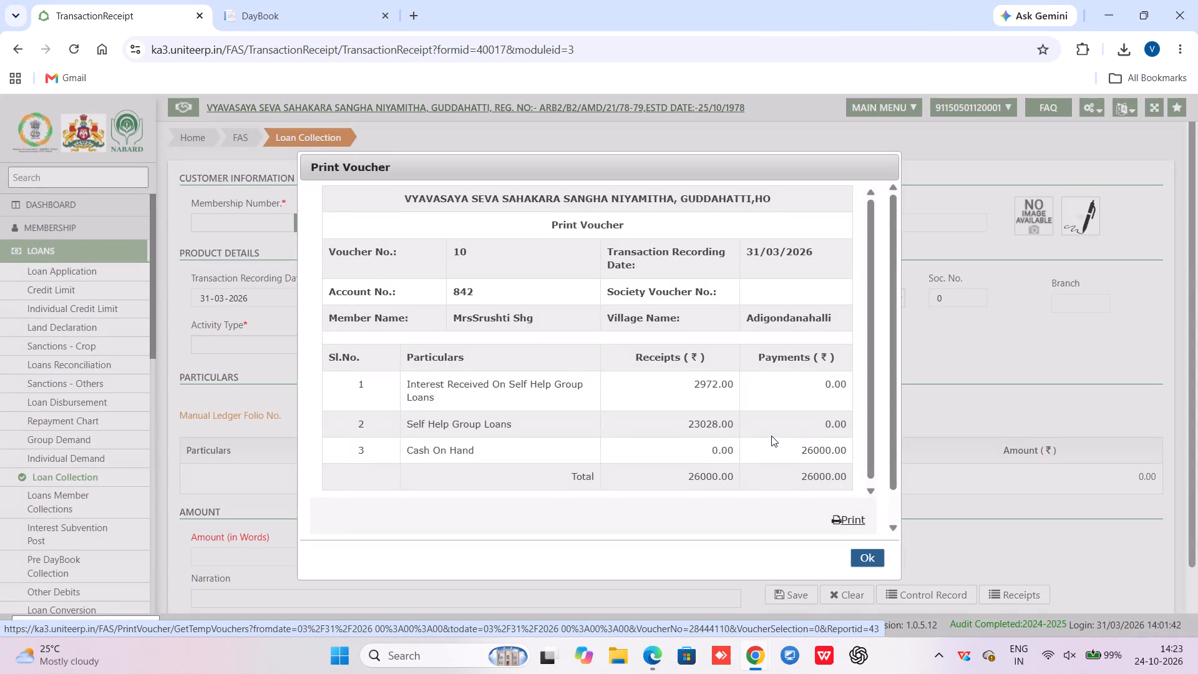
scroll(771, 436, down, 3)
scroll(771, 436, up, 1)
scroll(771, 436, down, 1)
click(854, 556)
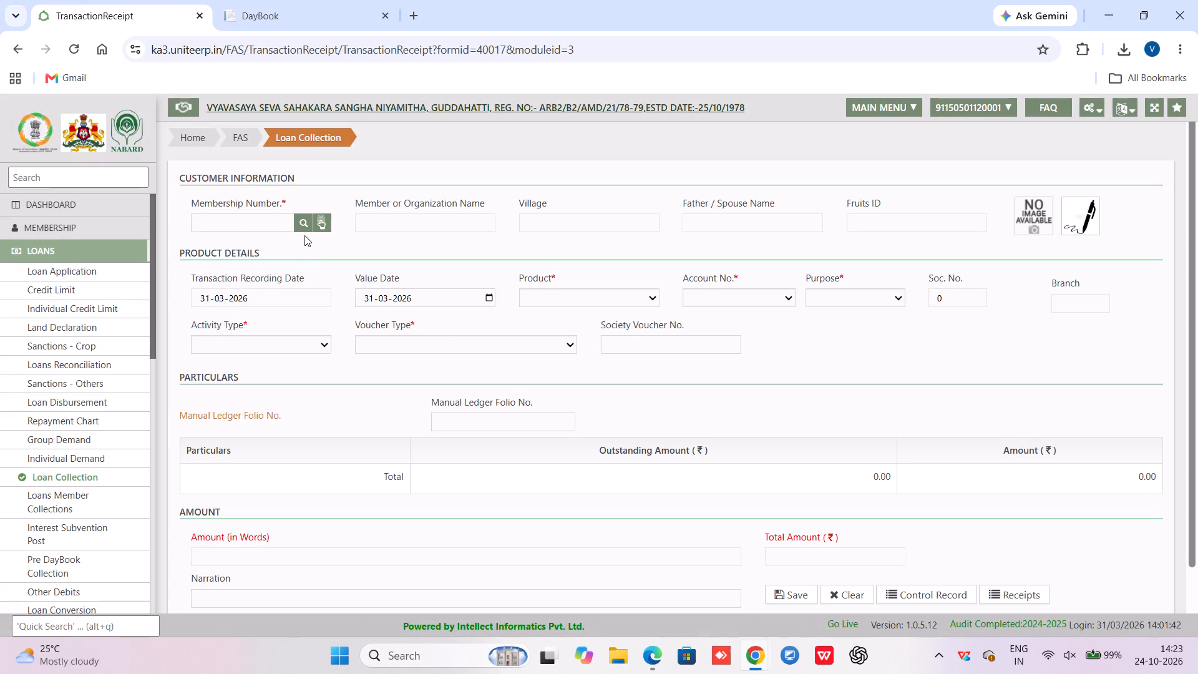
Search Self Help Group Loans members by the name "srus" and select Srushti Shg's second account entry.
click(301, 221)
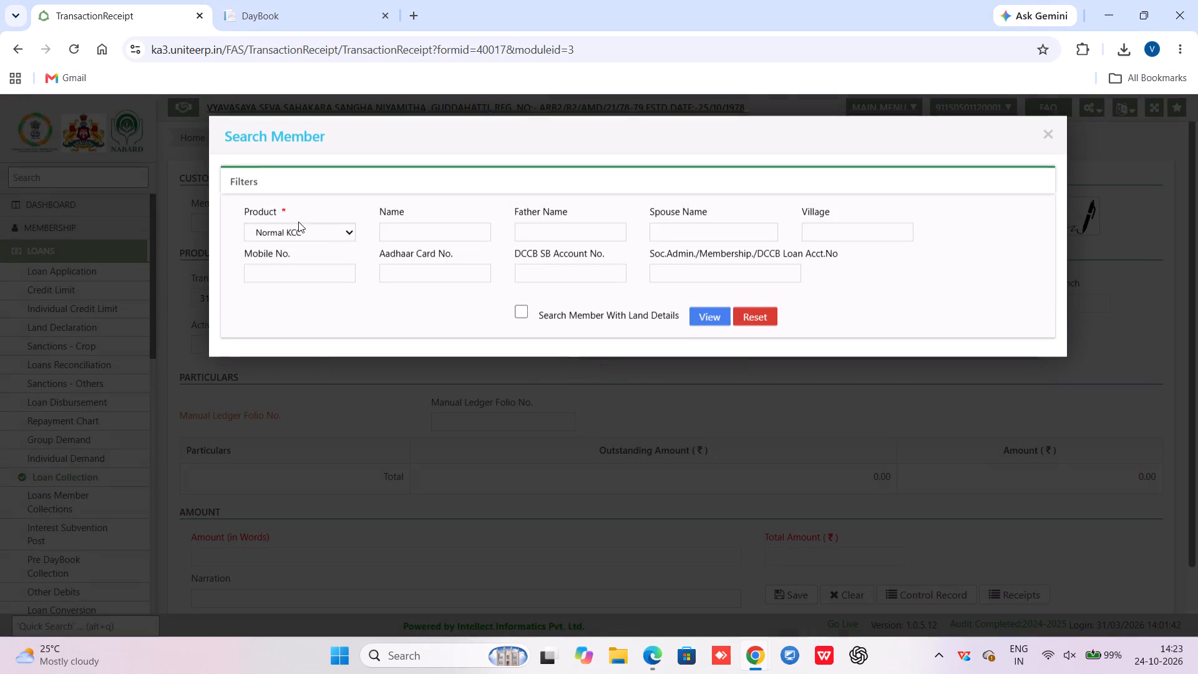
click(326, 233)
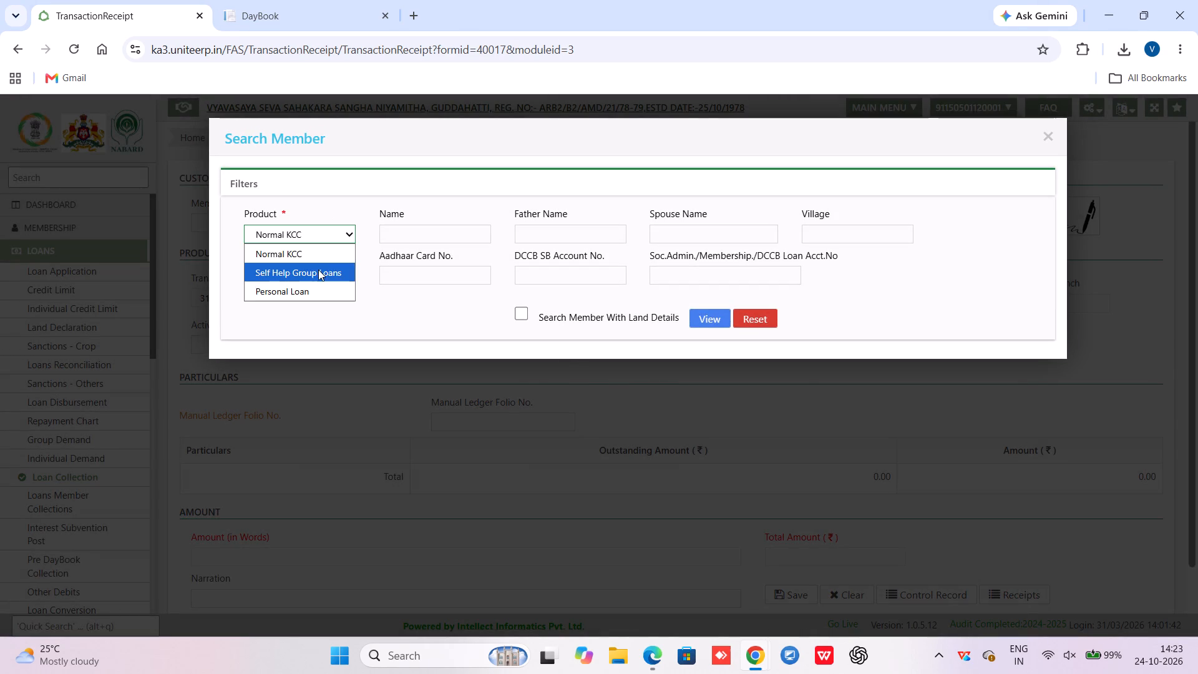
click(318, 270)
click(462, 235)
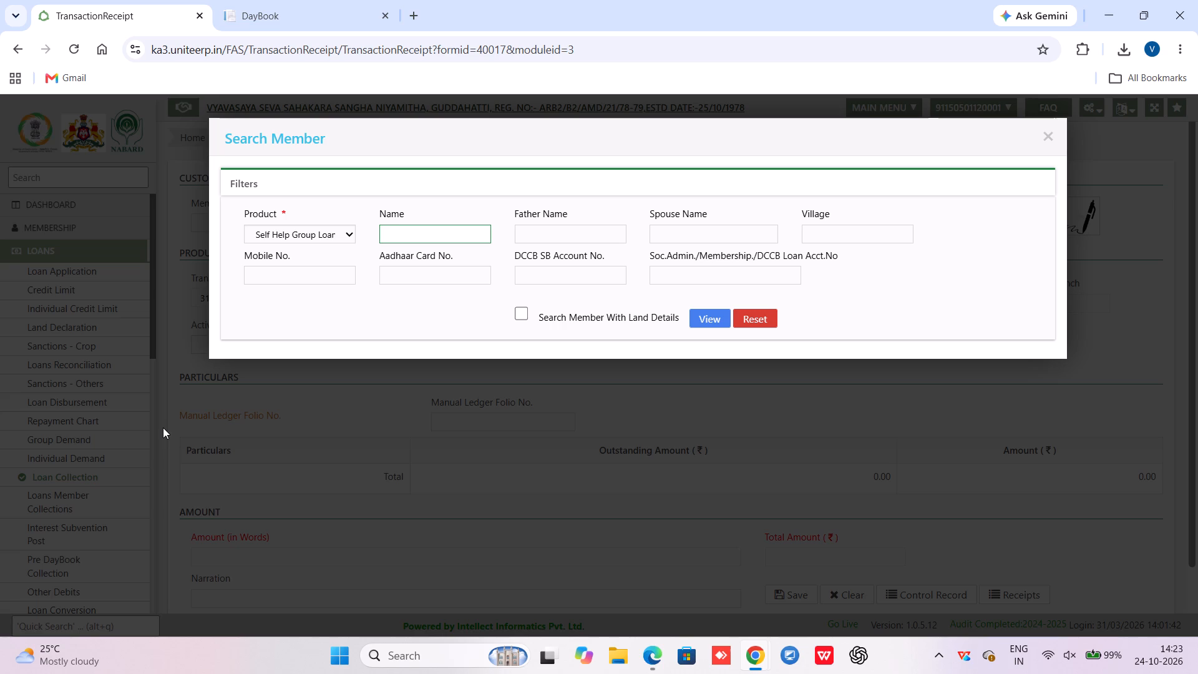
text(srust)
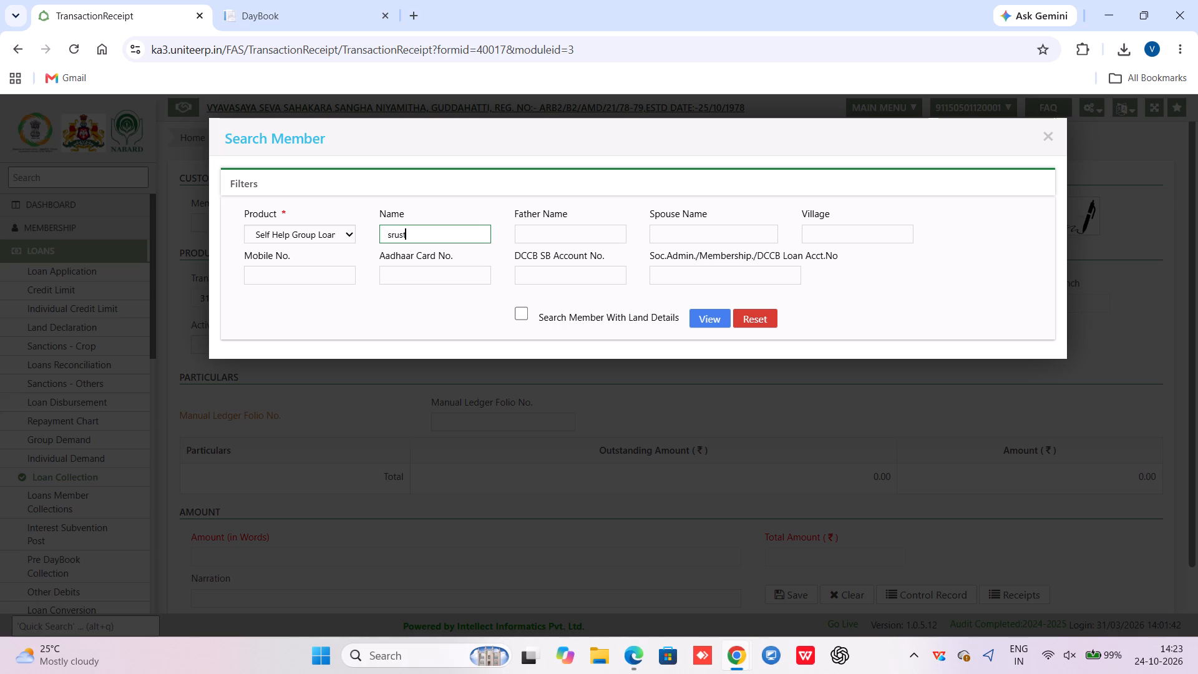
key(BackSpace)
click(721, 313)
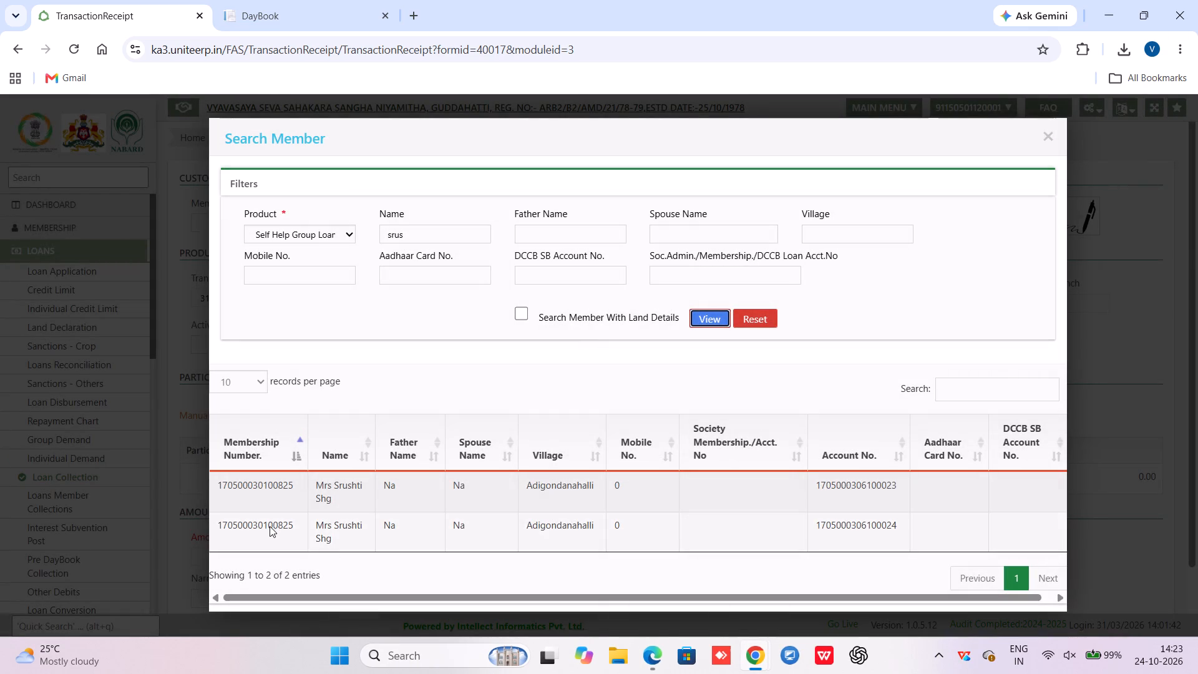
click(270, 526)
Set the product to Self Help Group Loans, choose Srushti Shg's second loan account, purpose Hand Loans and activity type Loans Collection.
click(590, 300)
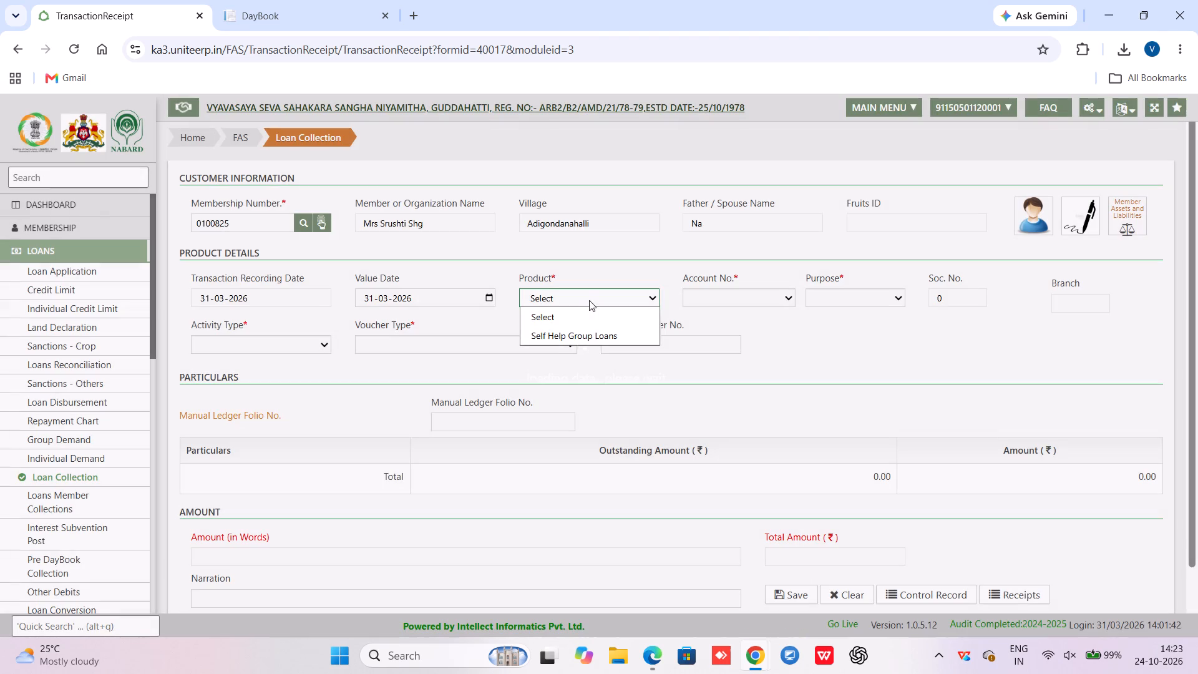
click(579, 330)
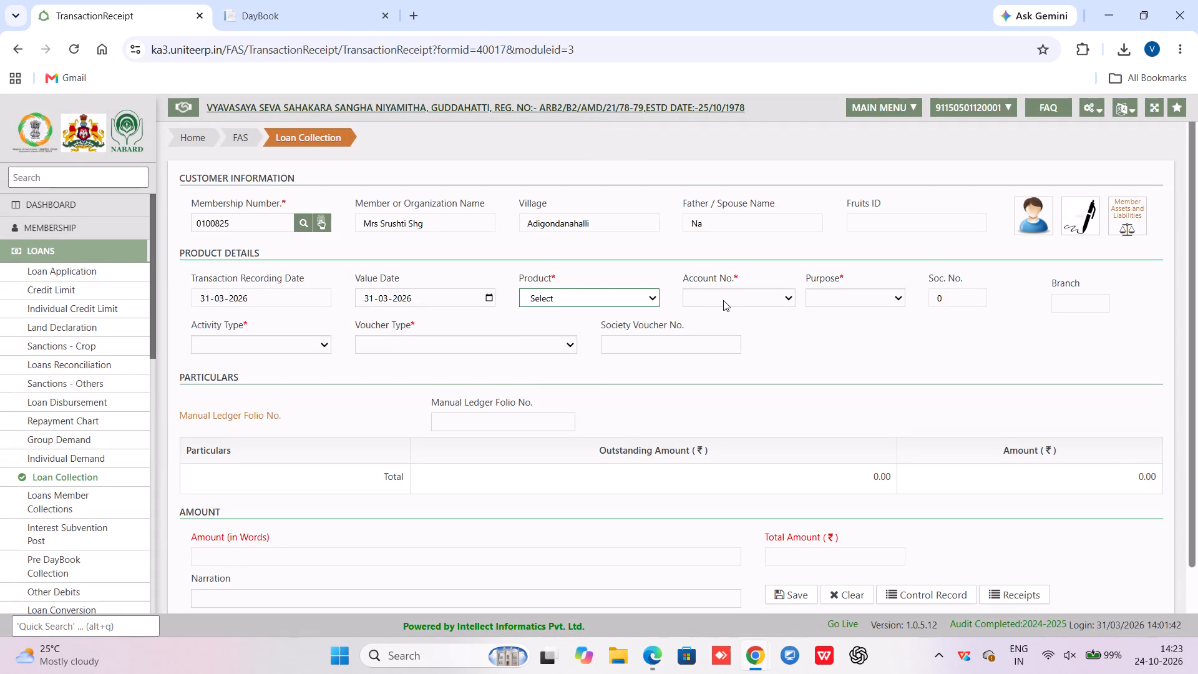
click(724, 300)
click(743, 356)
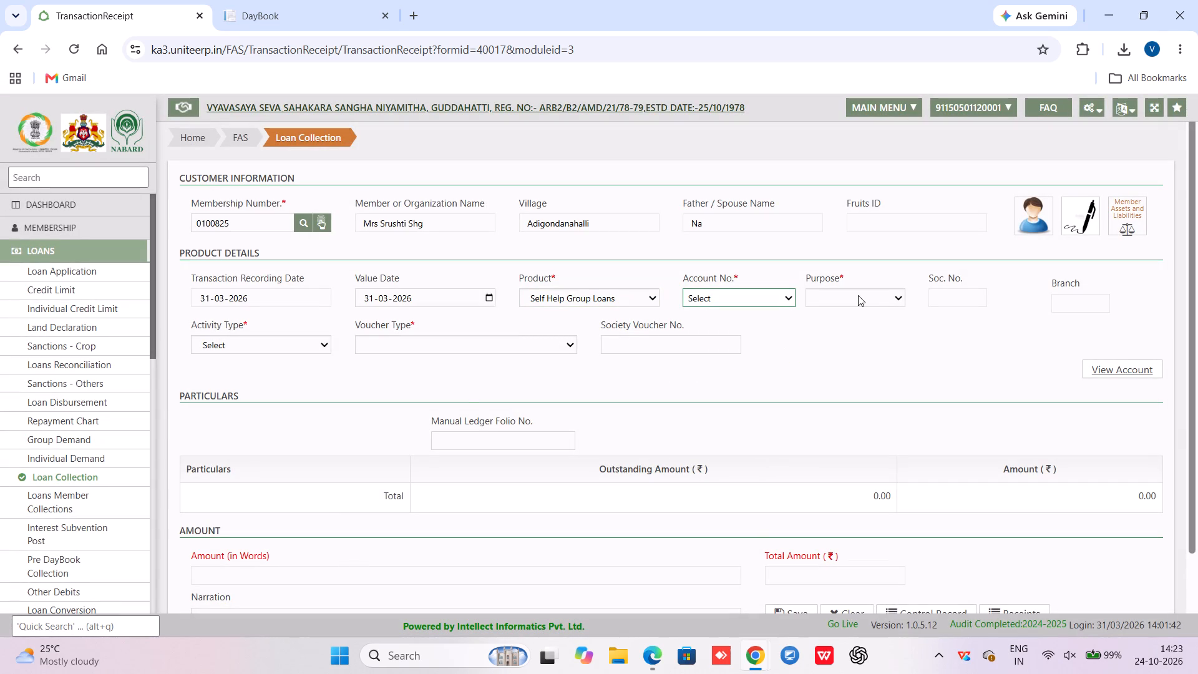
click(857, 295)
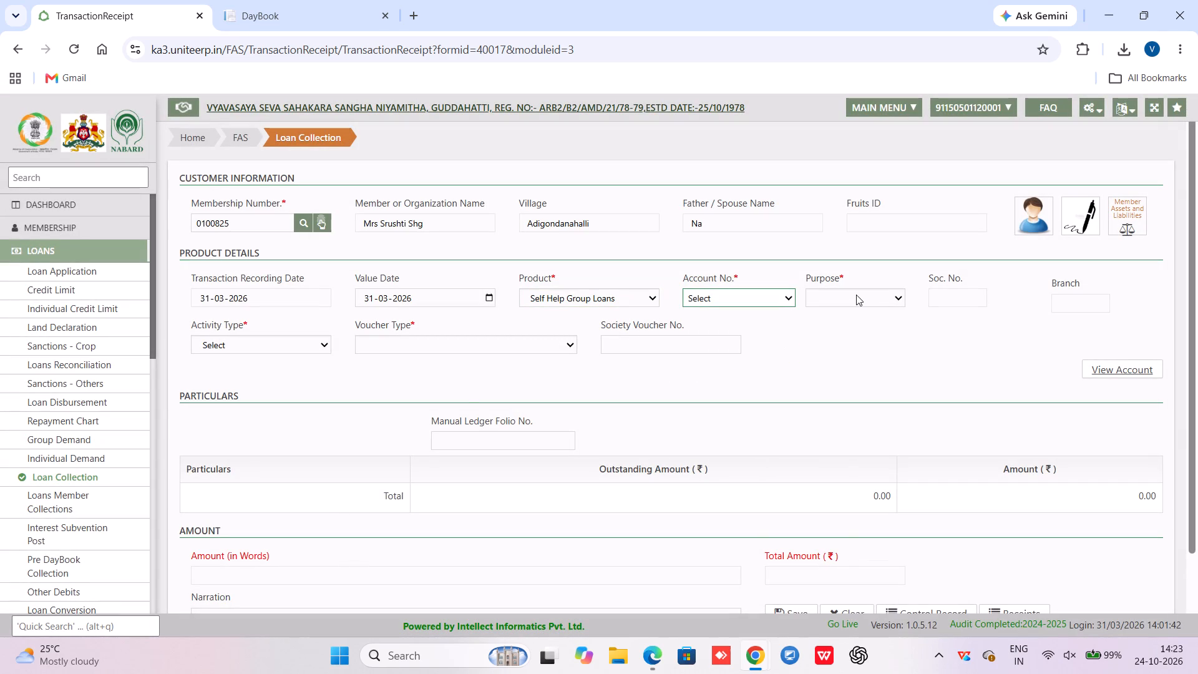
click(856, 295)
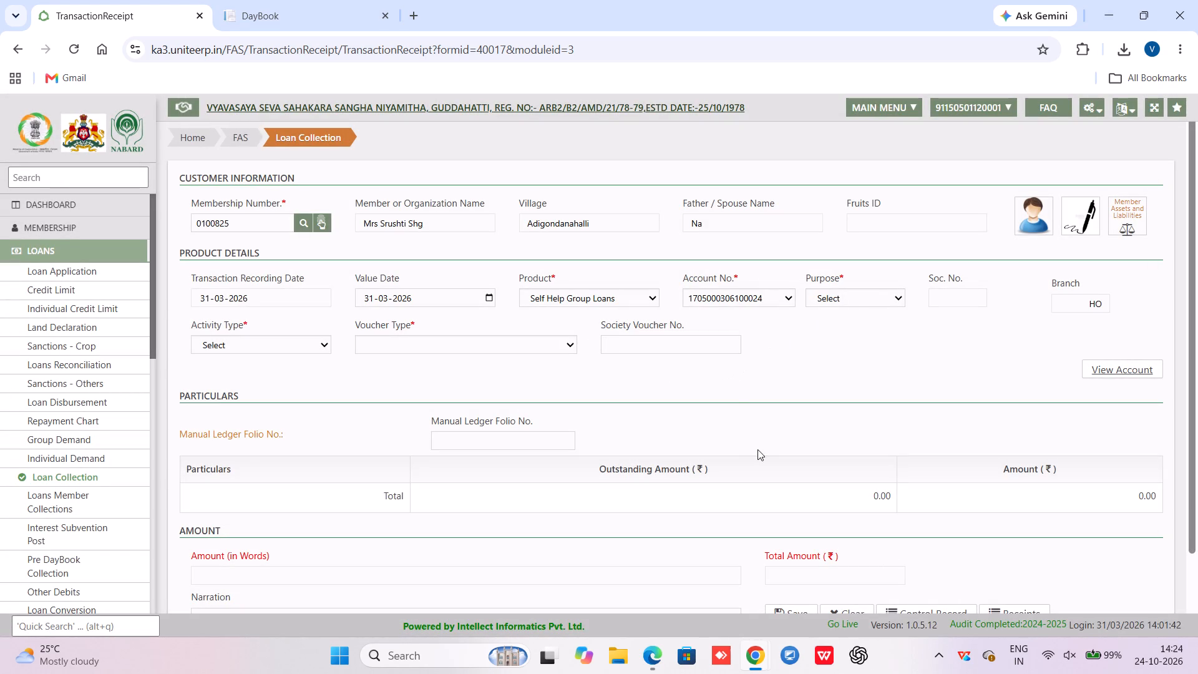
click(852, 300)
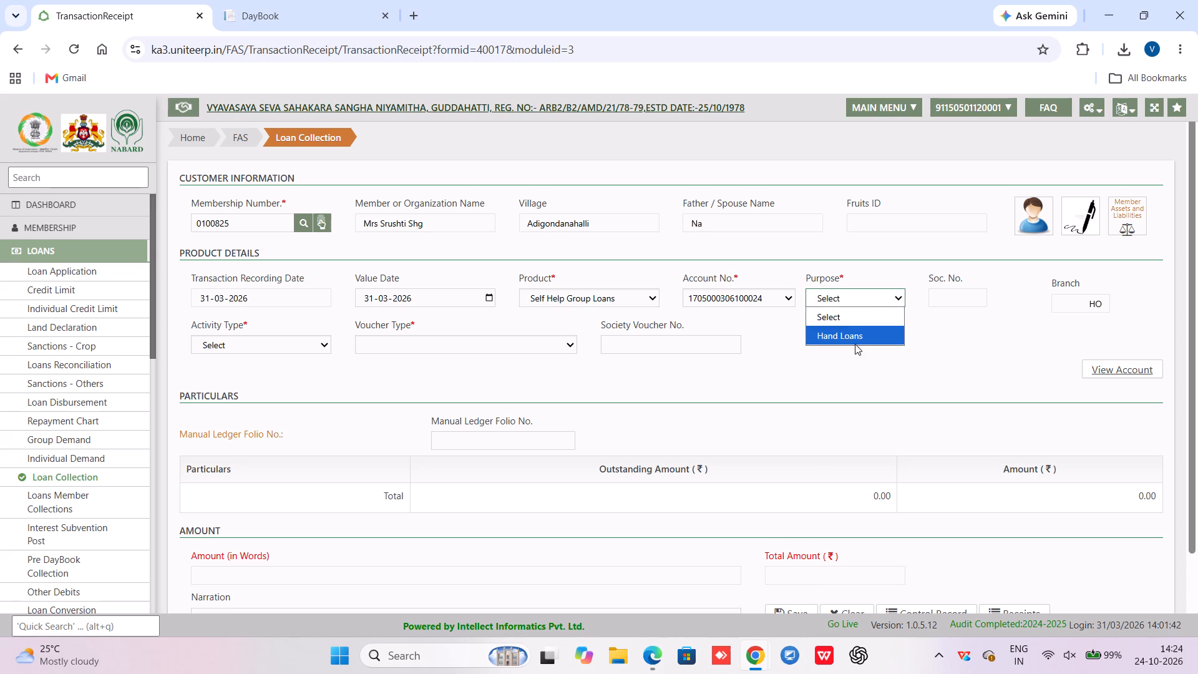
click(853, 335)
click(299, 348)
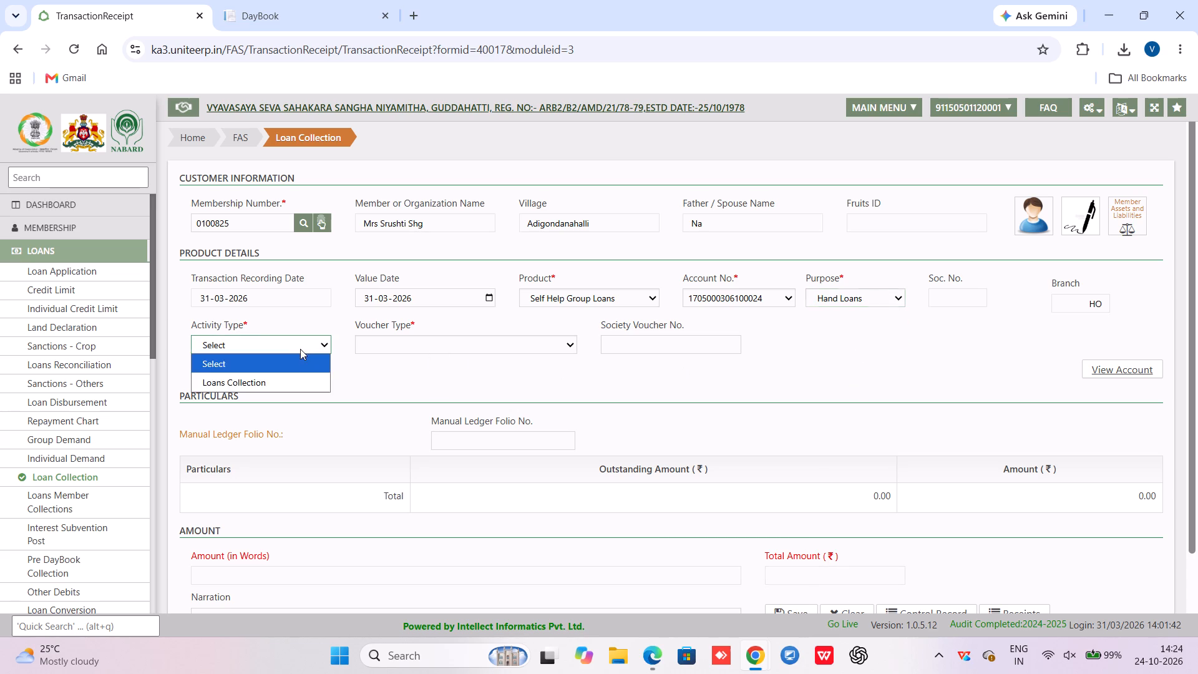
click(250, 384)
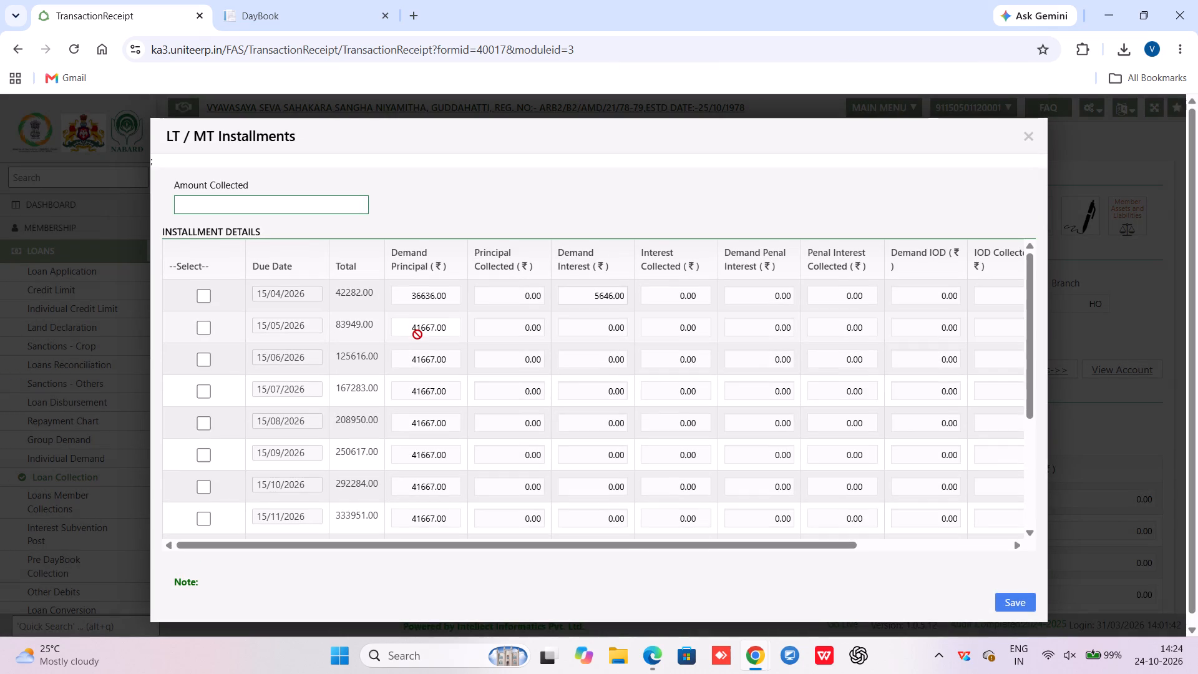
Enter 54000 as the amount collected and allocate it across the installments.
click(417, 334)
click(261, 203)
text(5400)
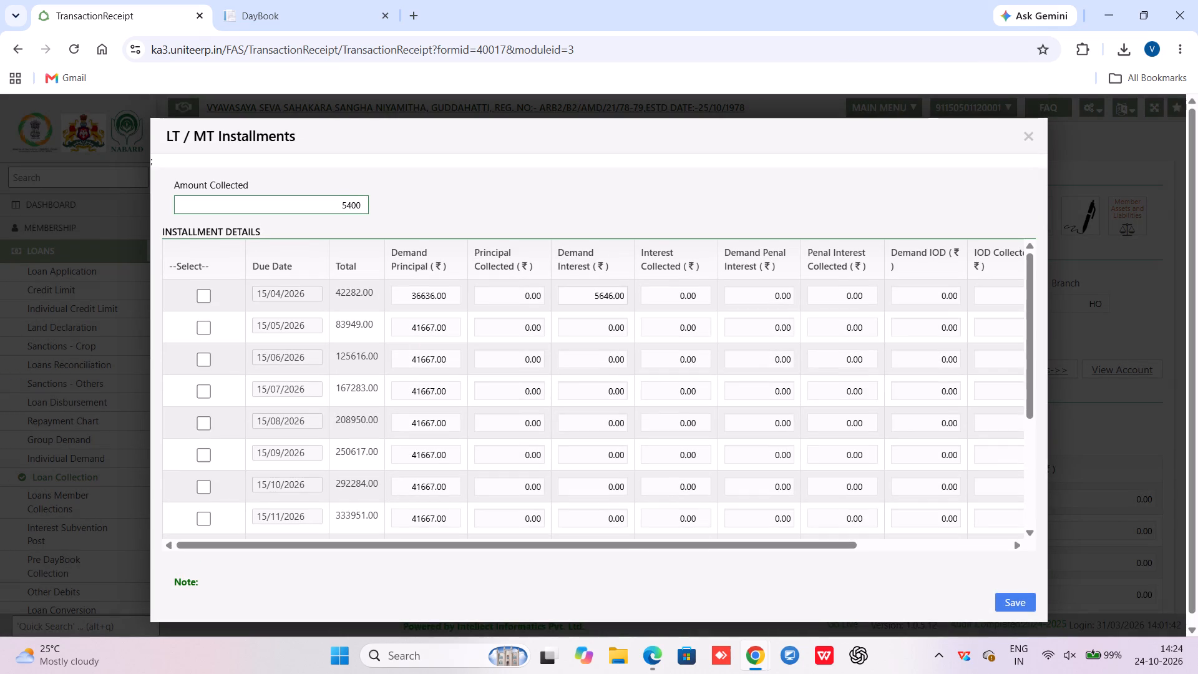
key(0)
click(504, 228)
For the 15/04/2026 installment, set demand interest to 5645, review the remaining columns and totals, and save the installments.
drag(594, 296, 657, 295)
text(5645)
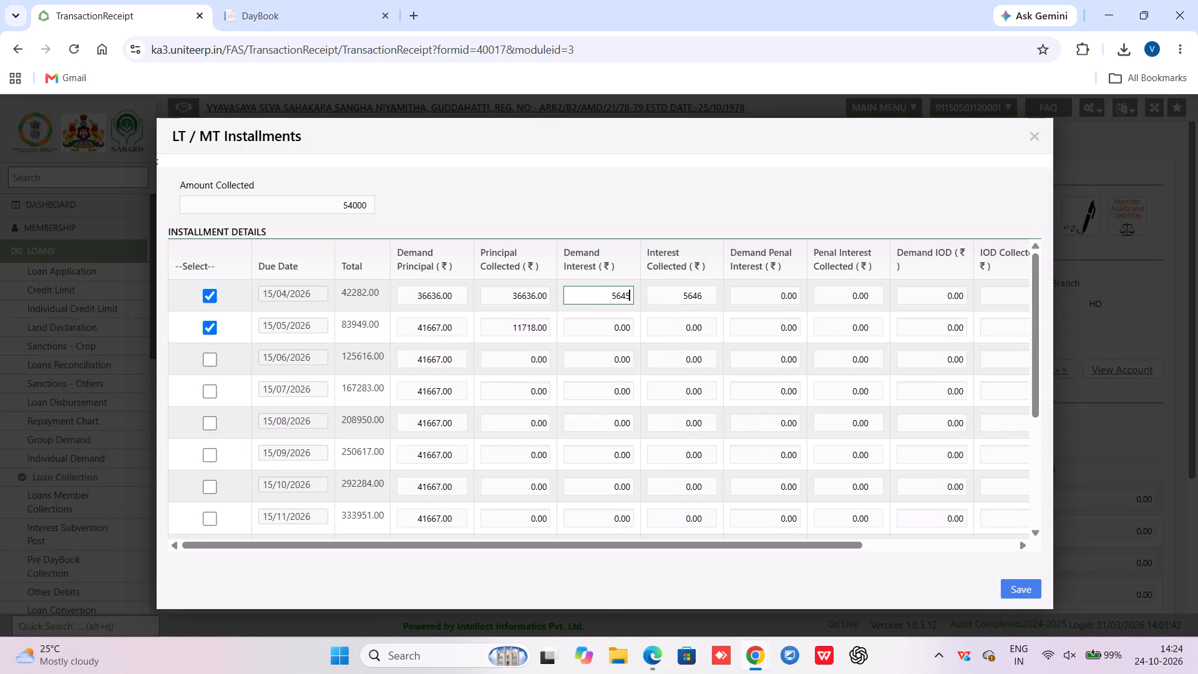
drag(790, 540, 851, 547)
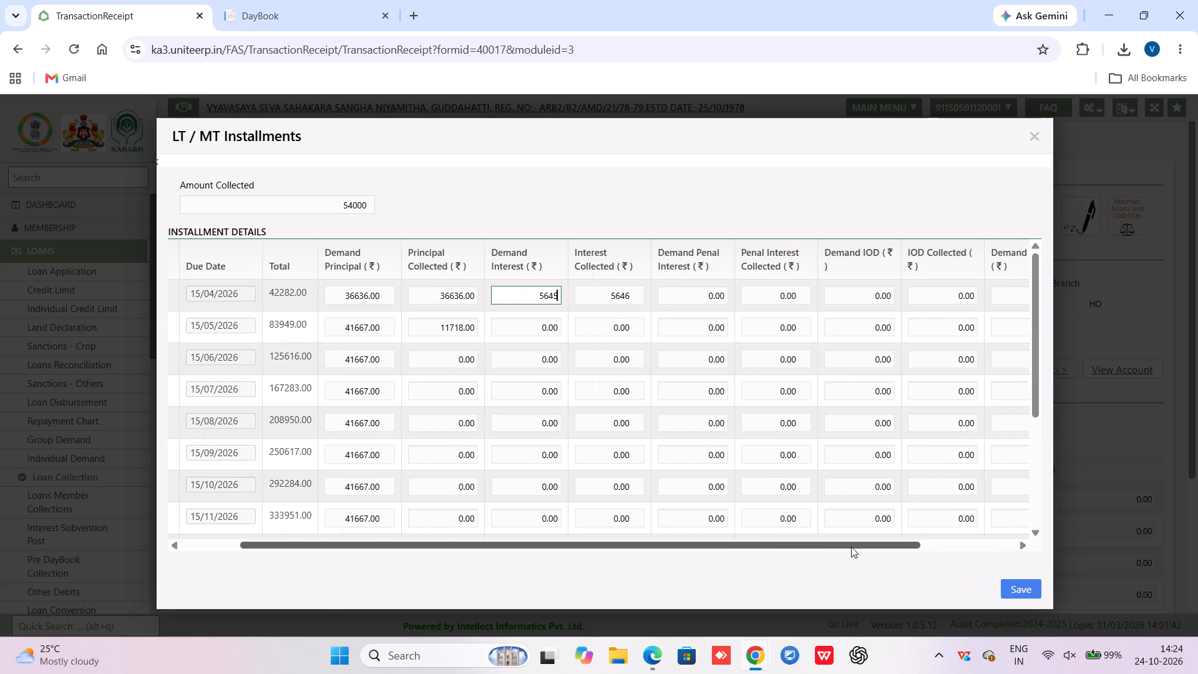
drag(851, 547, 950, 553)
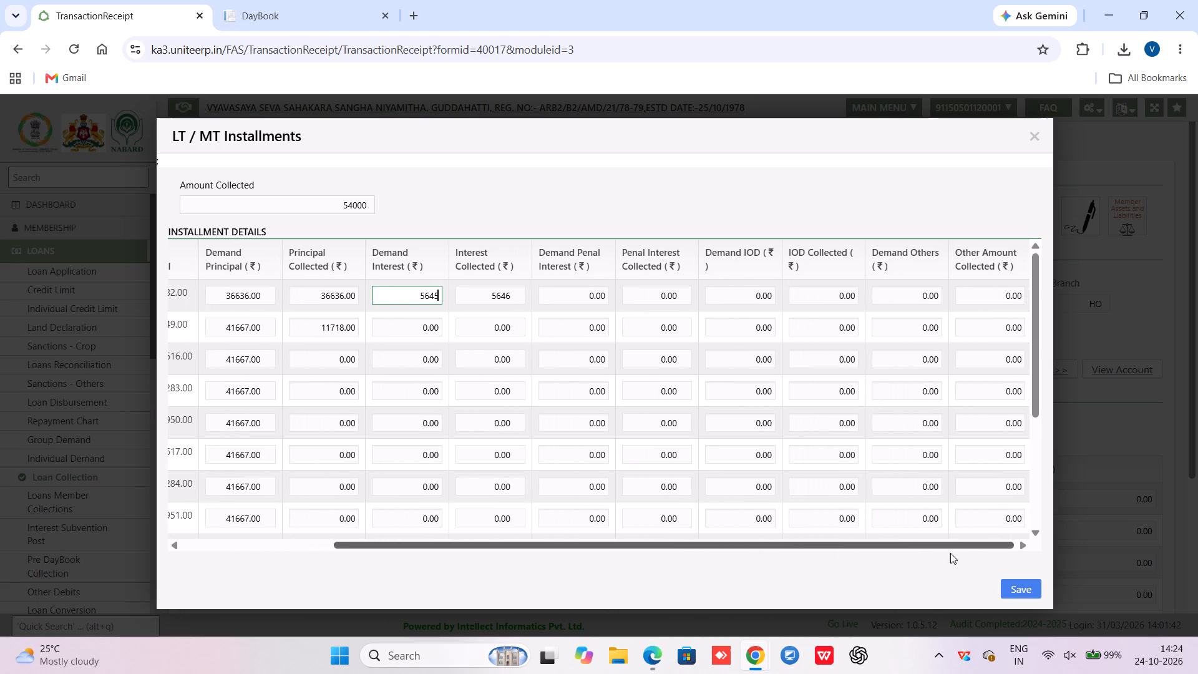
drag(950, 553, 610, 553)
scroll(658, 408, down, 6)
click(674, 557)
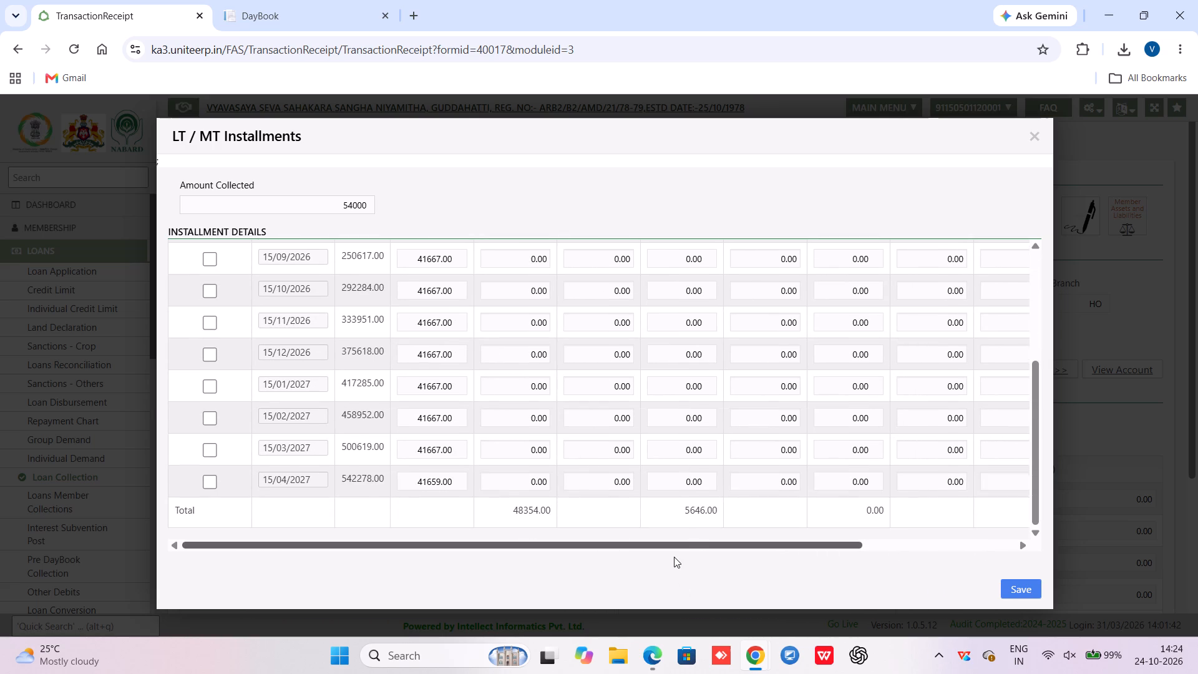
click(1015, 592)
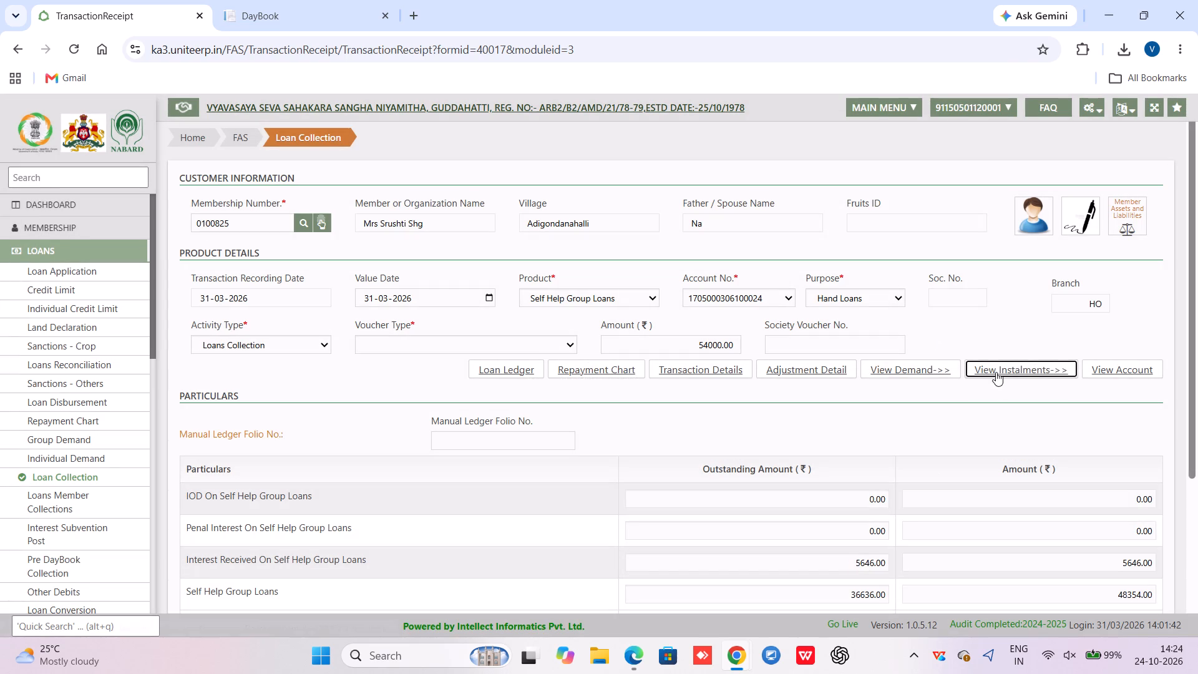
Reopen the installments, refresh the collected amounts from the revised demand interest, and save the allocation.
click(996, 372)
click(727, 515)
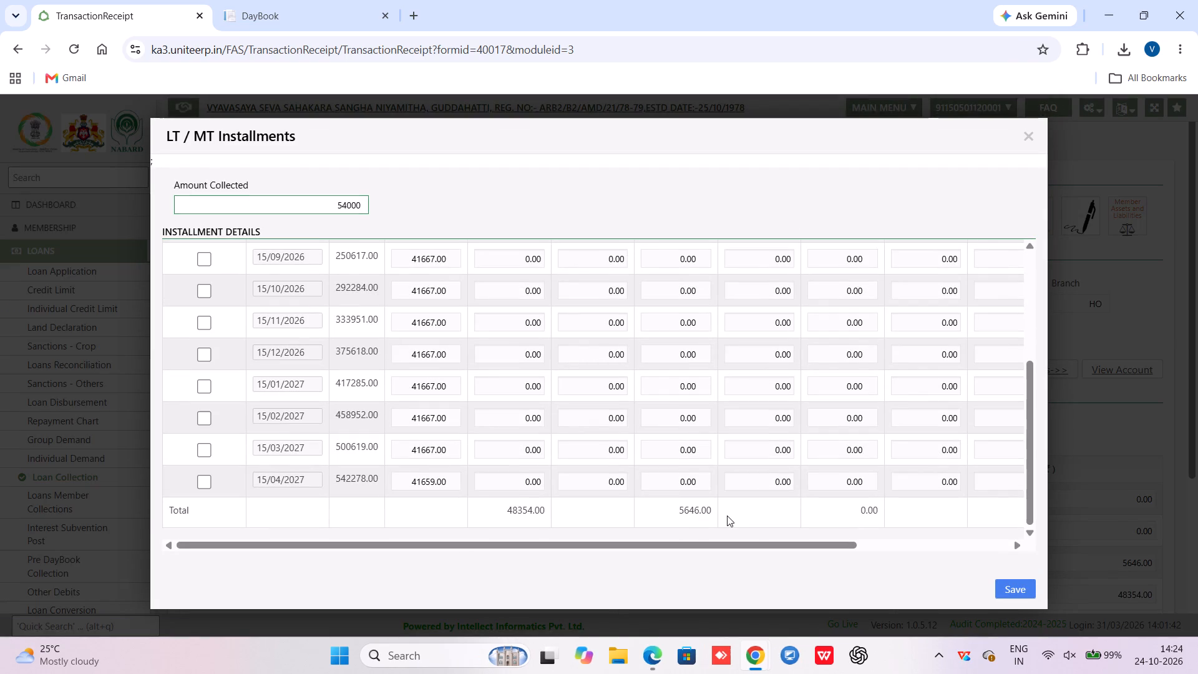
click(672, 504)
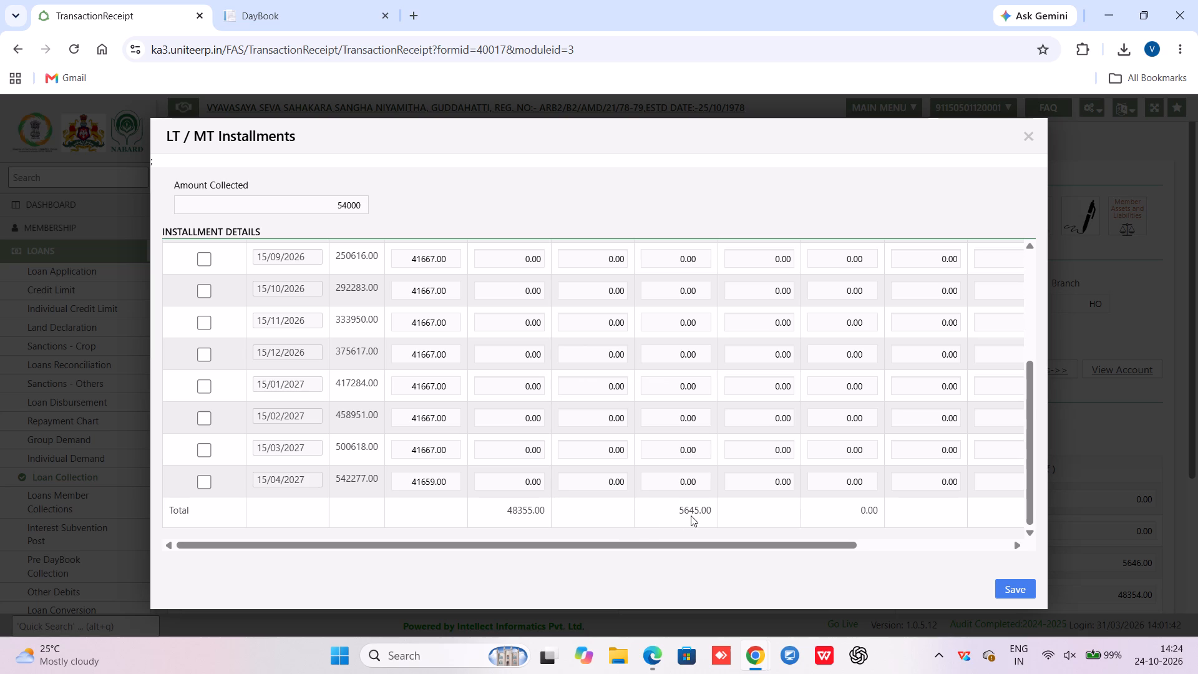
click(1008, 581)
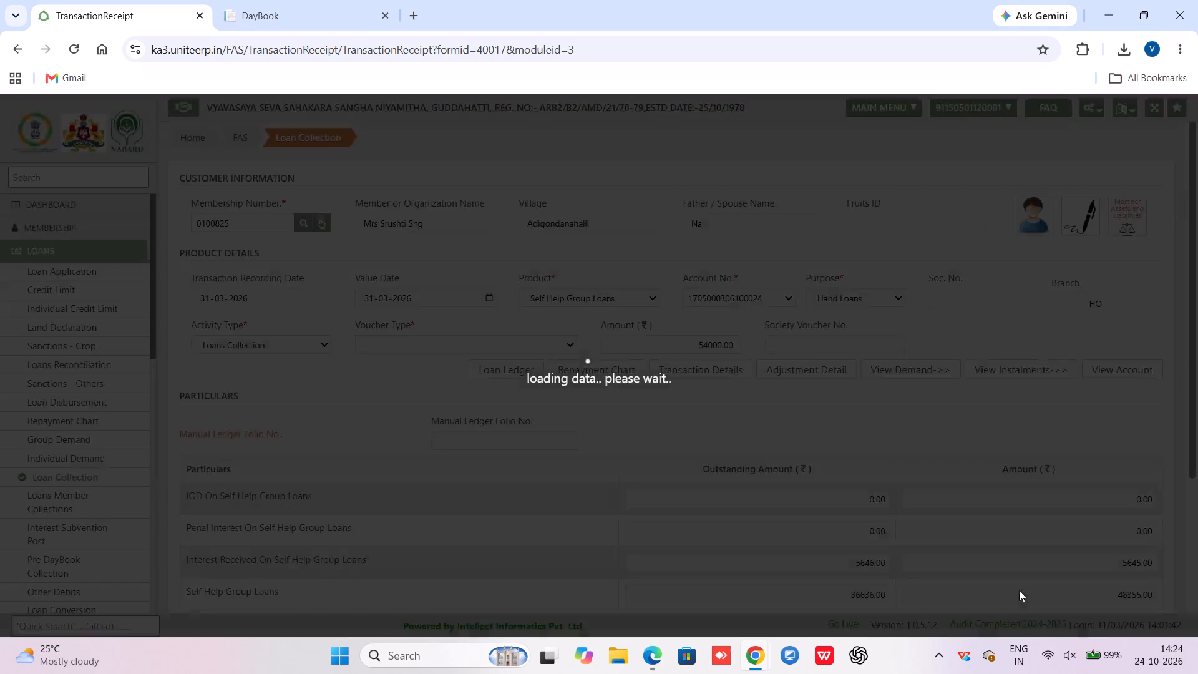
Set the voucher type to Cash, review the particulars, and save and confirm Srushti Shg's 54000 collection.
scroll(932, 416, down, 1)
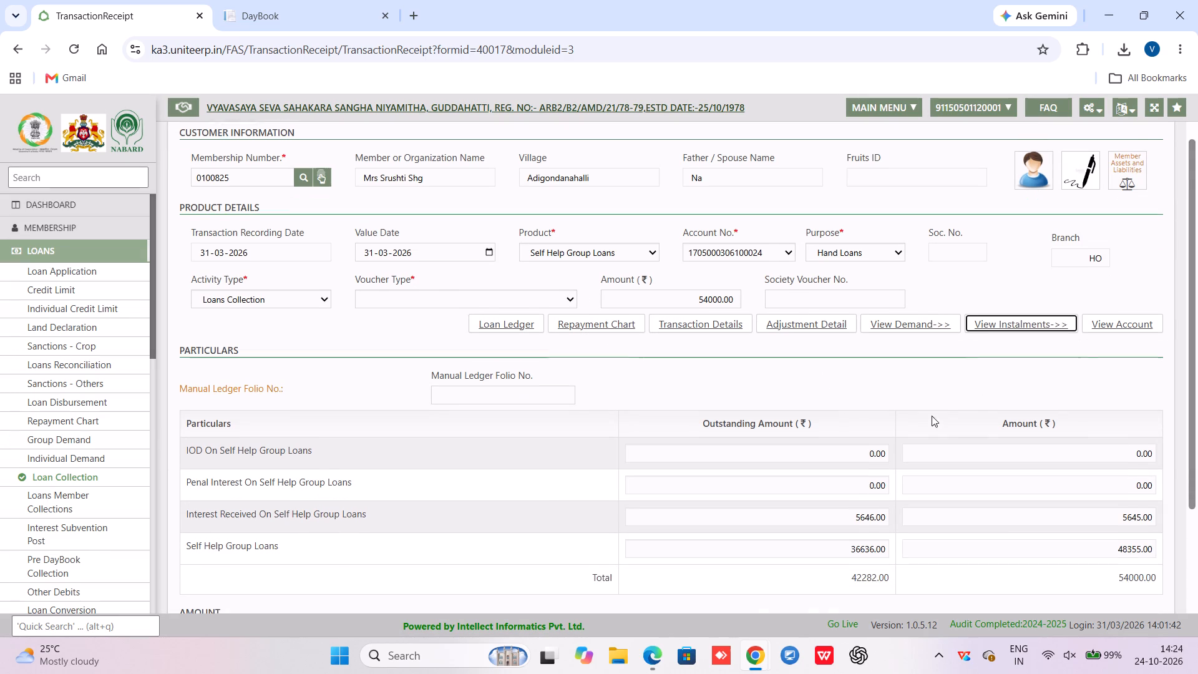
click(432, 275)
click(424, 299)
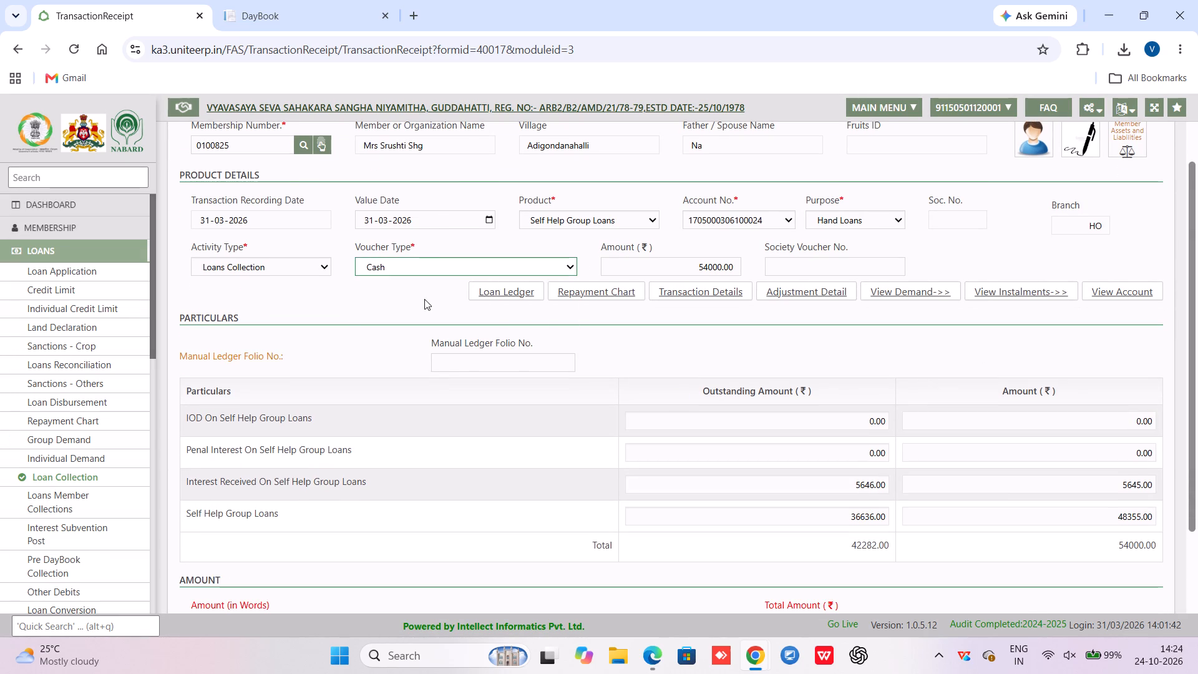
scroll(683, 351, down, 3)
scroll(686, 356, up, 1)
scroll(825, 530, down, 4)
click(783, 535)
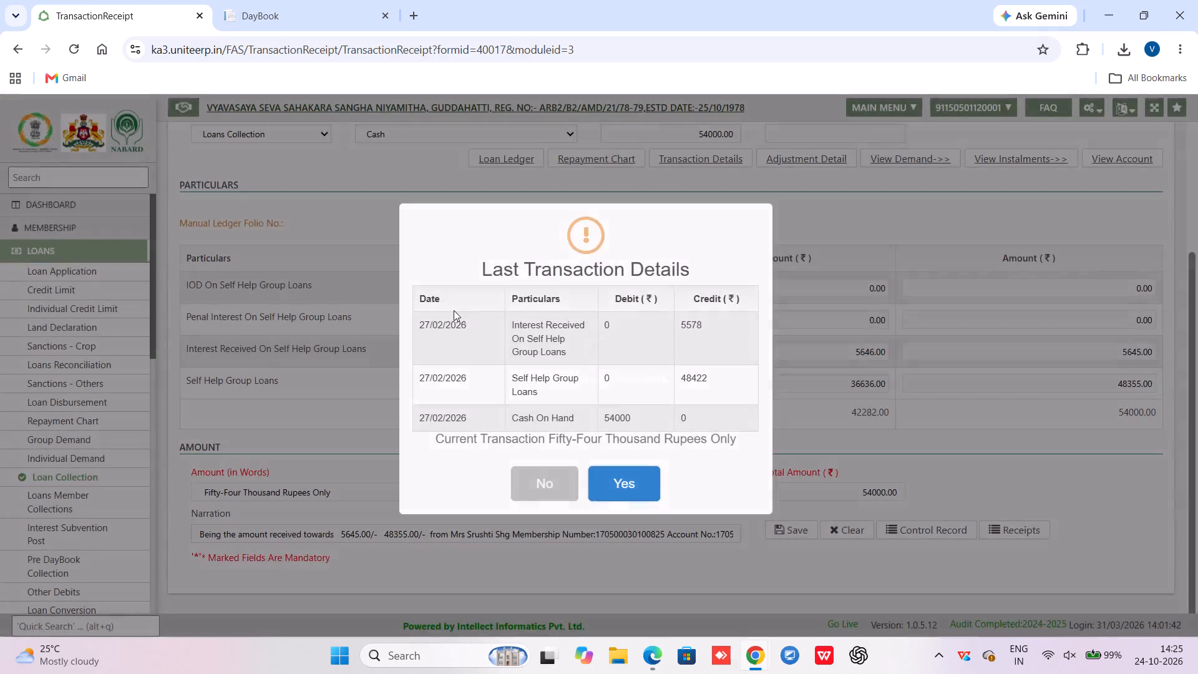
click(615, 473)
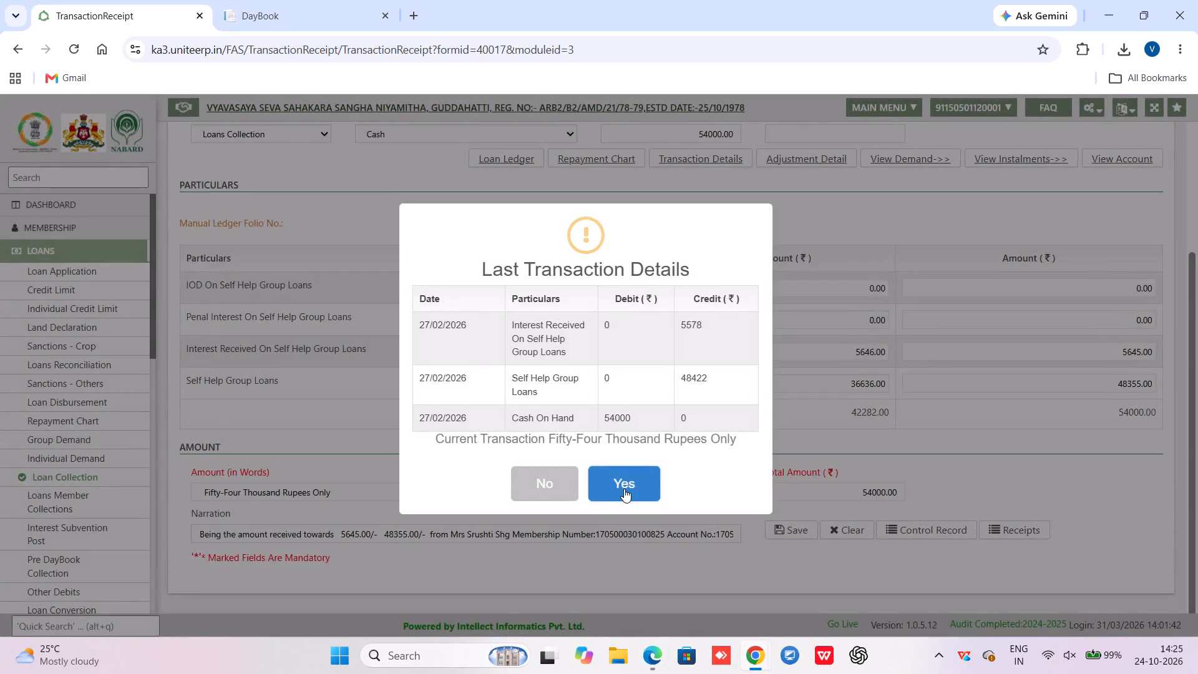
click(624, 489)
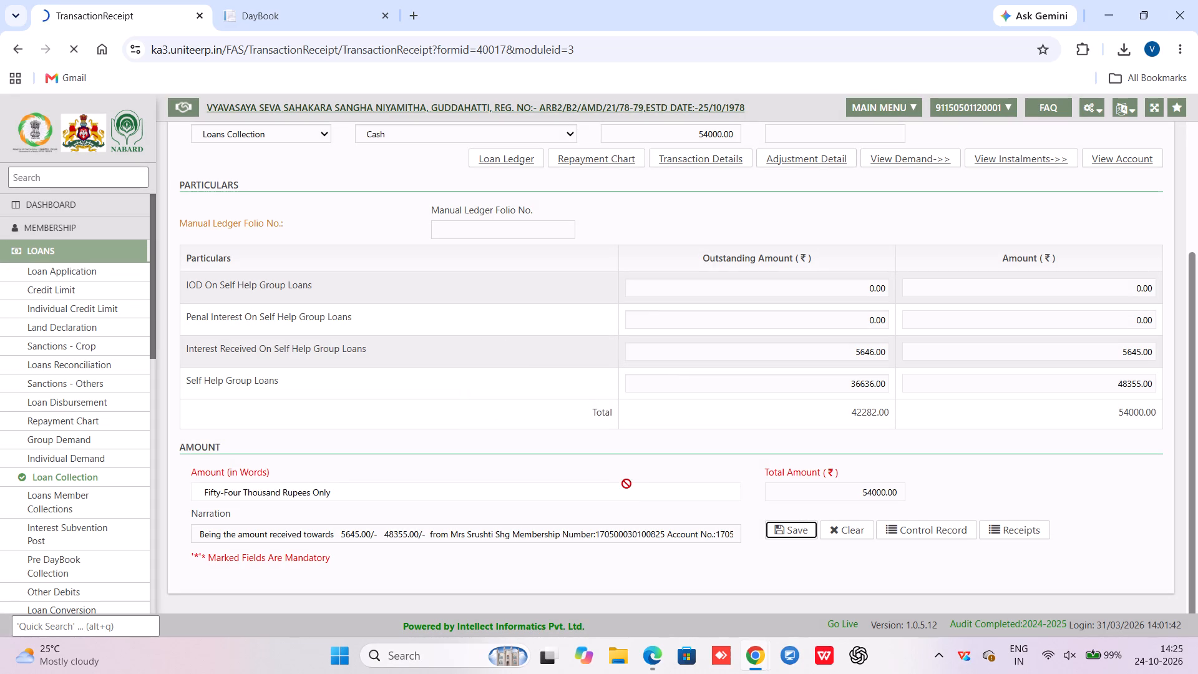
Acknowledge the prepared voucher for Srushti Shg and close its print preview.
click(590, 326)
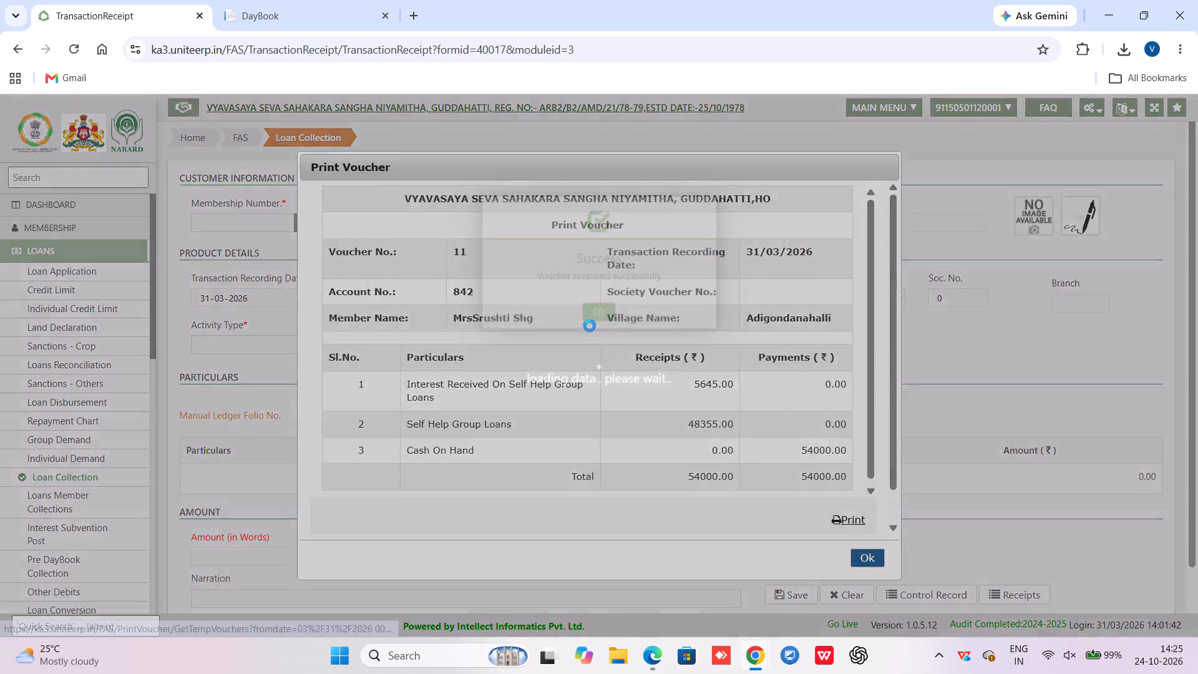
click(871, 552)
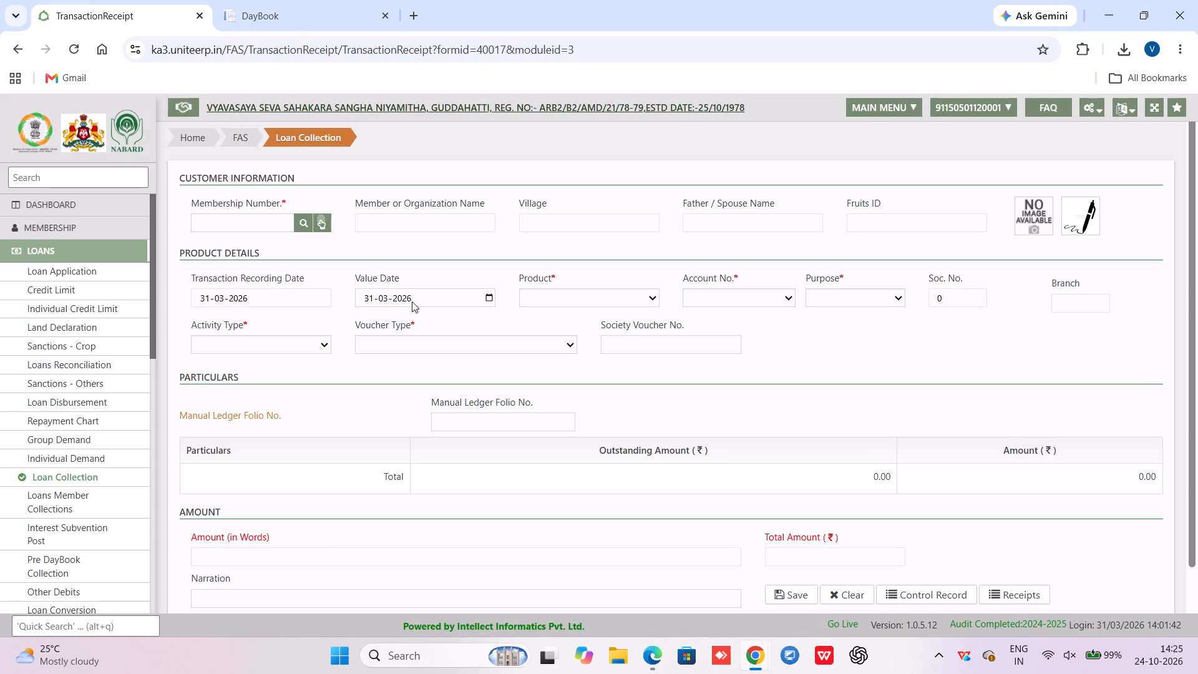
Search Self Help Group Loans members for "shara" and choose the first Sharadha Shg record from Jigala.
click(296, 227)
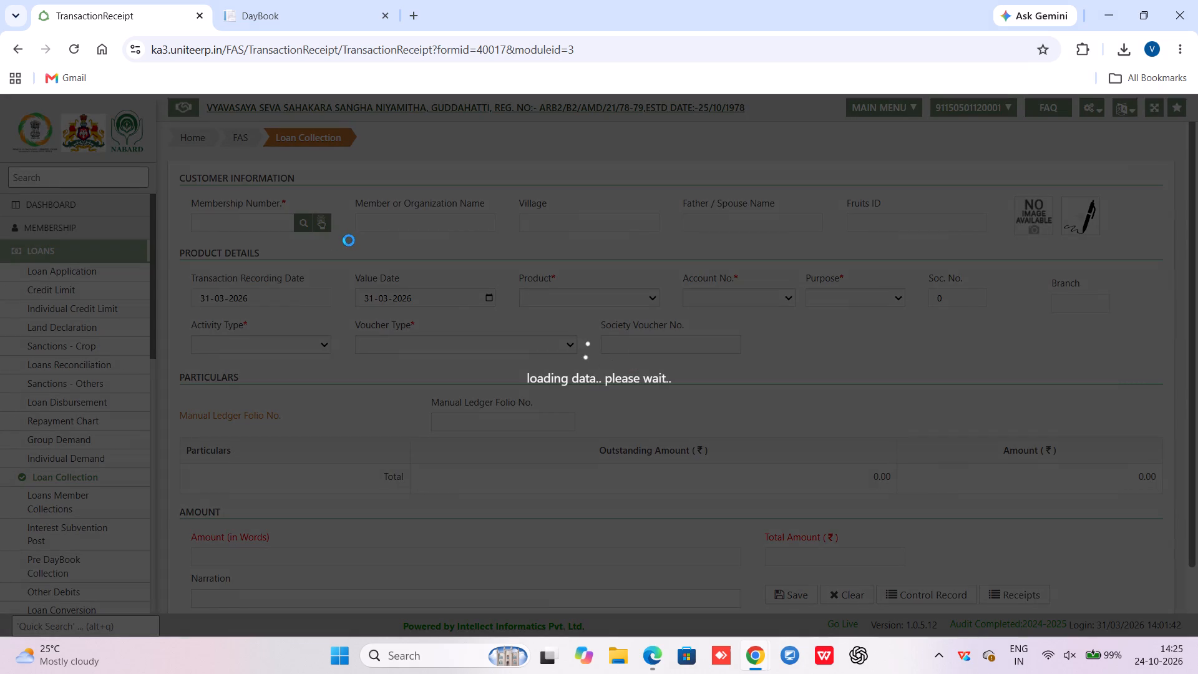
click(314, 237)
click(304, 278)
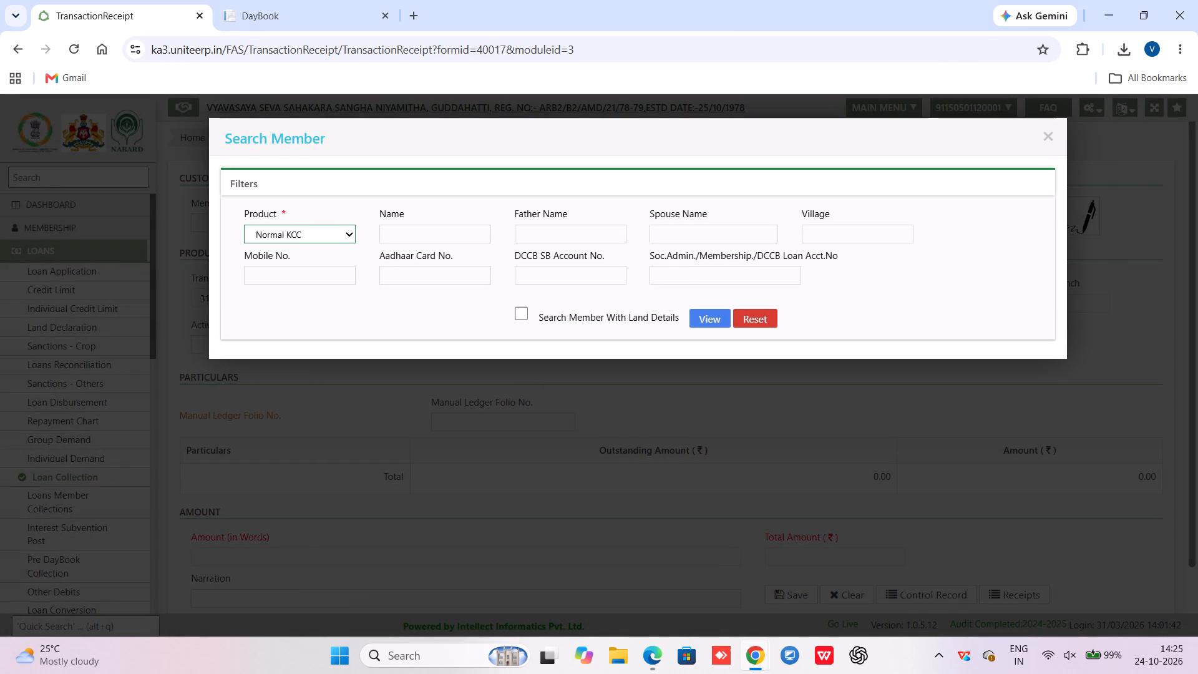
click(396, 233)
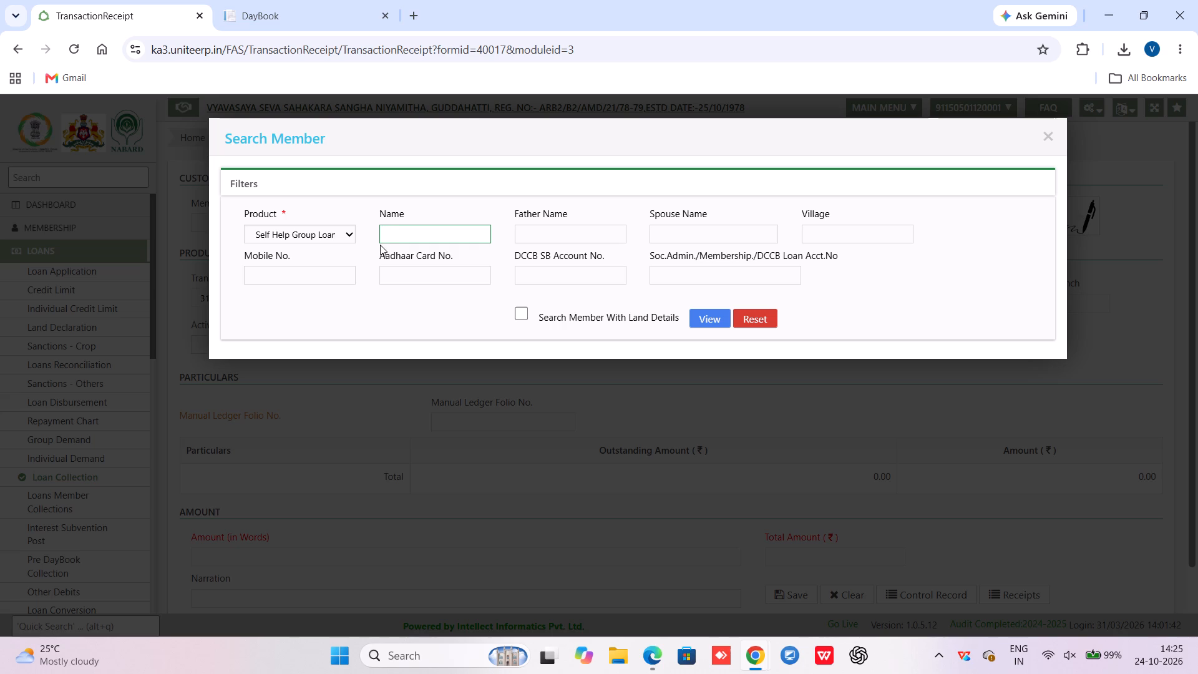
text(shara)
click(707, 326)
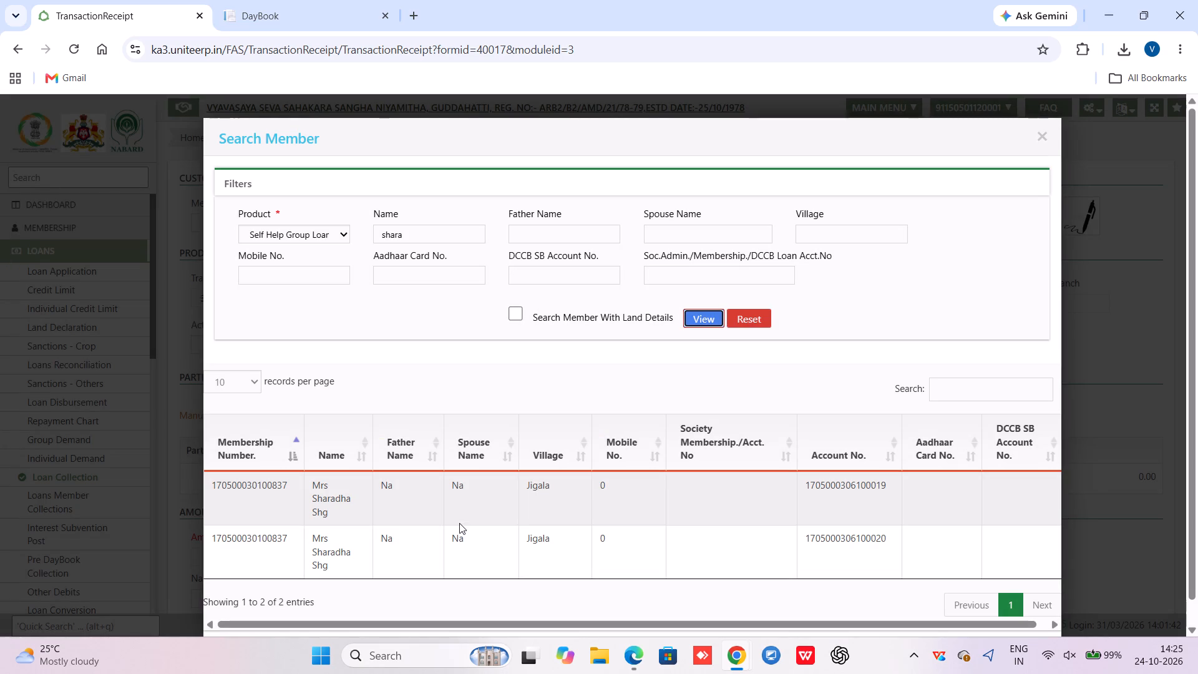
click(234, 488)
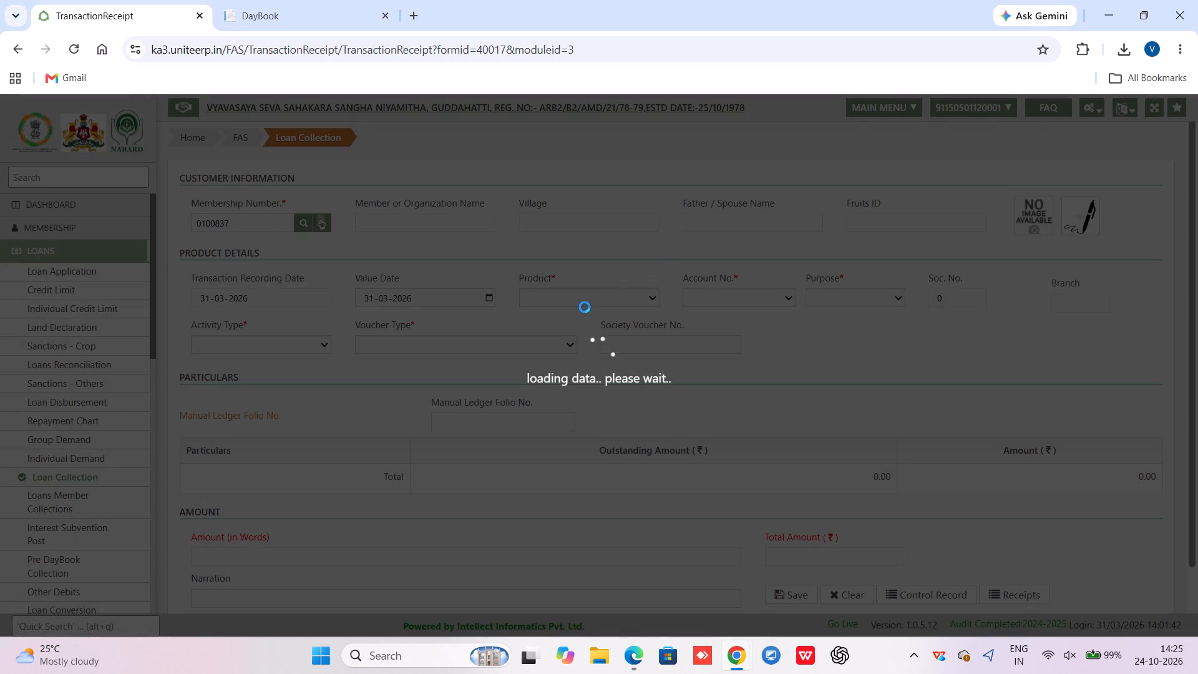
Set the product to Self Help Group Loans, pick Sharadha Shg's first account, purpose Hand Loans and activity type Loans Collection.
click(586, 300)
click(583, 338)
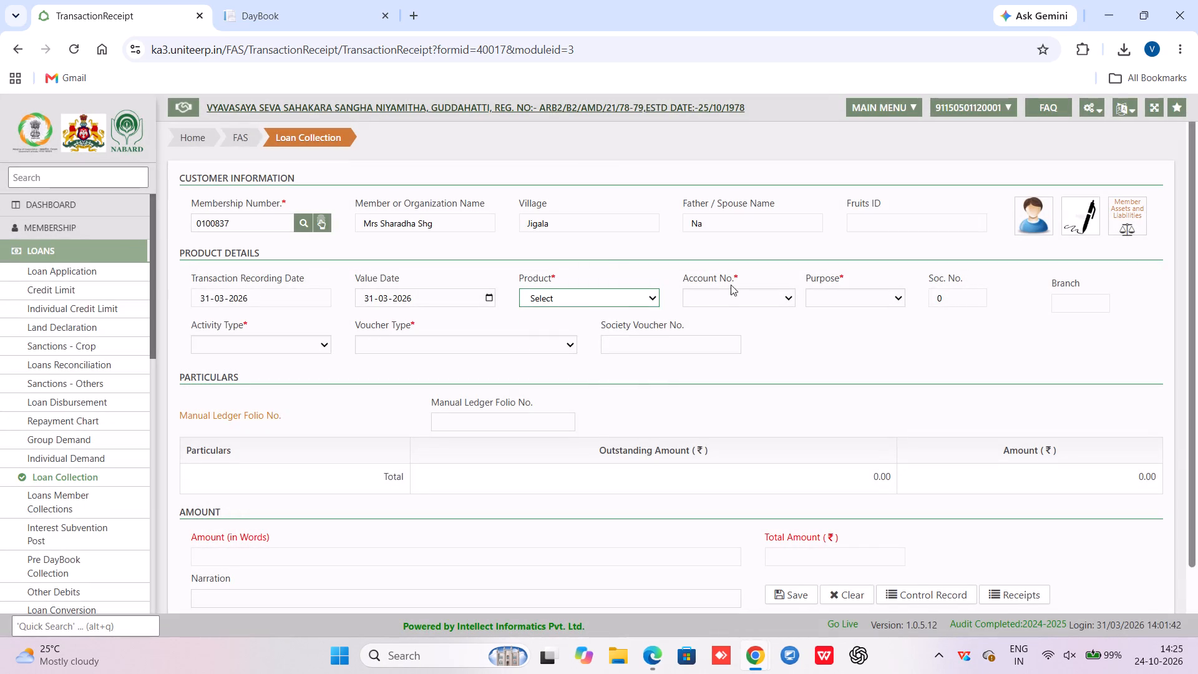
click(711, 295)
click(719, 331)
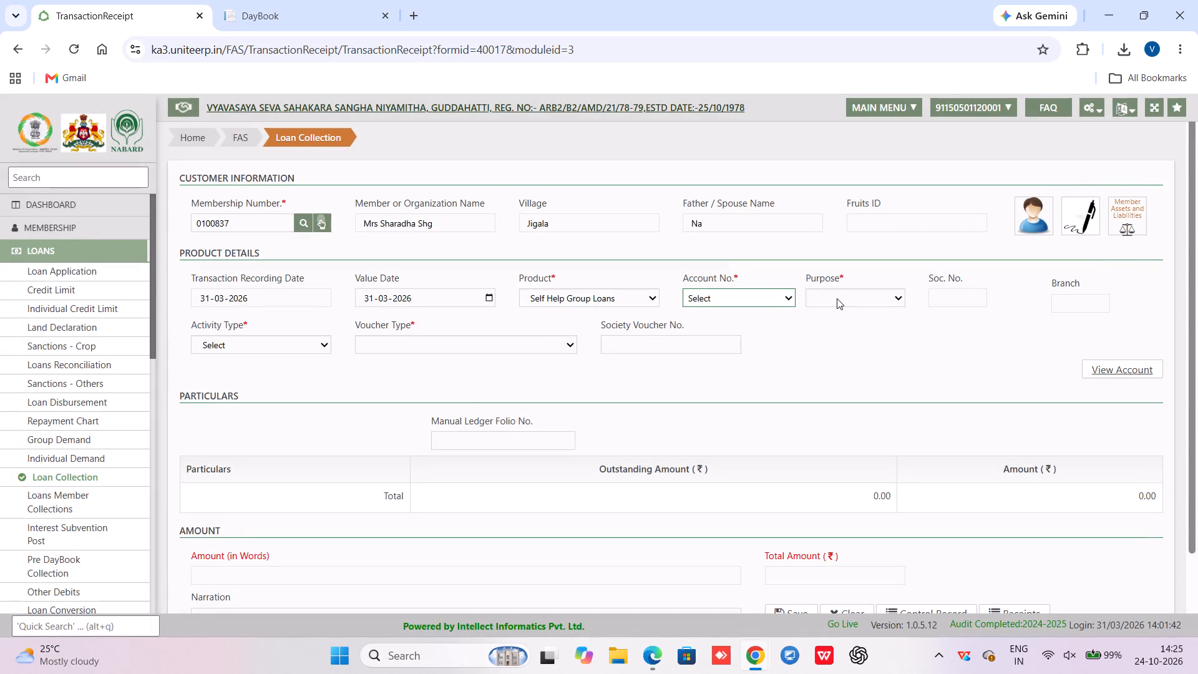
click(837, 298)
click(837, 298)
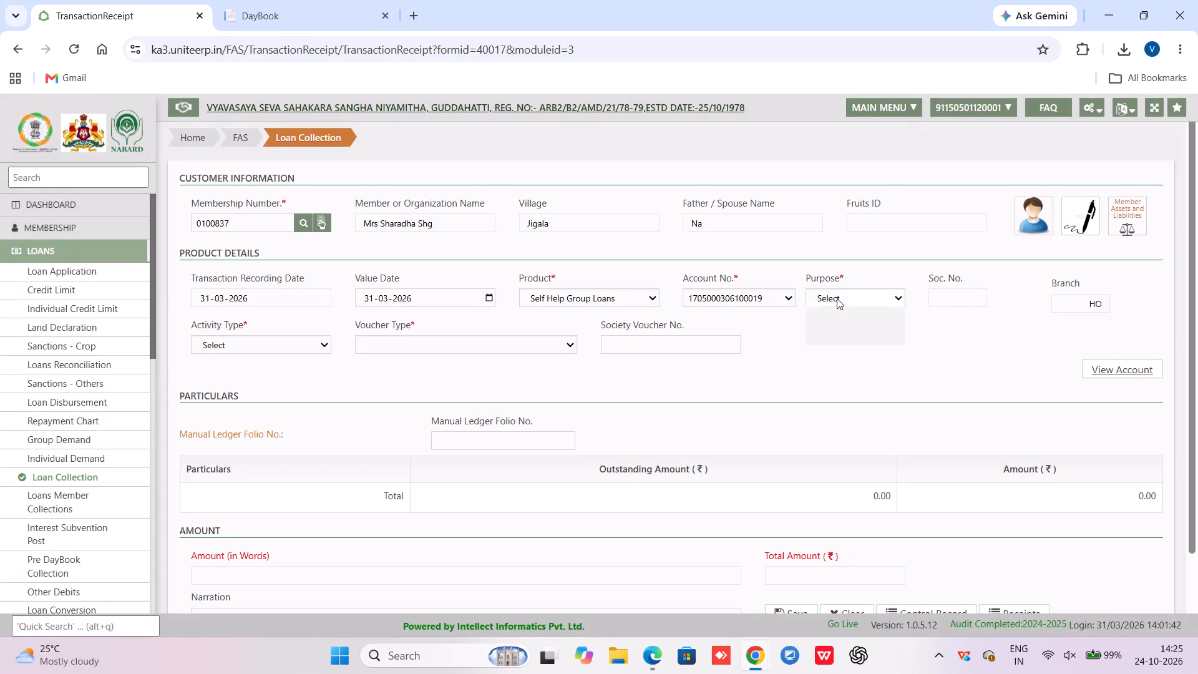
click(841, 335)
click(260, 350)
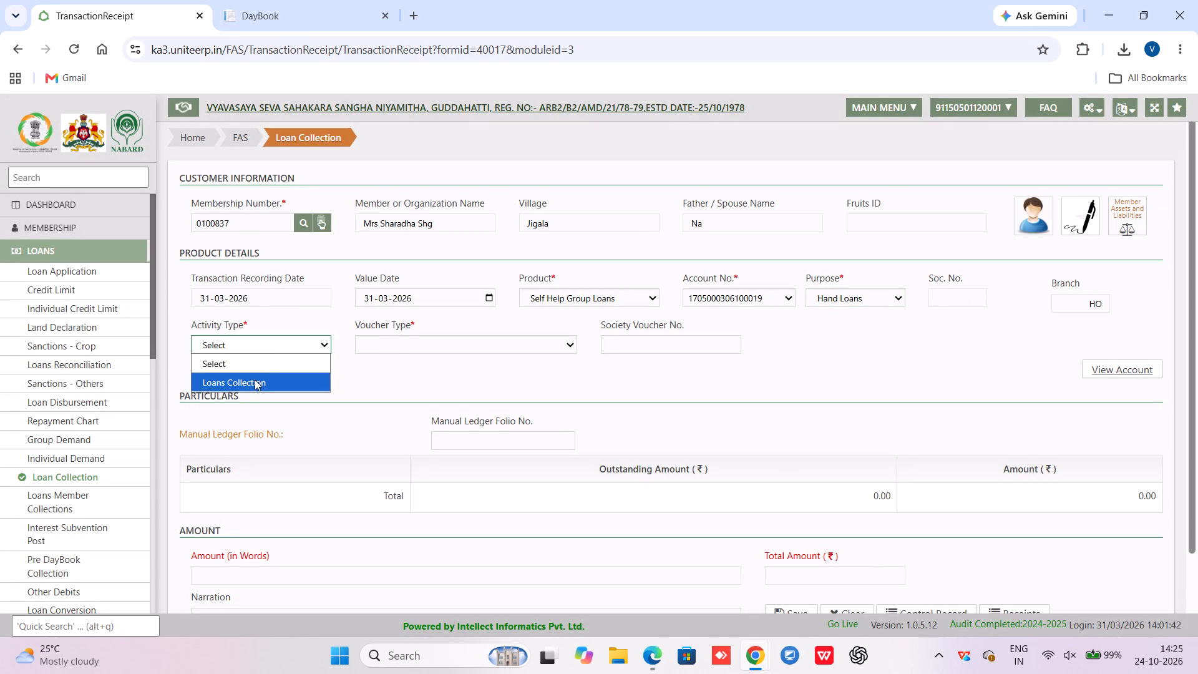
click(267, 374)
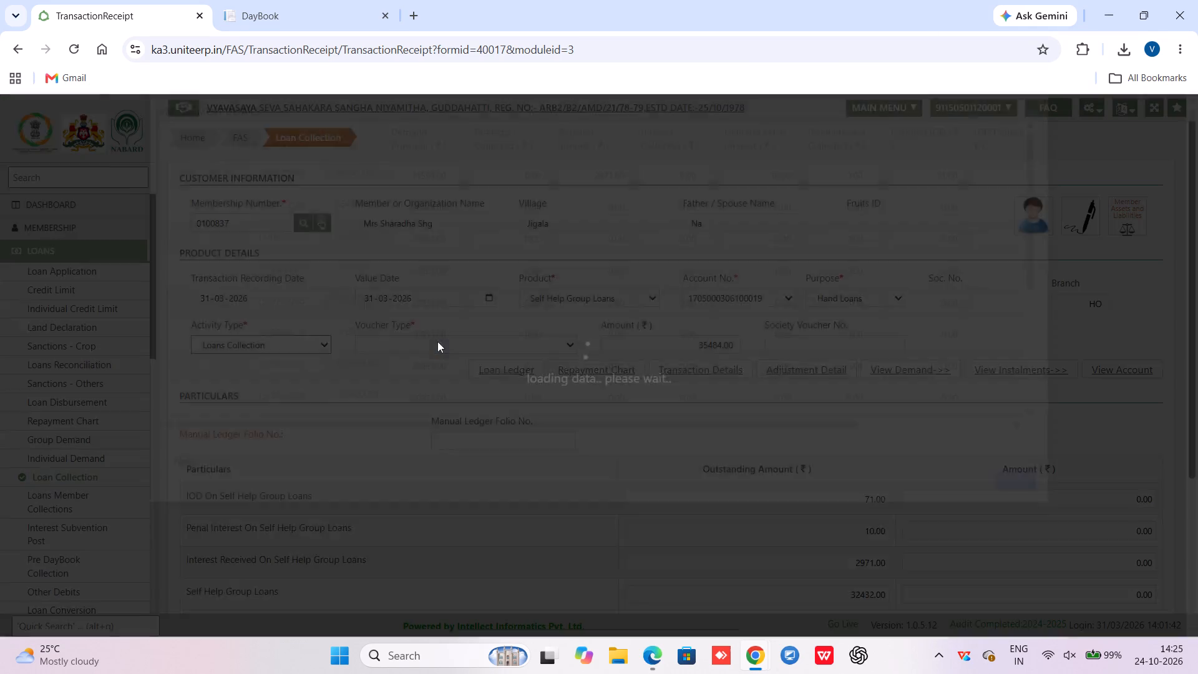
Enter 26000 as the amount collected and allocate it across the installments.
scroll(376, 383, down, 5)
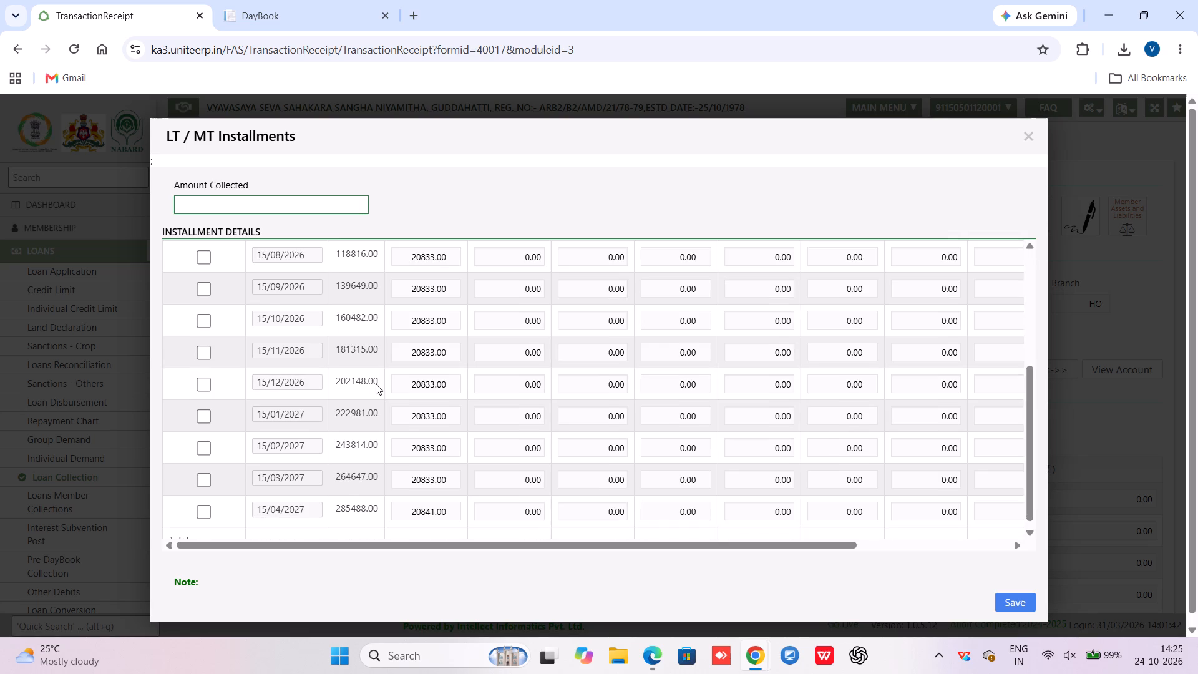
scroll(373, 384, up, 5)
text(26000)
click(417, 209)
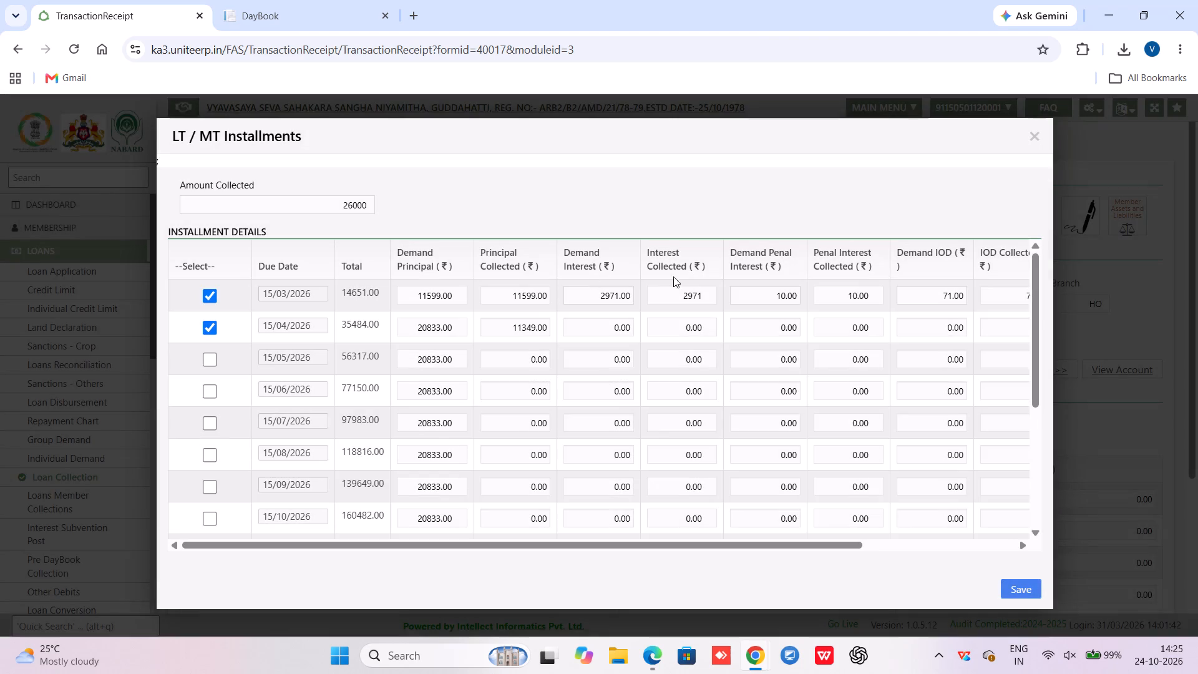
For the 15/03/2026 installment, enter demand interest 2971, set demand penal interest and demand IOD to 0, and save the installments.
drag(590, 293, 668, 303)
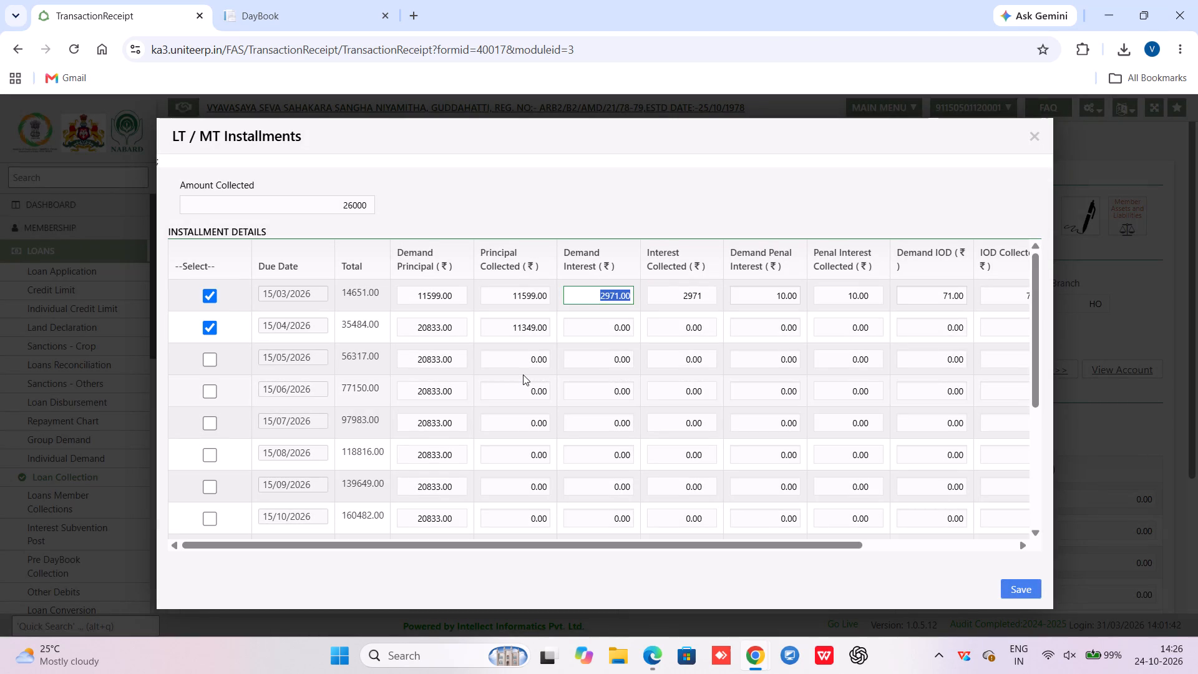
text(29)
text(71)
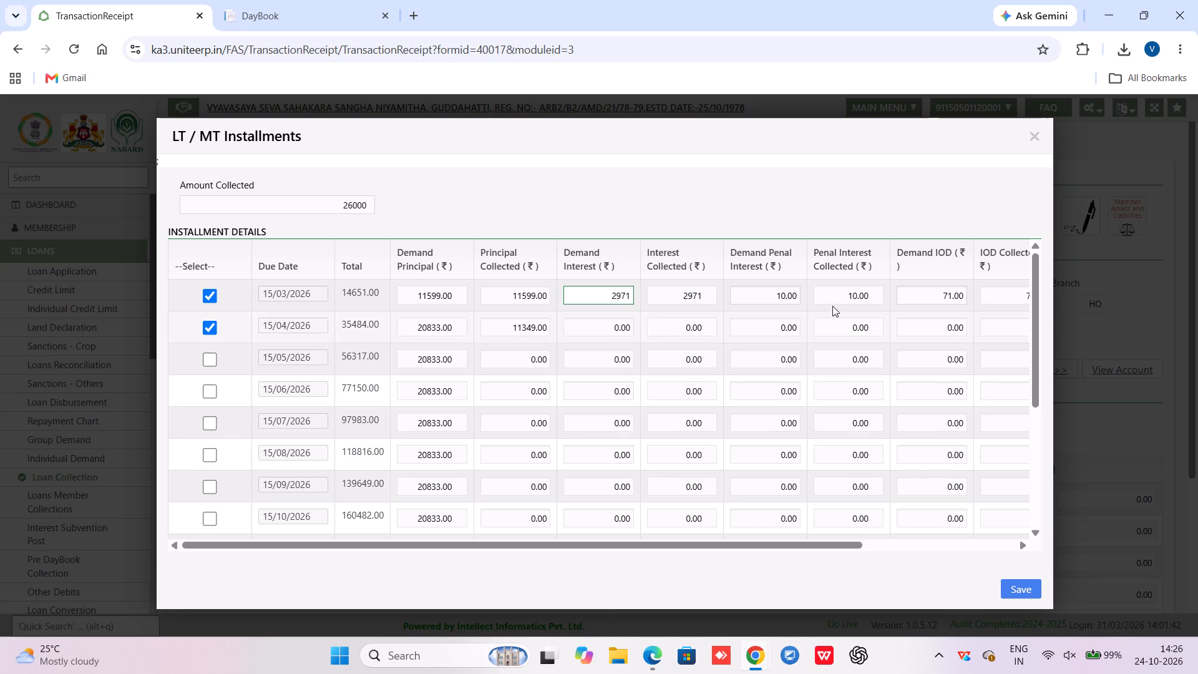
double_click(841, 296)
double_click(760, 298)
key(0)
key(Tab)
key(0)
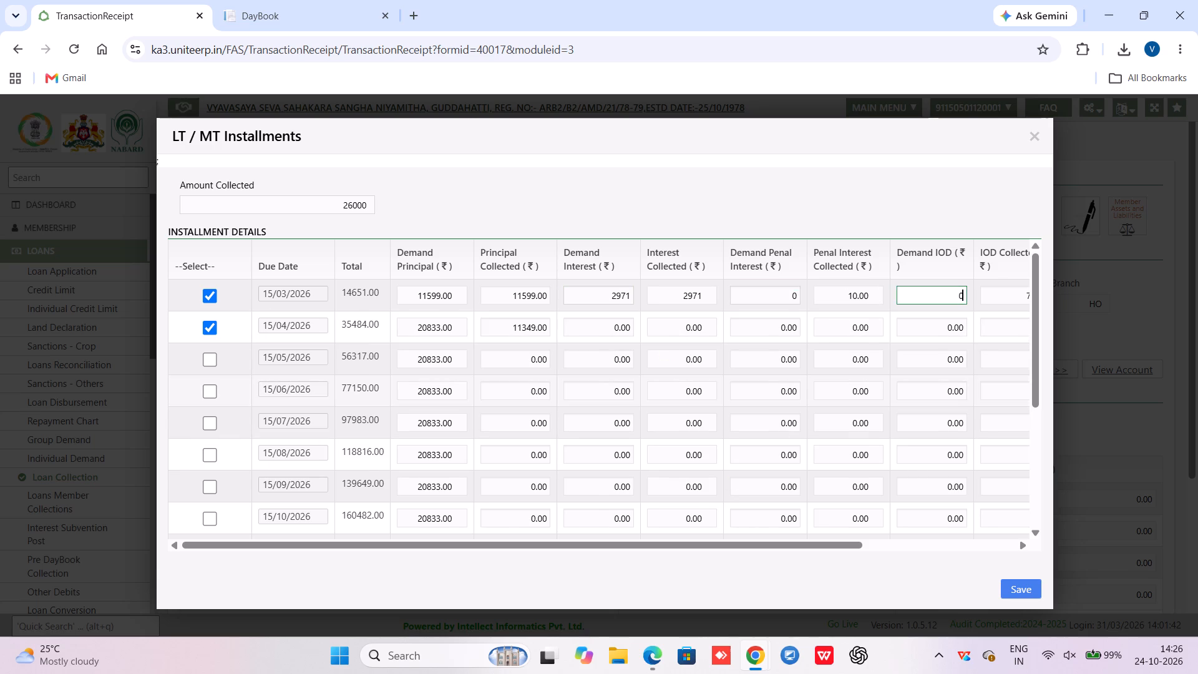
key(Tab)
key(0)
key(Tab)
click(1037, 597)
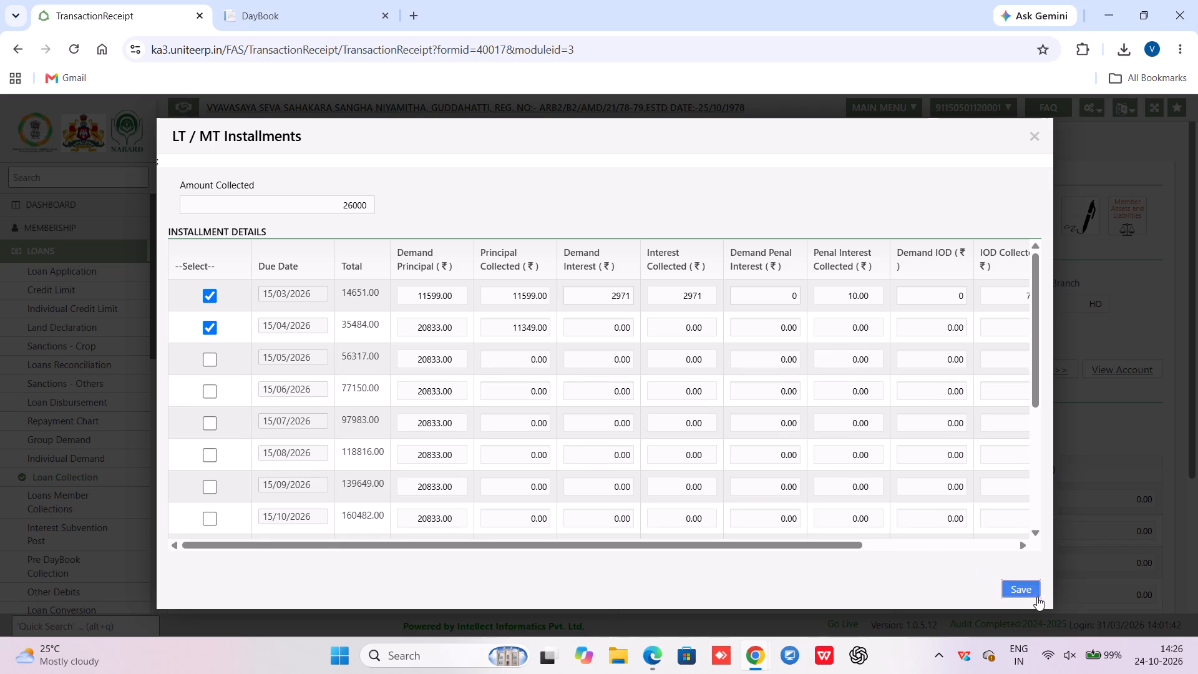
Reopen the installments, refresh the collected amounts from the revised demands, check the principal and interest totals, and save the allocation.
click(988, 375)
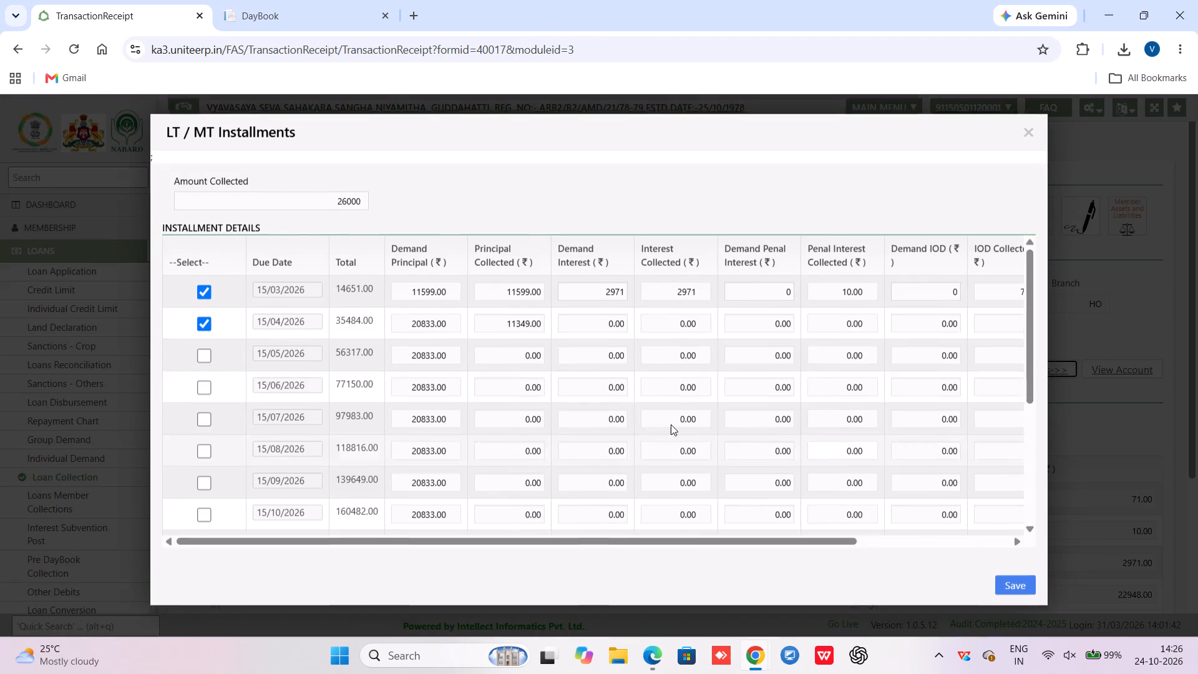
click(658, 429)
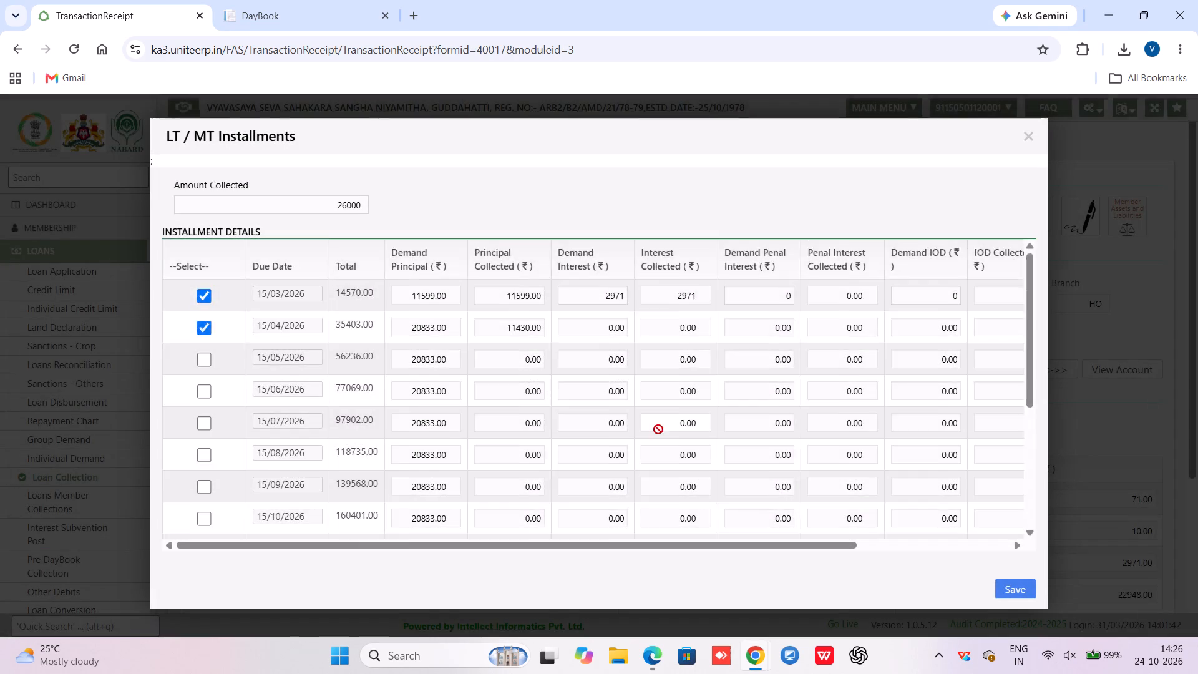
scroll(658, 429, down, 5)
drag(505, 510, 547, 510)
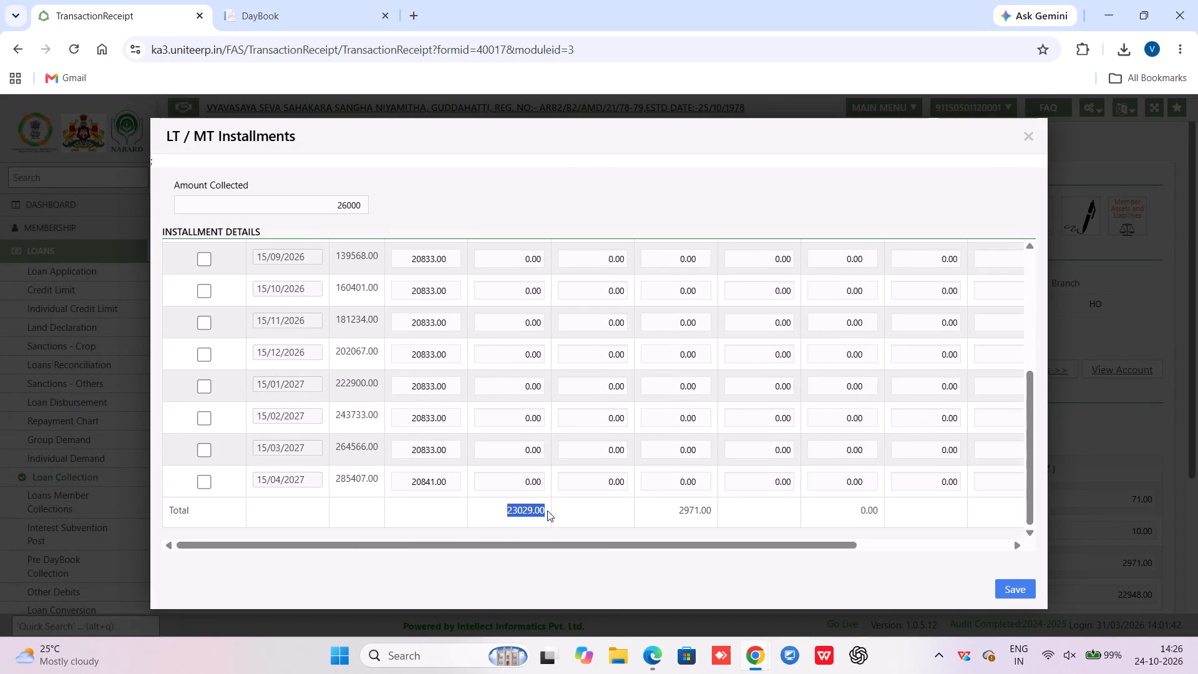
drag(547, 510, 548, 510)
drag(678, 510, 728, 510)
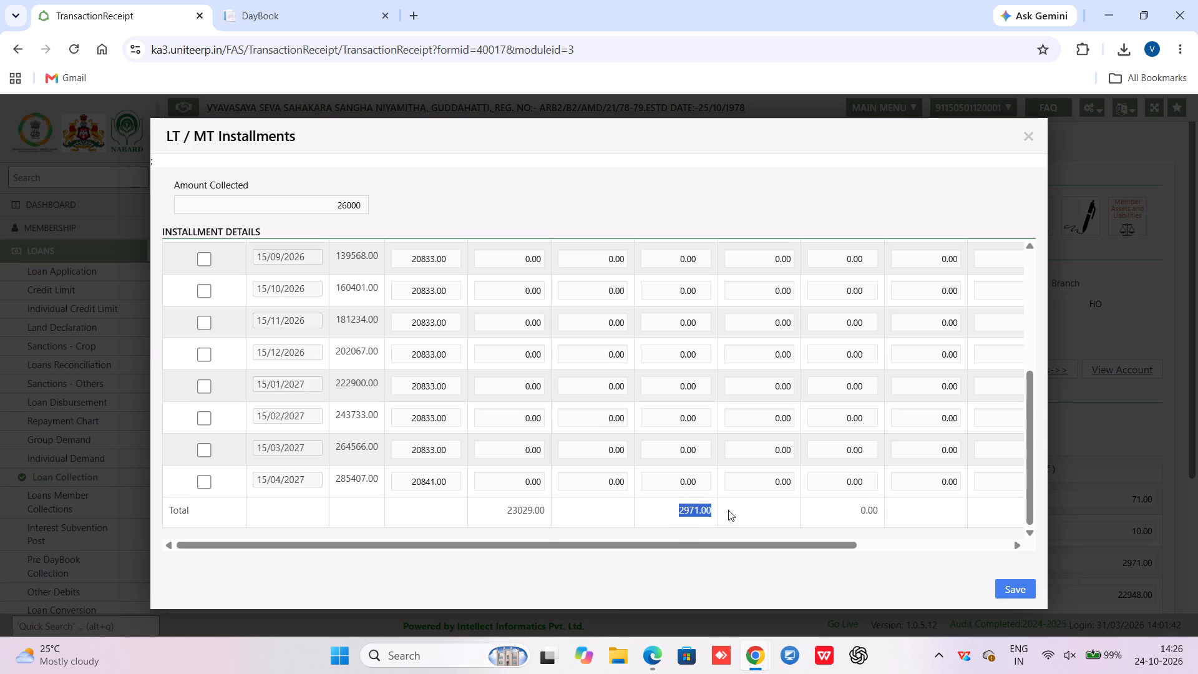
drag(728, 510, 740, 510)
click(1014, 589)
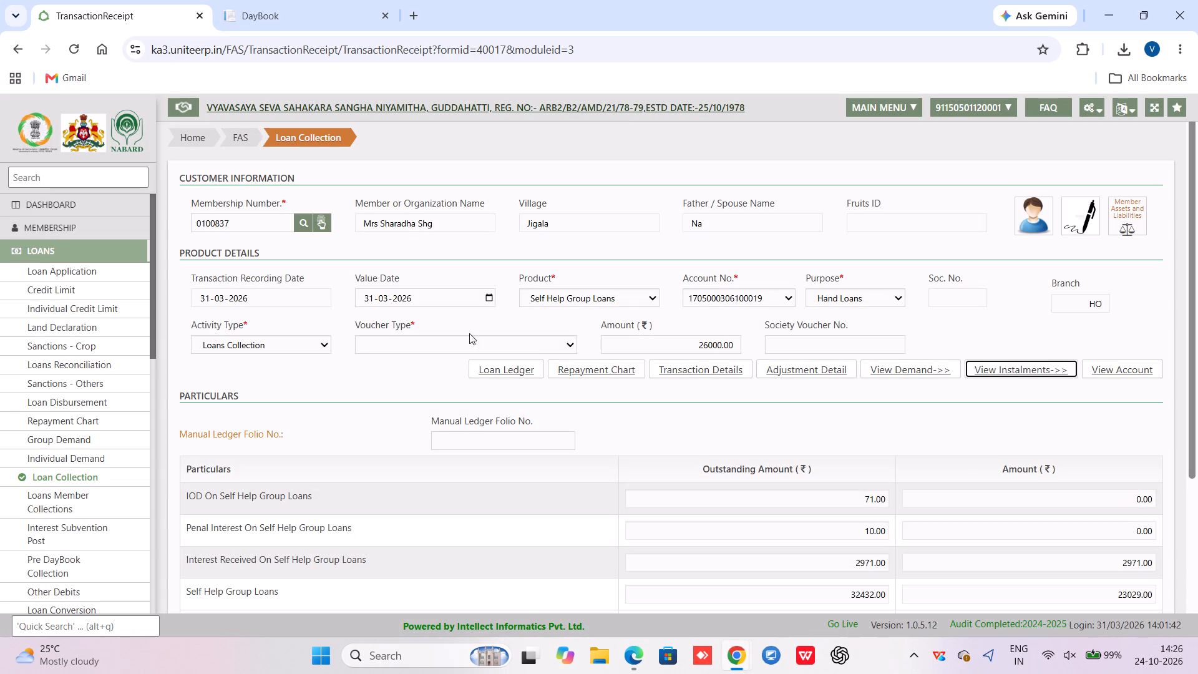
Set the voucher type to Cash, review the particulars, and save and confirm Sharadha Shg's 26000 collection.
click(439, 348)
click(436, 379)
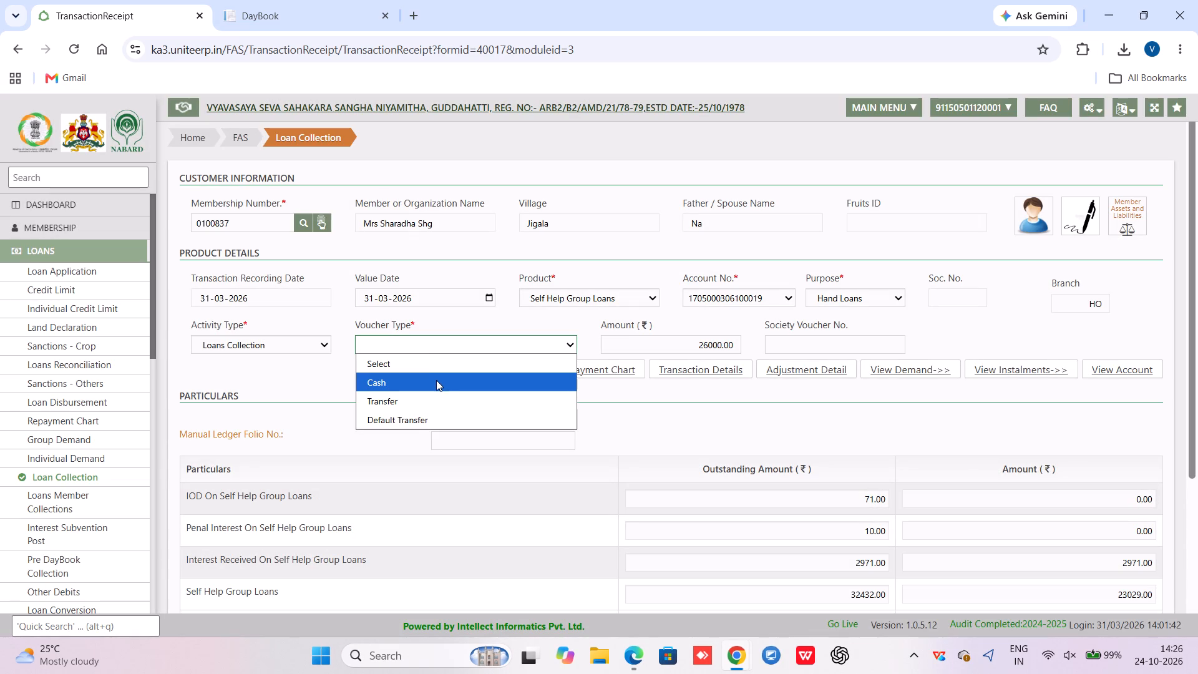
scroll(704, 411, down, 3)
scroll(704, 412, up, 2)
scroll(704, 412, down, 1)
click(756, 471)
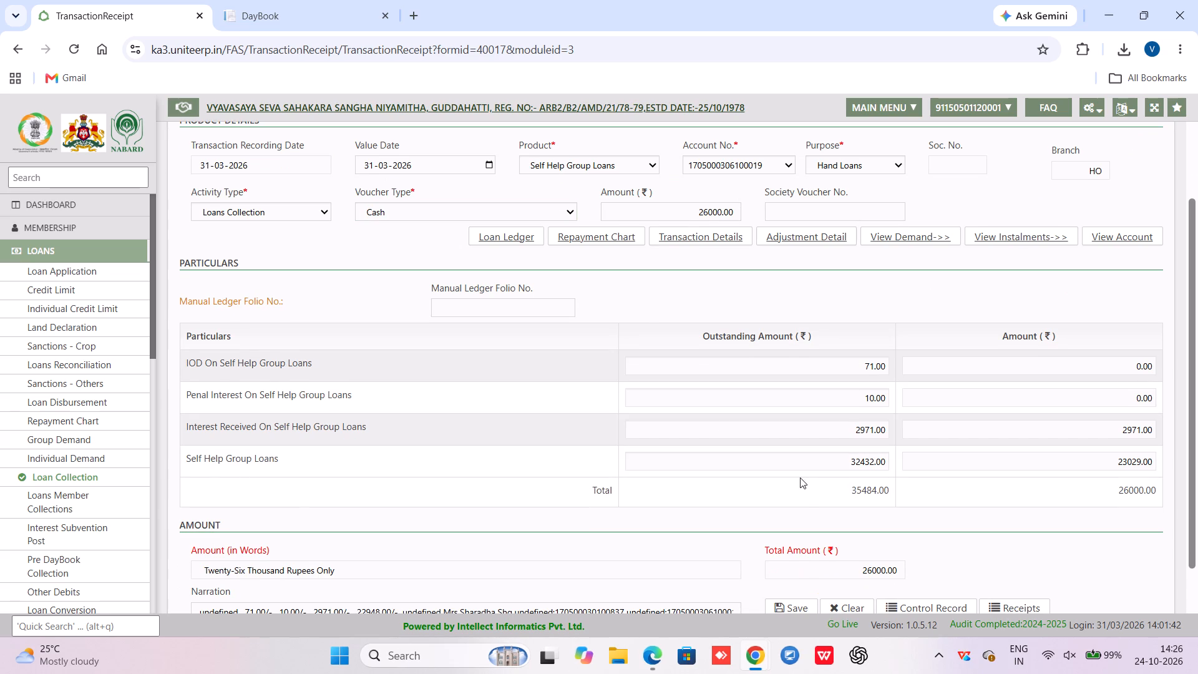
scroll(797, 492, down, 3)
click(797, 536)
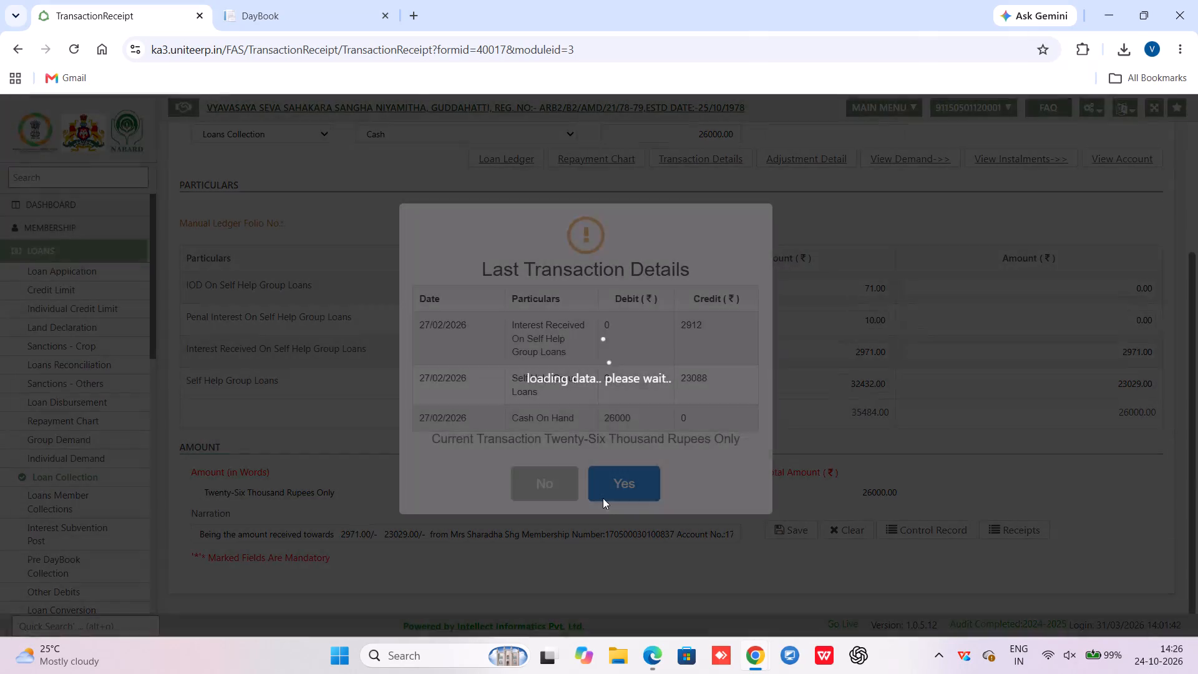
click(635, 482)
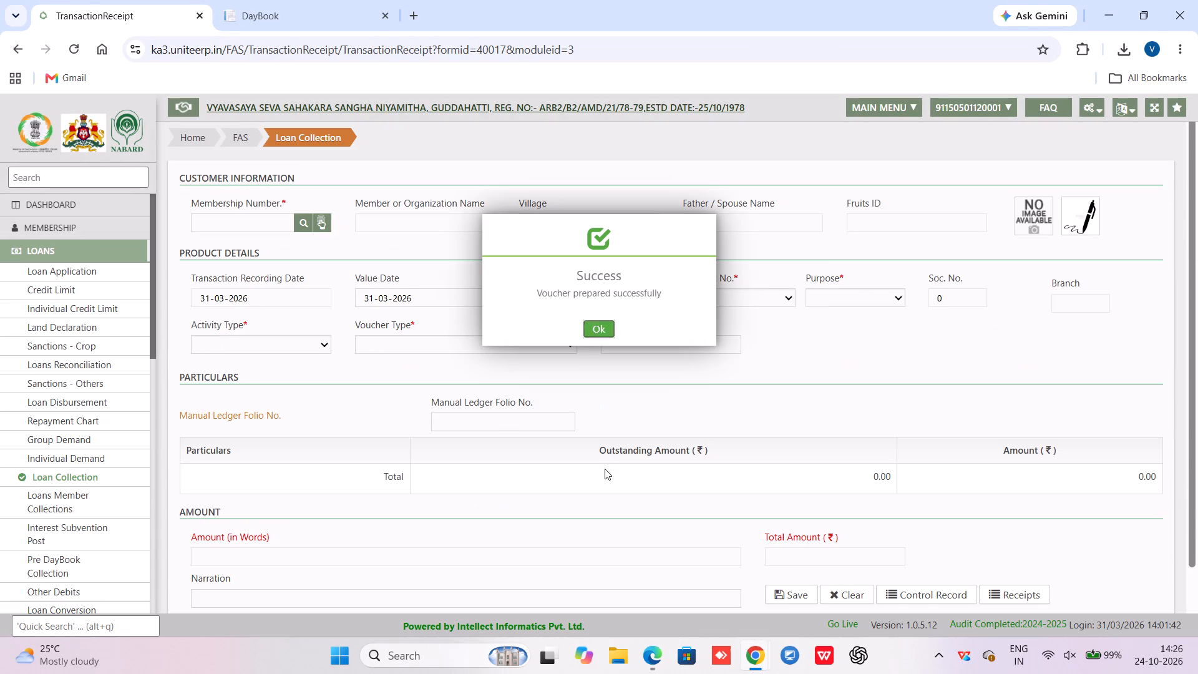
click(598, 330)
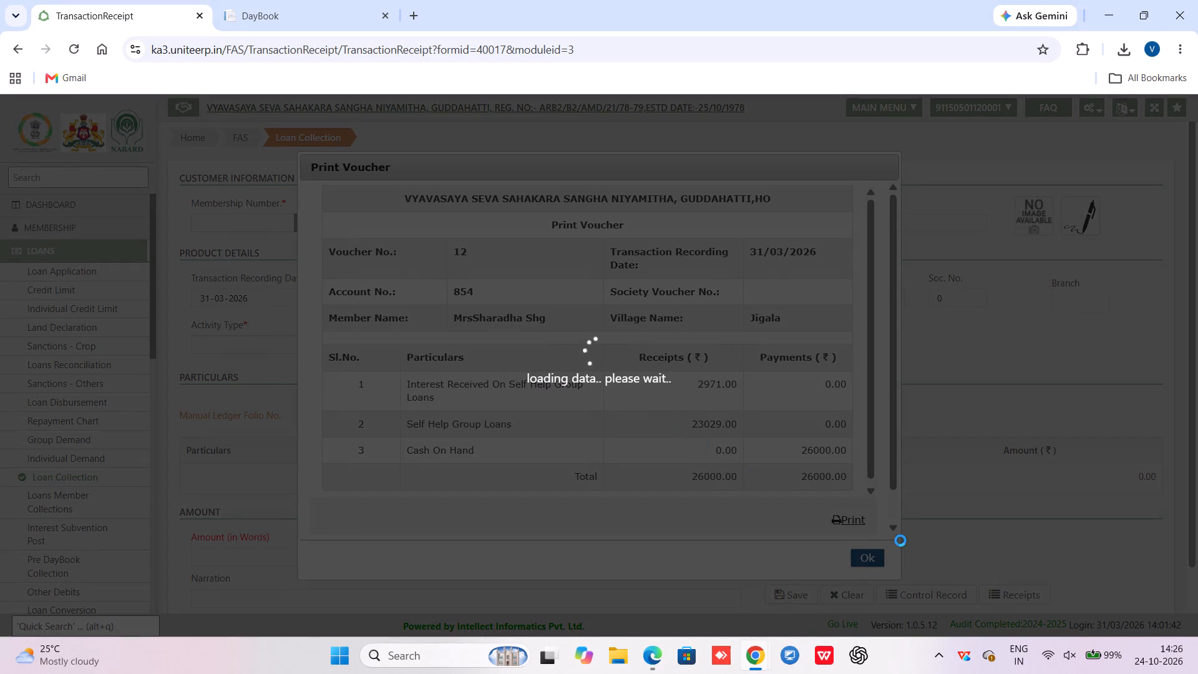
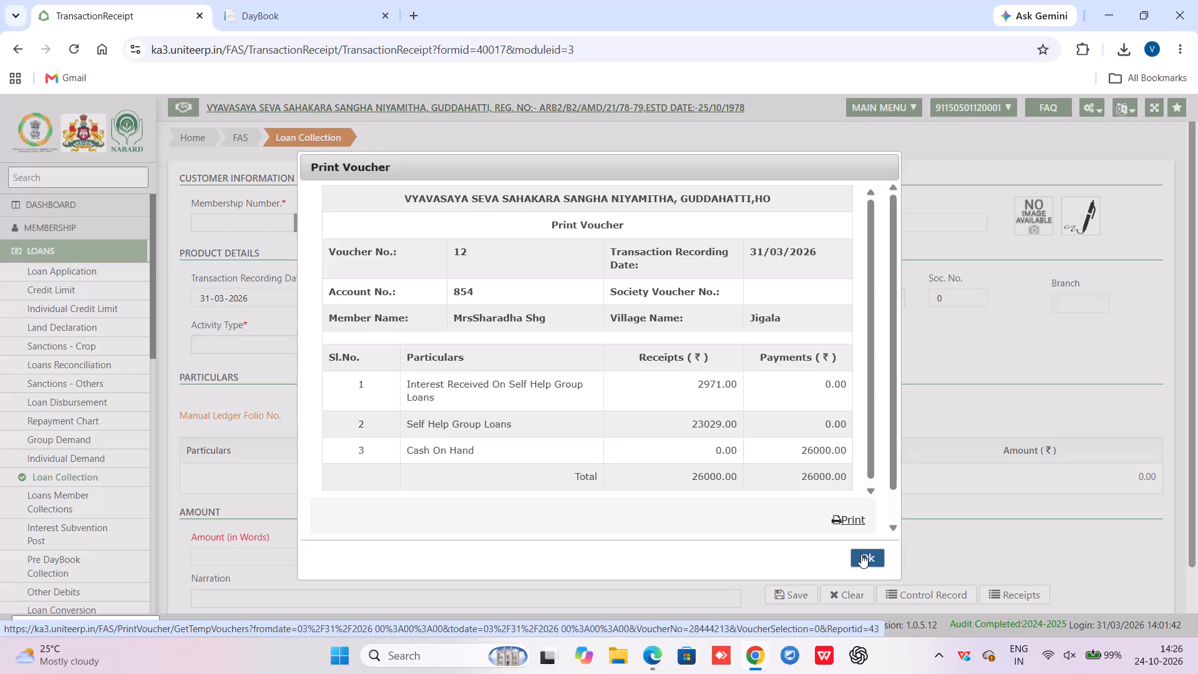
click(865, 552)
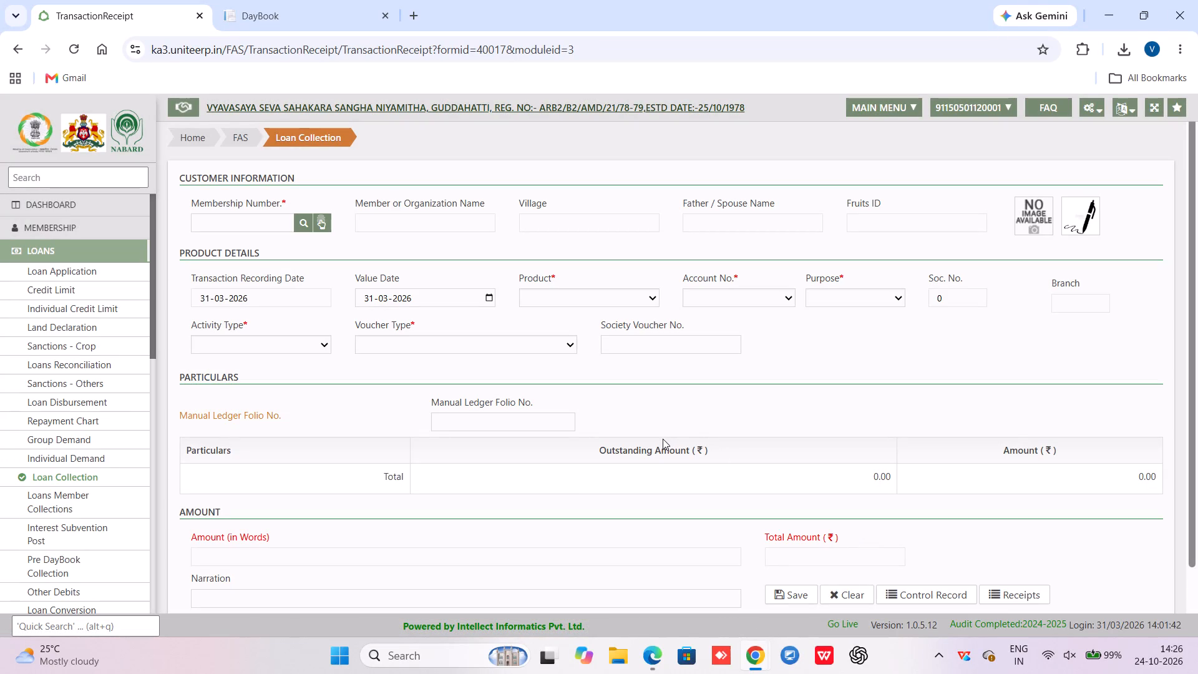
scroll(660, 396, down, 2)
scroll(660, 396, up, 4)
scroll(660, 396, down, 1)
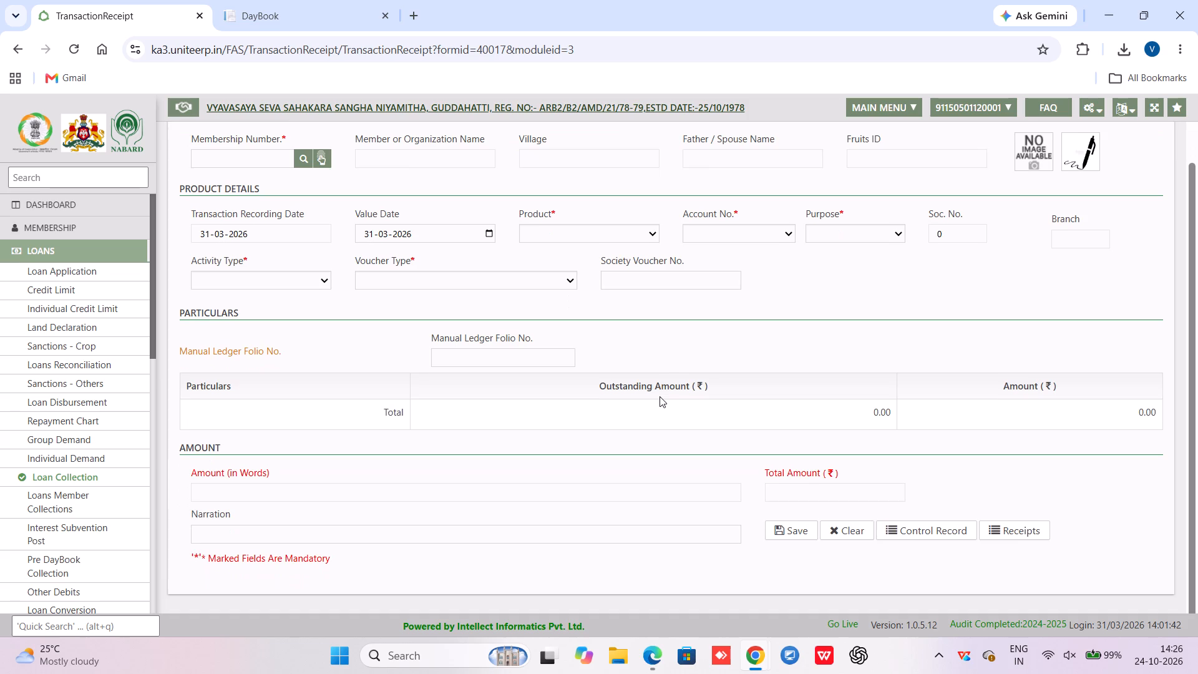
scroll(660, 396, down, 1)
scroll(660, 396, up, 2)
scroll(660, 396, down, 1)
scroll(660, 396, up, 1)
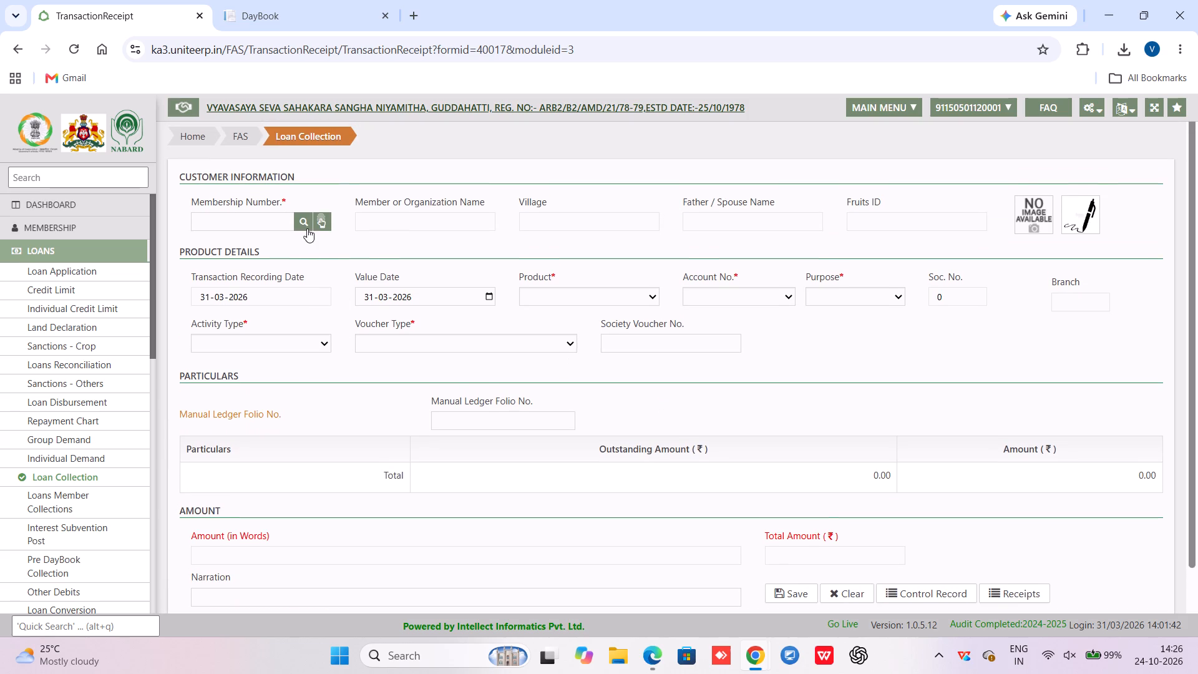
Search the Self Help Group Loans members for "sharad" and select the second Sharadha Shg account record.
click(307, 228)
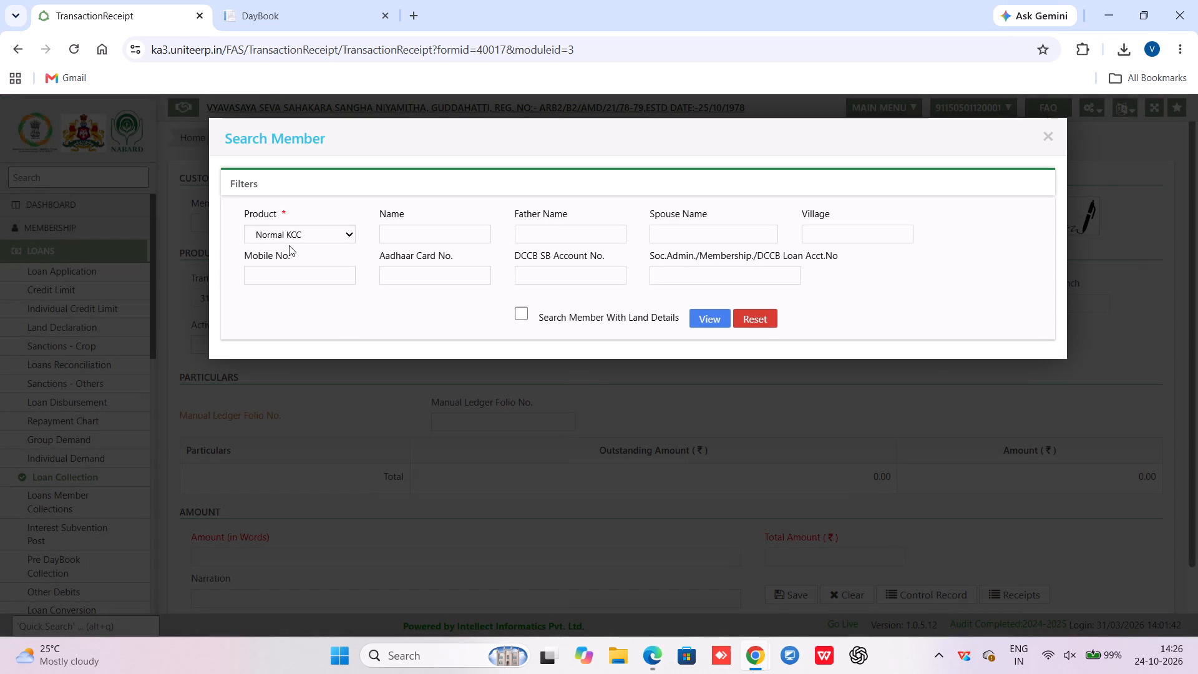
click(295, 235)
click(298, 266)
click(390, 237)
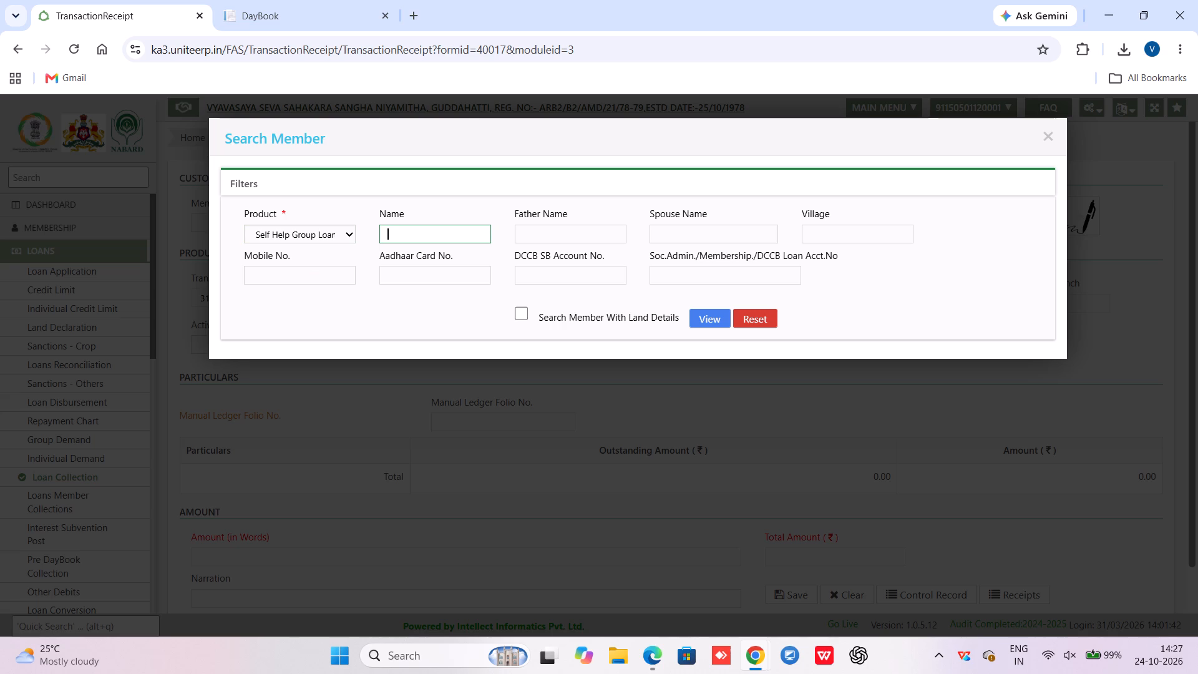
text(sharad)
click(718, 320)
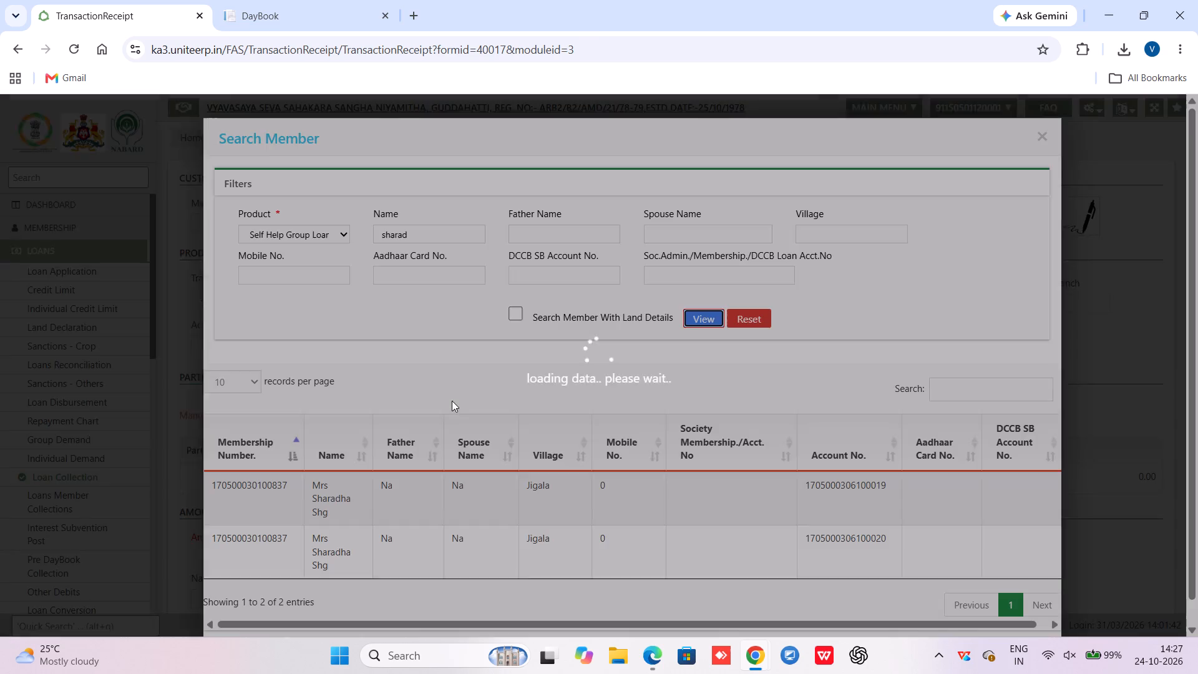
click(266, 554)
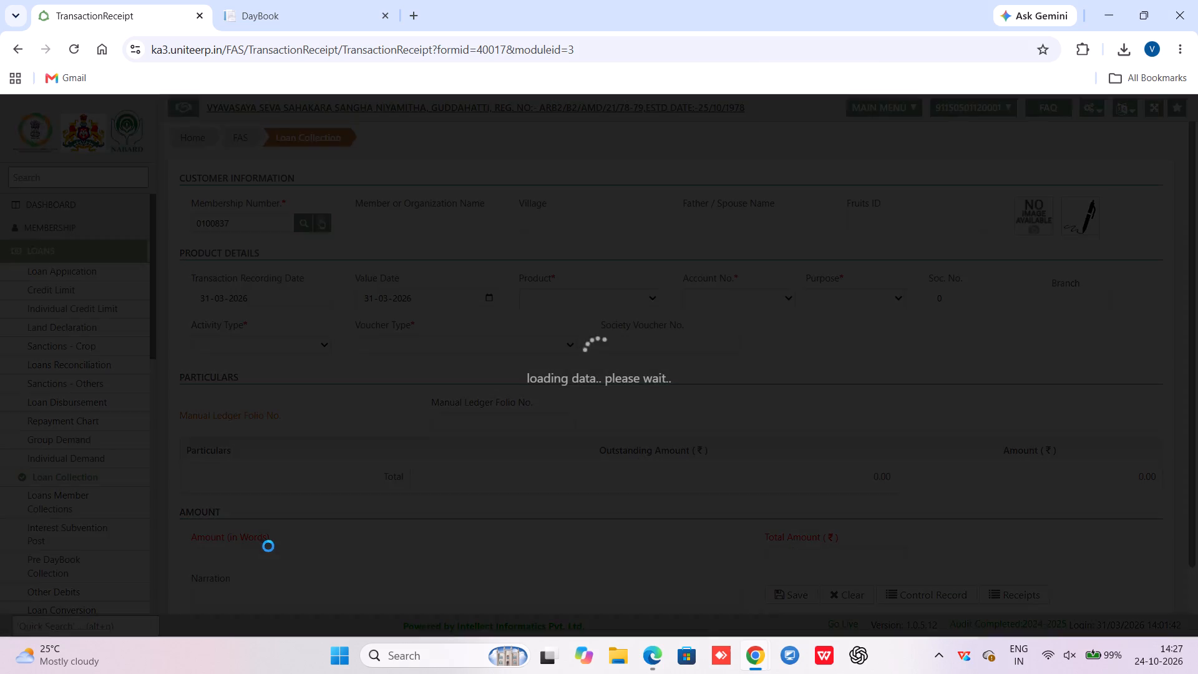
click(558, 305)
click(567, 338)
click(709, 290)
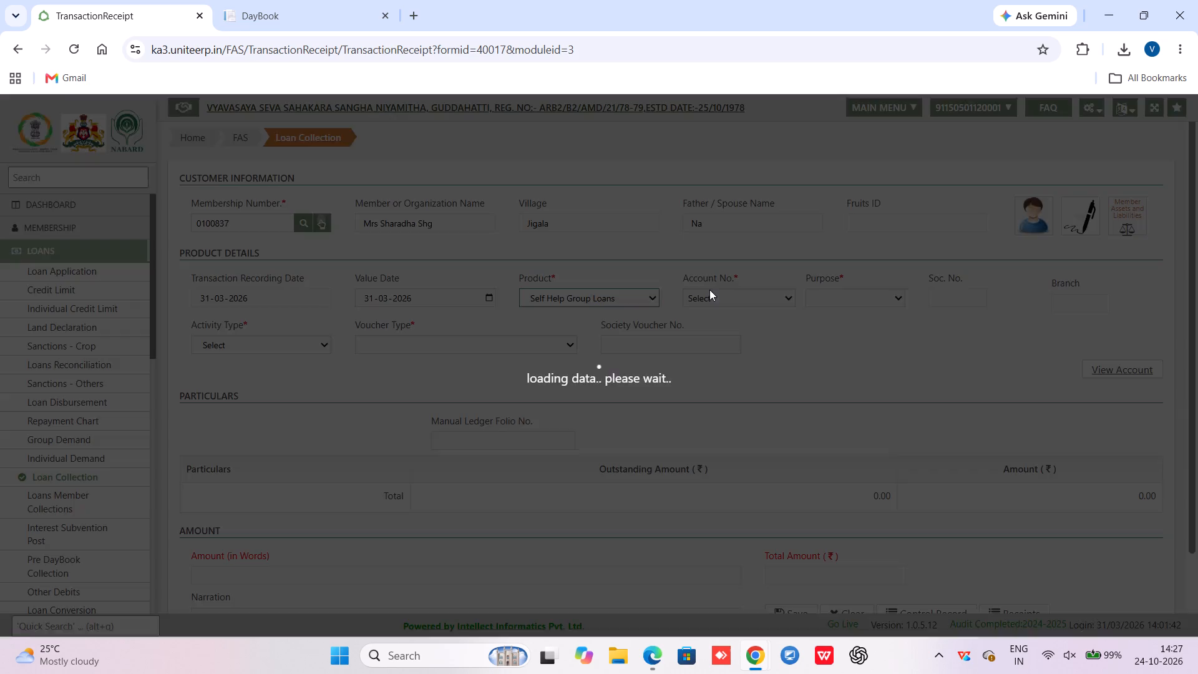
click(713, 300)
click(721, 351)
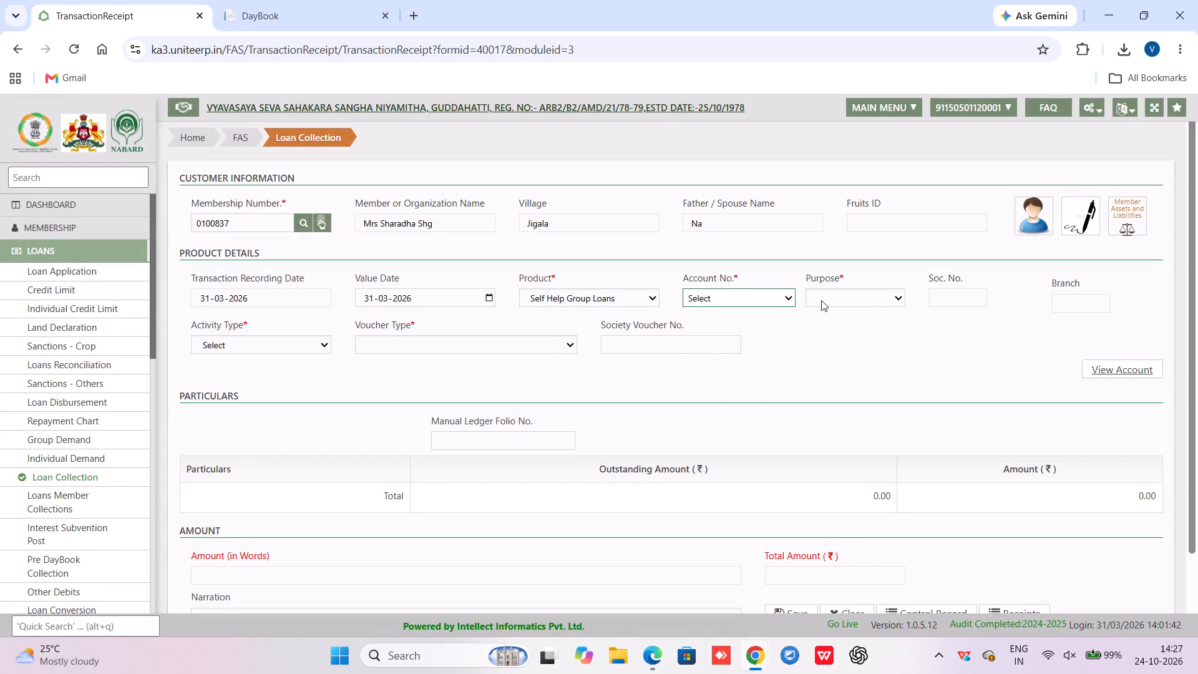
click(821, 300)
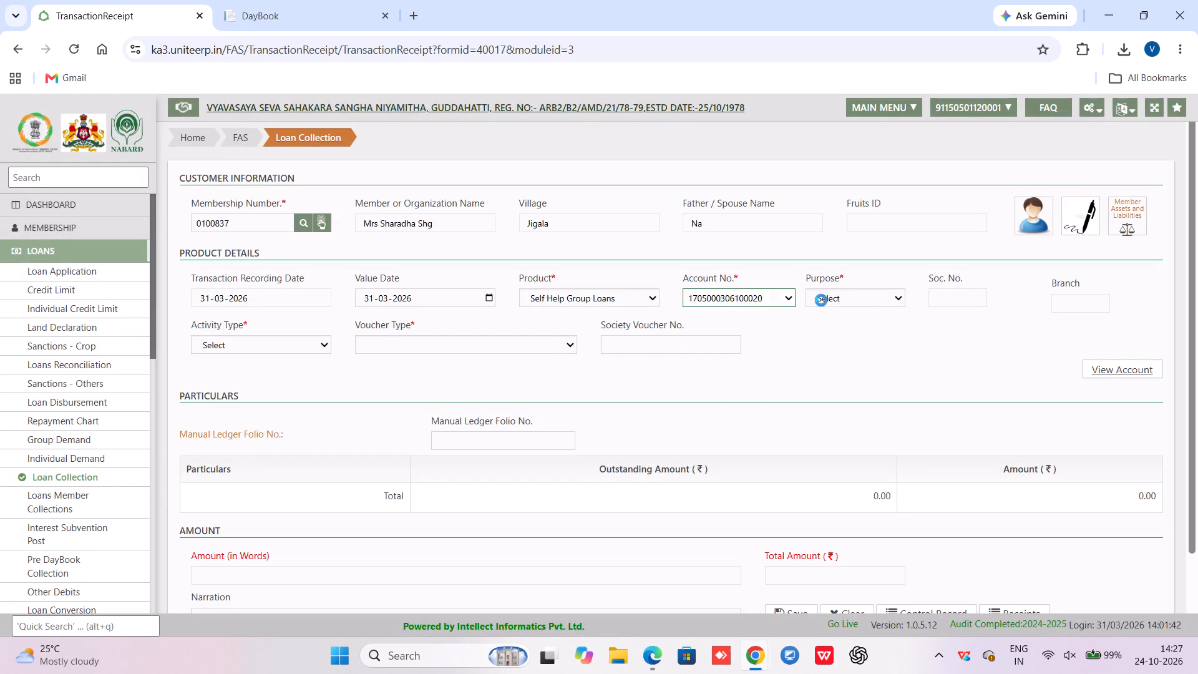
click(824, 303)
click(825, 302)
click(834, 336)
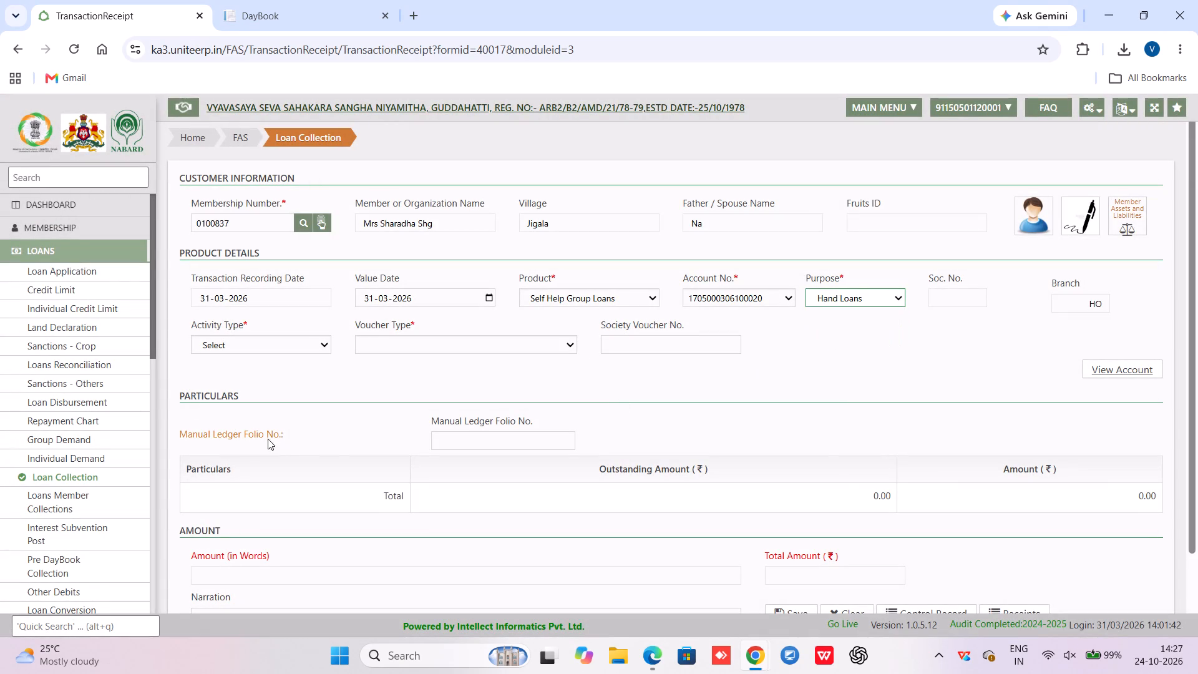
click(264, 344)
click(251, 388)
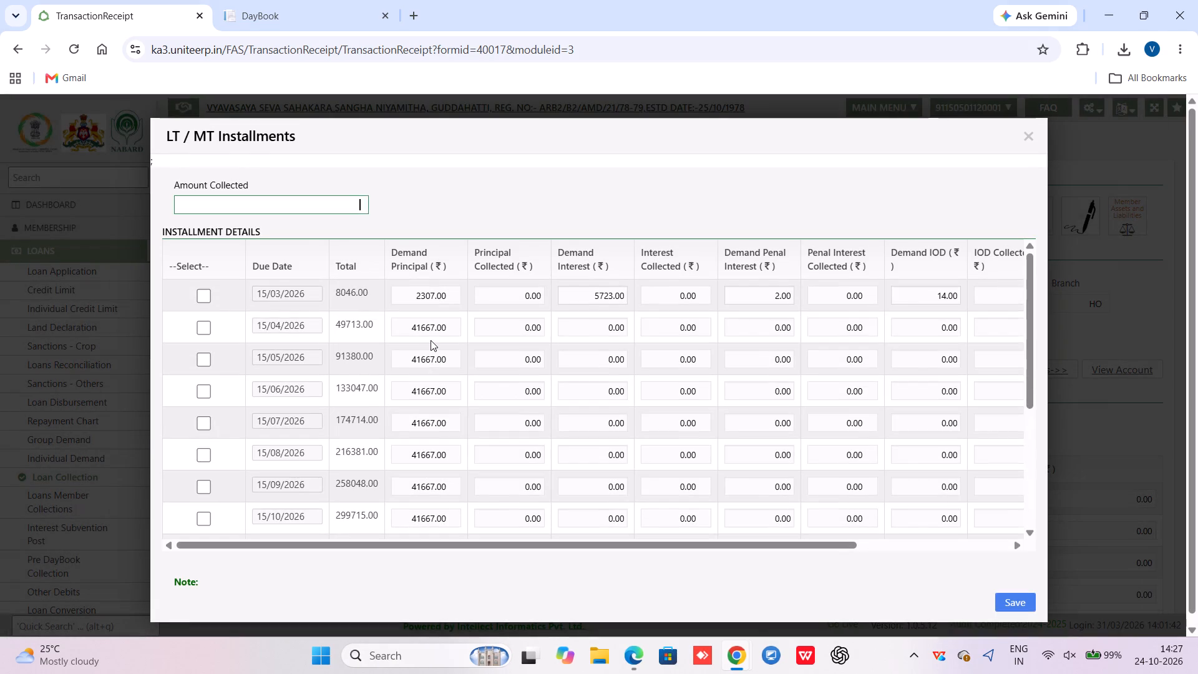
Enter 54000 as the amount collected and allocate it across the installments.
scroll(426, 425, down, 5)
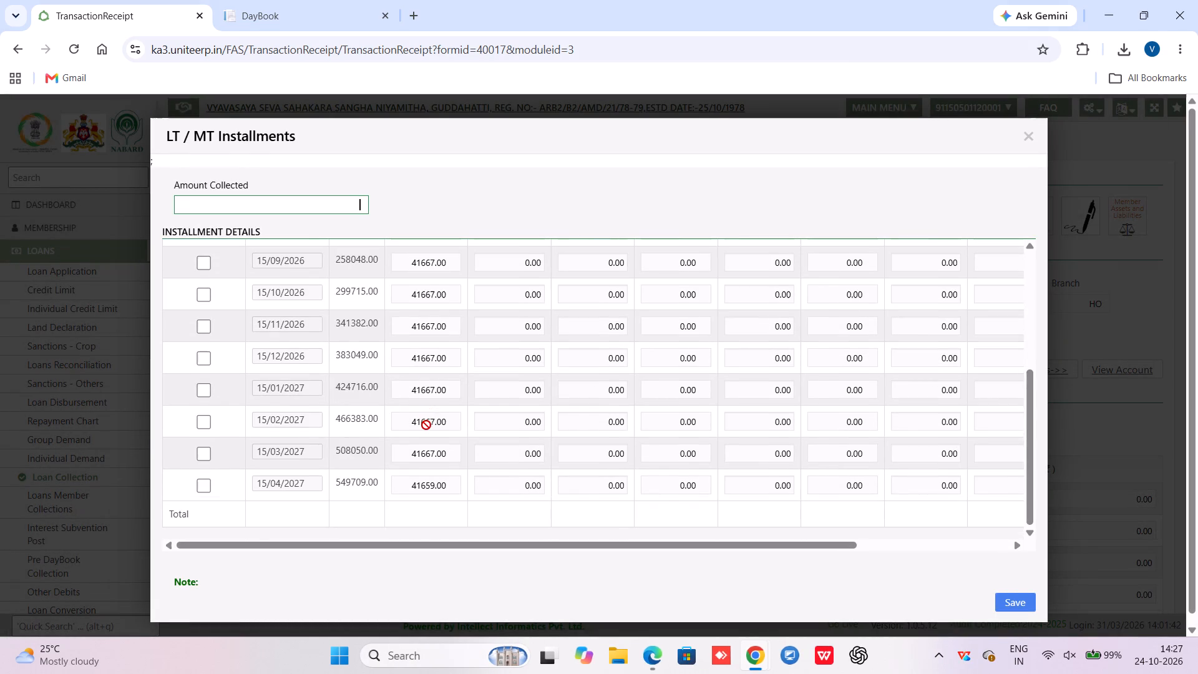
scroll(429, 426, up, 1)
scroll(429, 426, down, 1)
scroll(429, 426, up, 3)
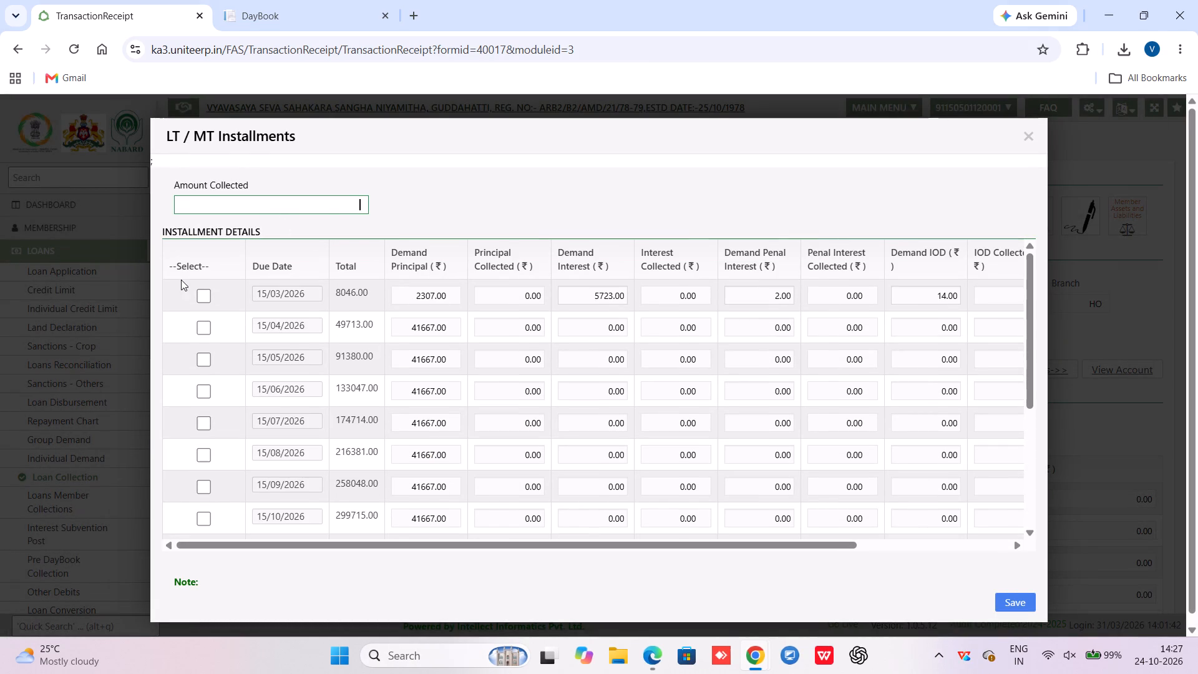
text(5400)
key(0)
click(535, 230)
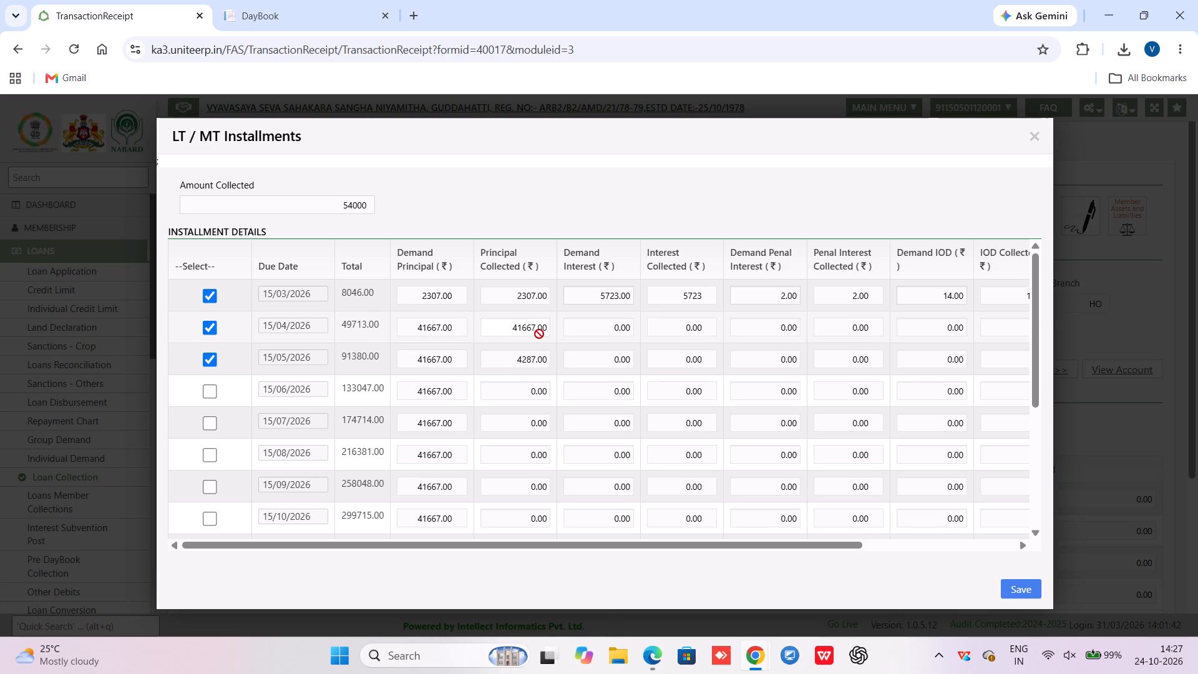
For the 15/03/2026 installment, enter demand interest 5722, set demand penal interest and demand IOD to 0, and save the installments.
drag(597, 295, 660, 293)
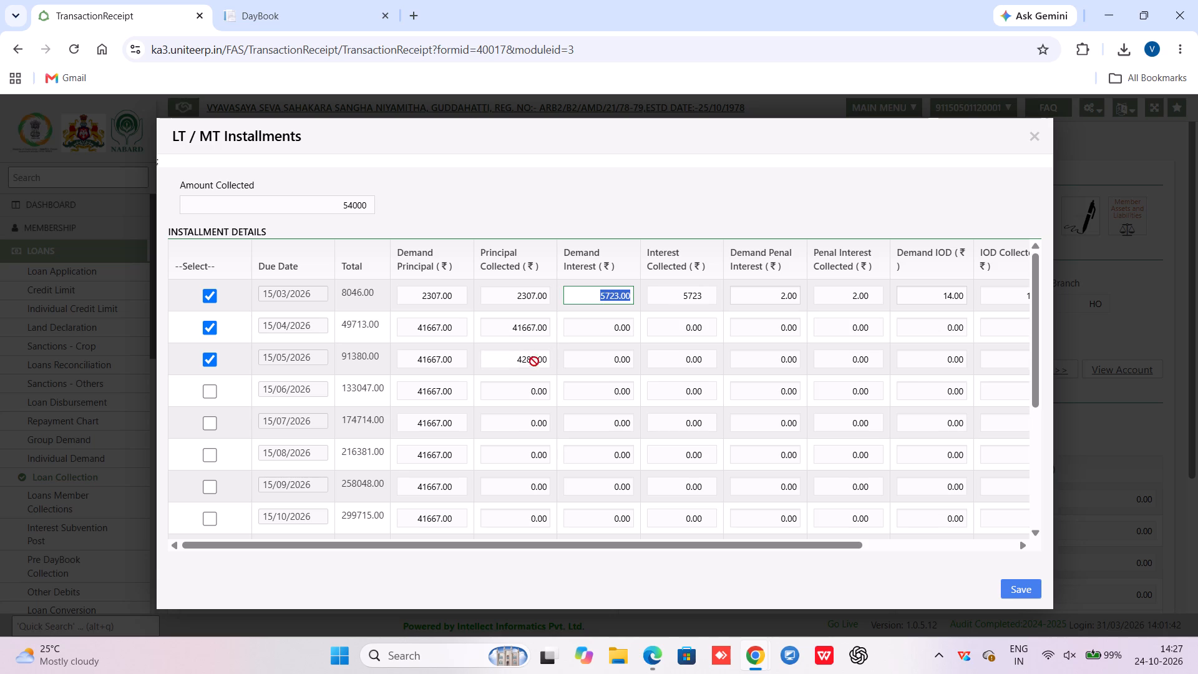
key(5)
text(722)
double_click(760, 296)
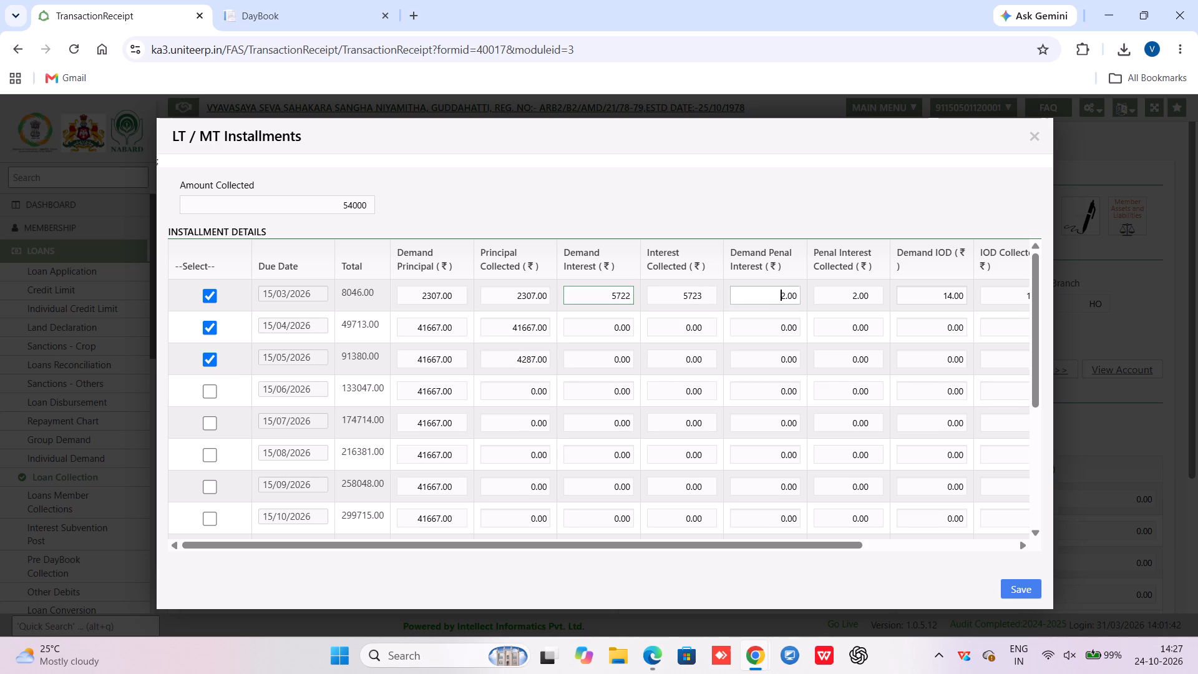
key(0)
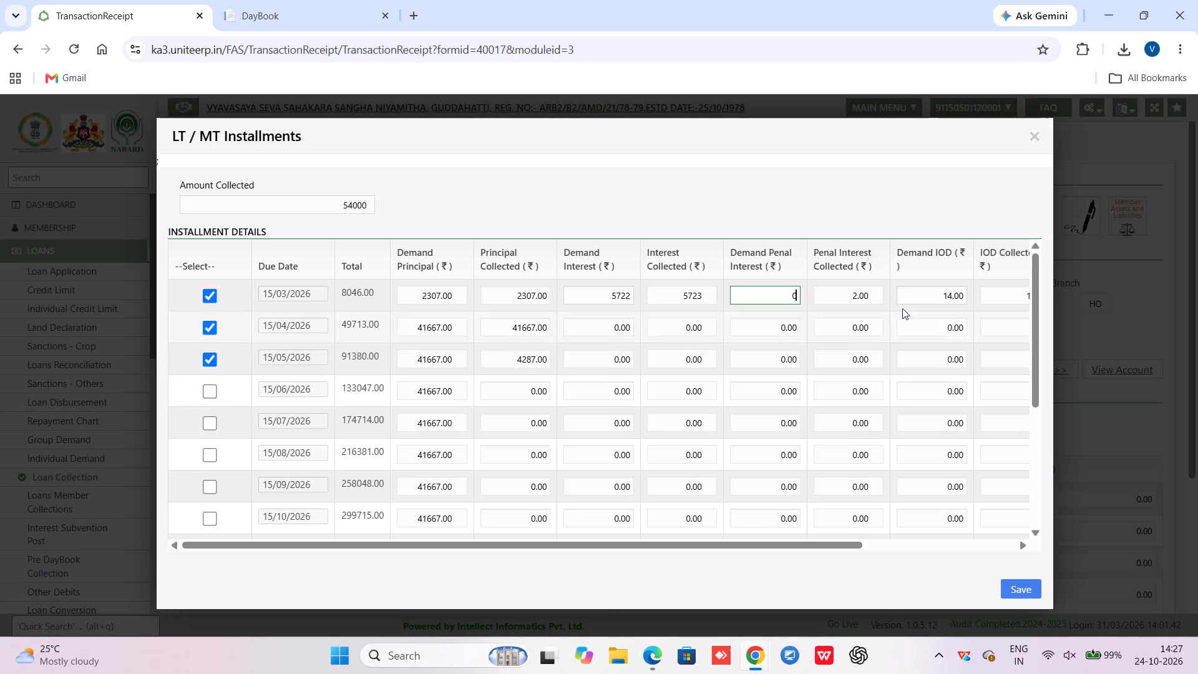
double_click(902, 300)
key(0)
click(545, 194)
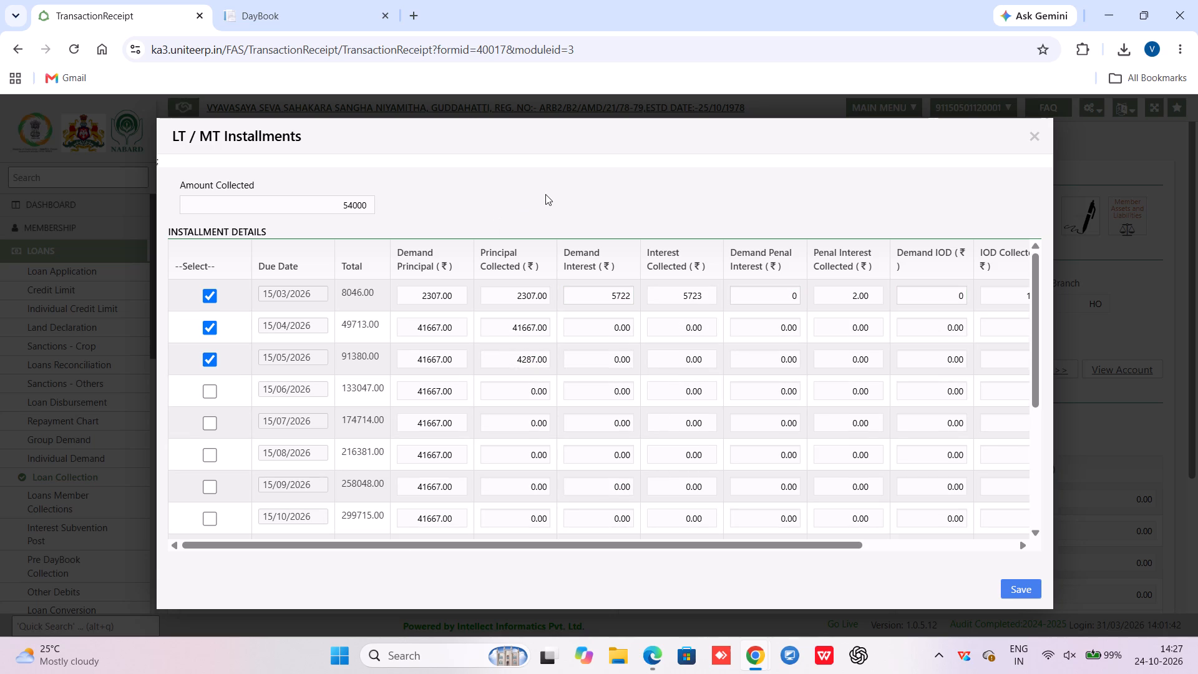
scroll(892, 439, down, 2)
scroll(892, 439, up, 1)
scroll(892, 439, down, 2)
scroll(888, 439, up, 2)
scroll(888, 439, down, 1)
scroll(888, 439, up, 1)
scroll(888, 439, down, 1)
drag(796, 542, 900, 536)
scroll(917, 389, up, 6)
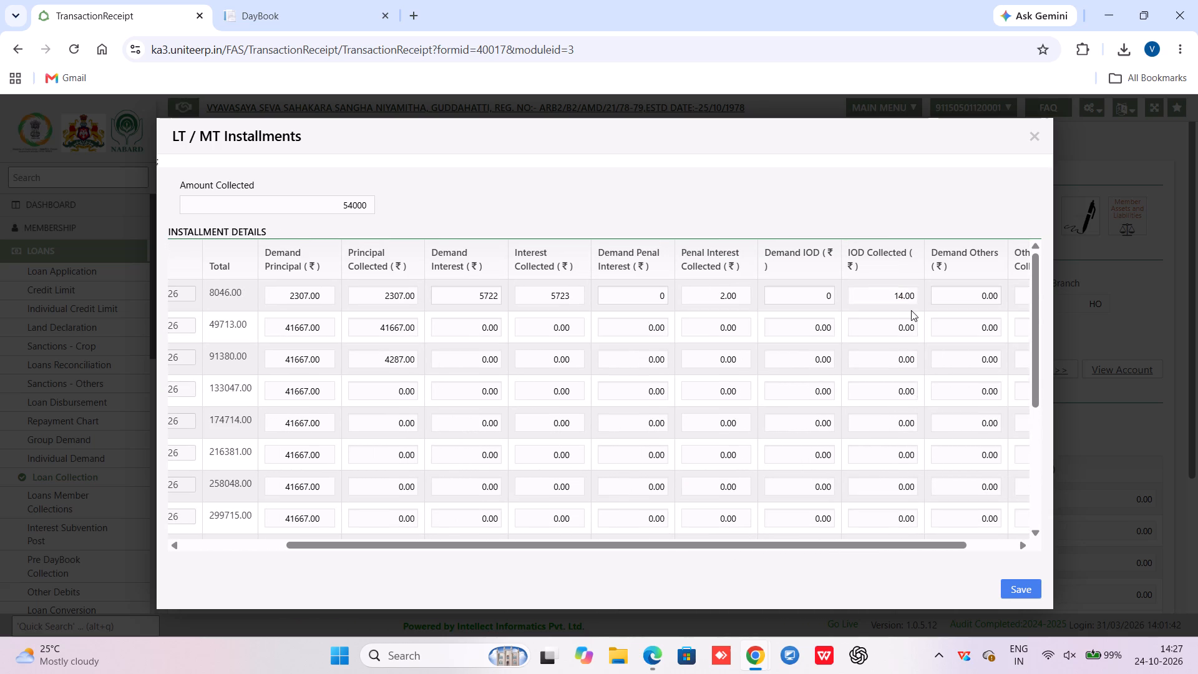
scroll(906, 310, up, 3)
drag(838, 545, 923, 551)
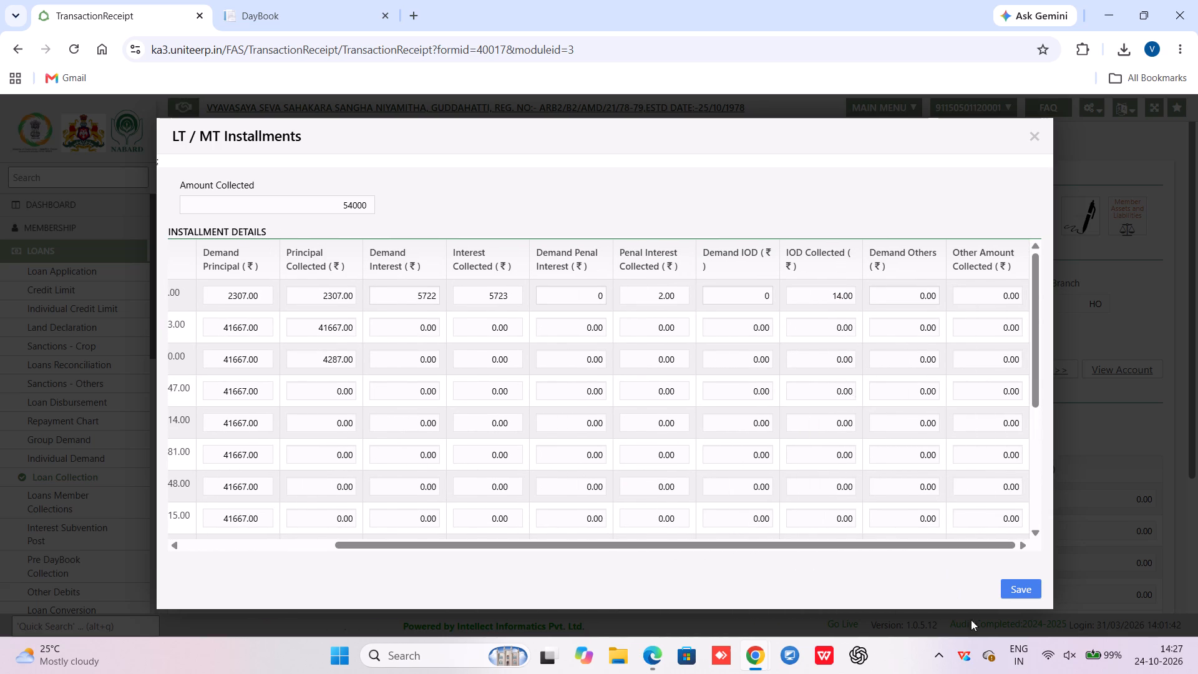
click(1021, 595)
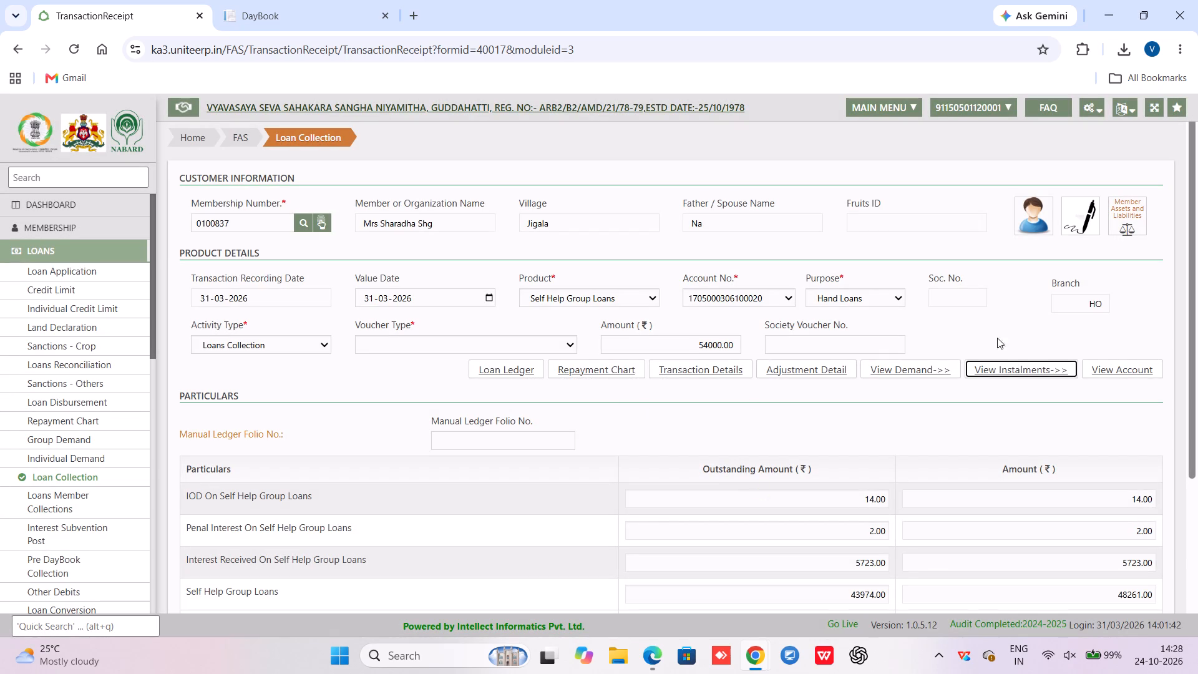
Reopen the installments, refresh the collected amounts from the revised demands, check the principal and interest totals, and save the allocation.
click(1001, 375)
click(728, 564)
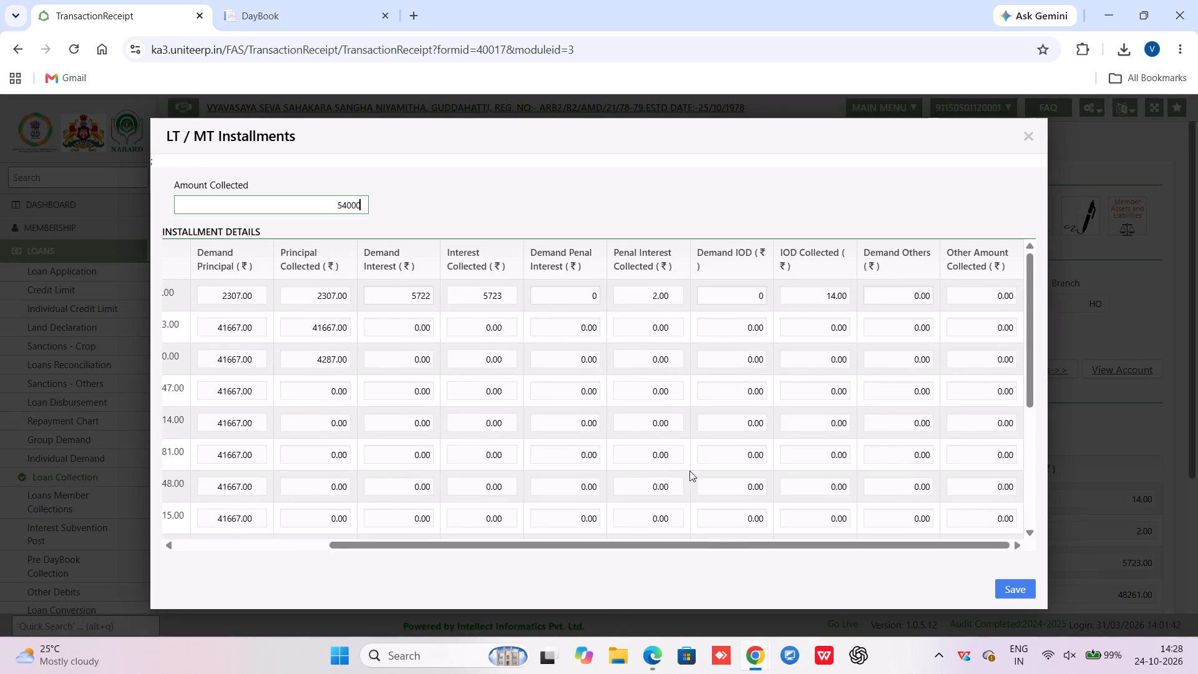
click(581, 341)
scroll(578, 440, down, 1)
scroll(578, 441, up, 2)
scroll(578, 441, down, 7)
scroll(578, 441, up, 1)
scroll(578, 441, down, 1)
scroll(665, 440, down, 6)
scroll(762, 437, down, 10)
click(432, 353)
scroll(511, 426, down, 9)
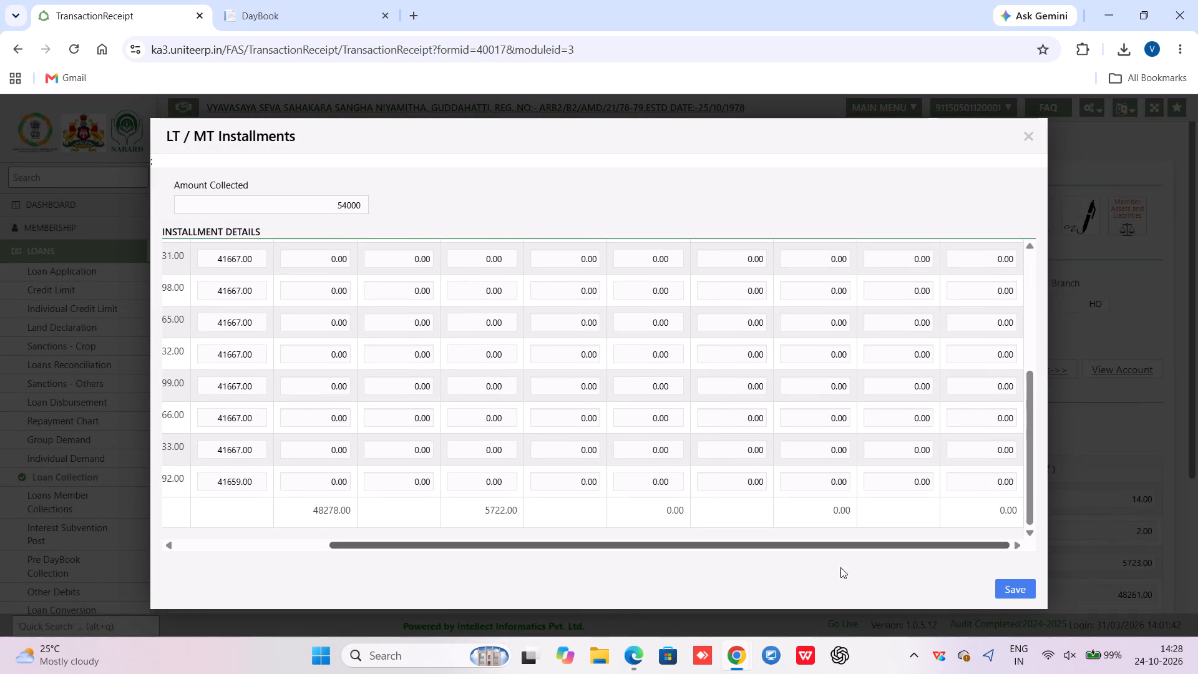
click(1016, 593)
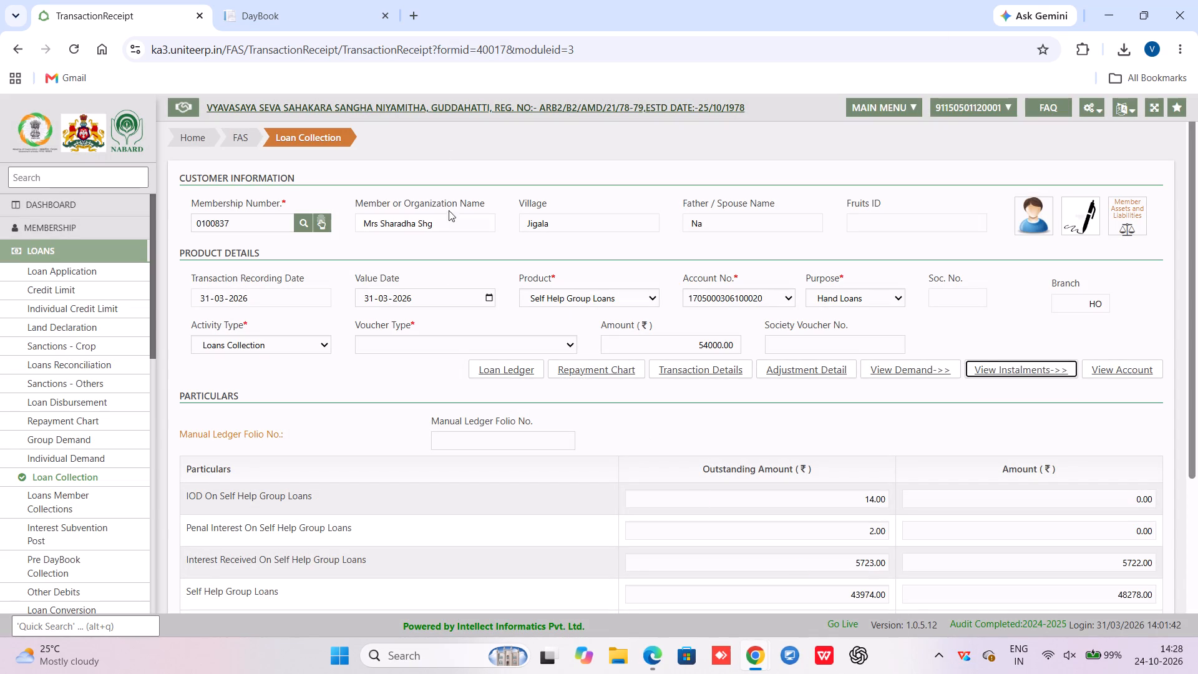
Set the voucher type to Cash, save and confirm Sharadha Shg's 54000 collection, then review and close its print voucher.
click(452, 346)
click(447, 382)
scroll(517, 373, down, 4)
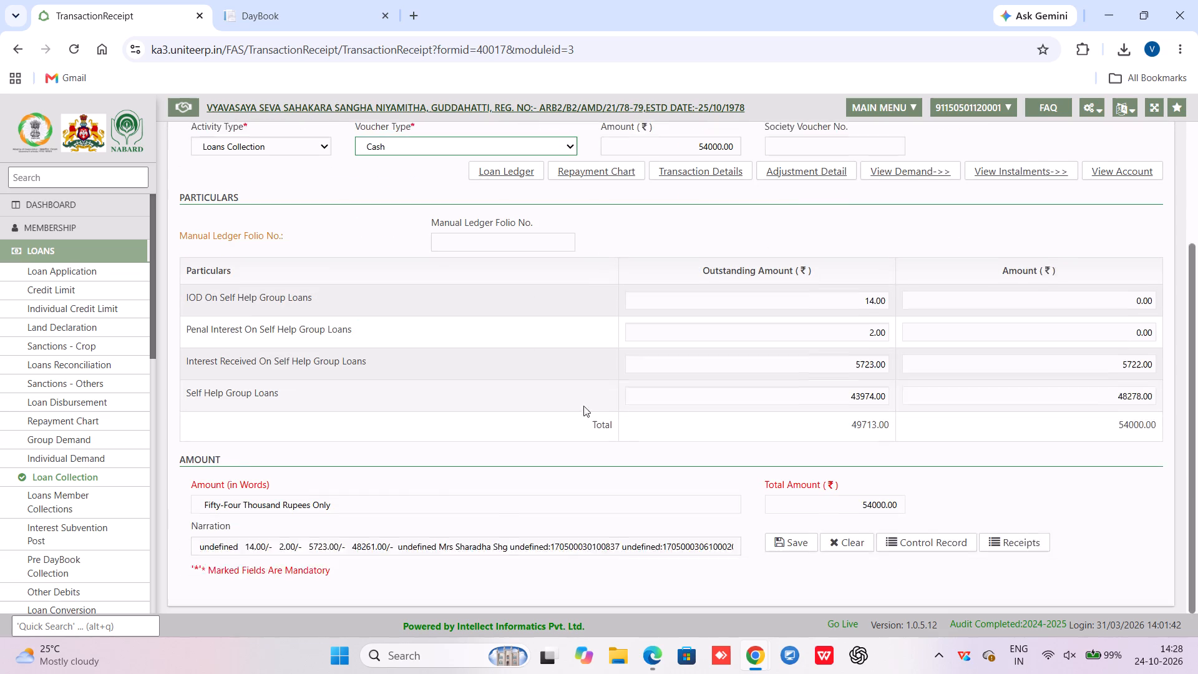
click(801, 533)
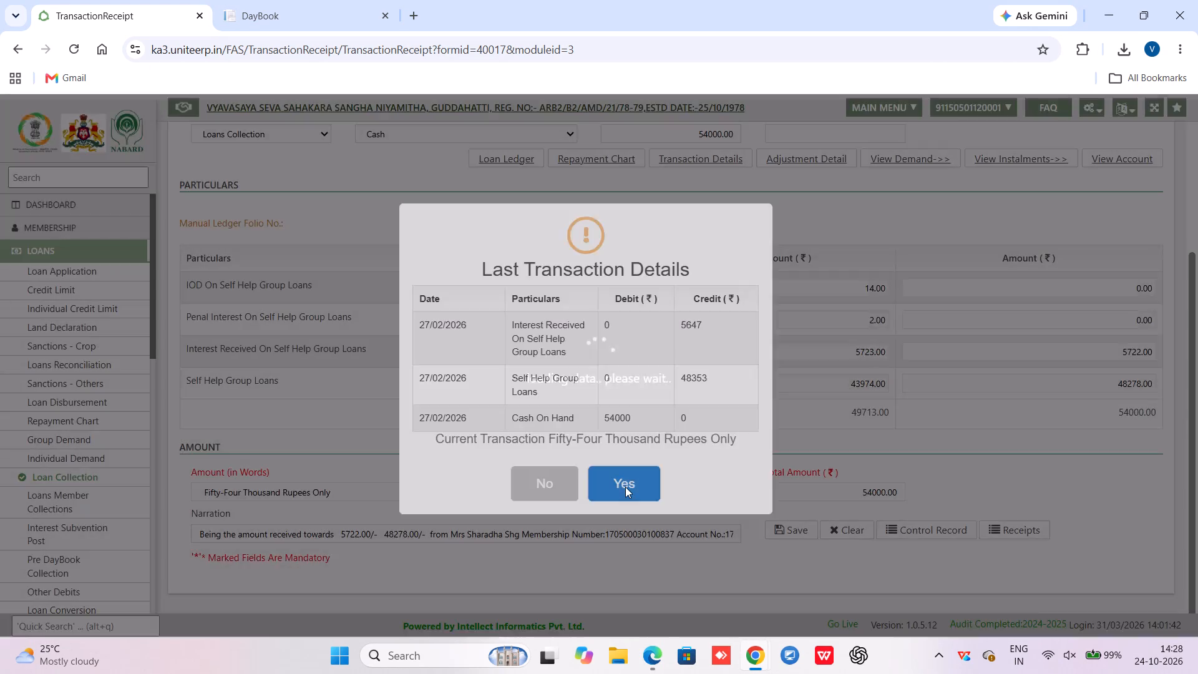
click(625, 487)
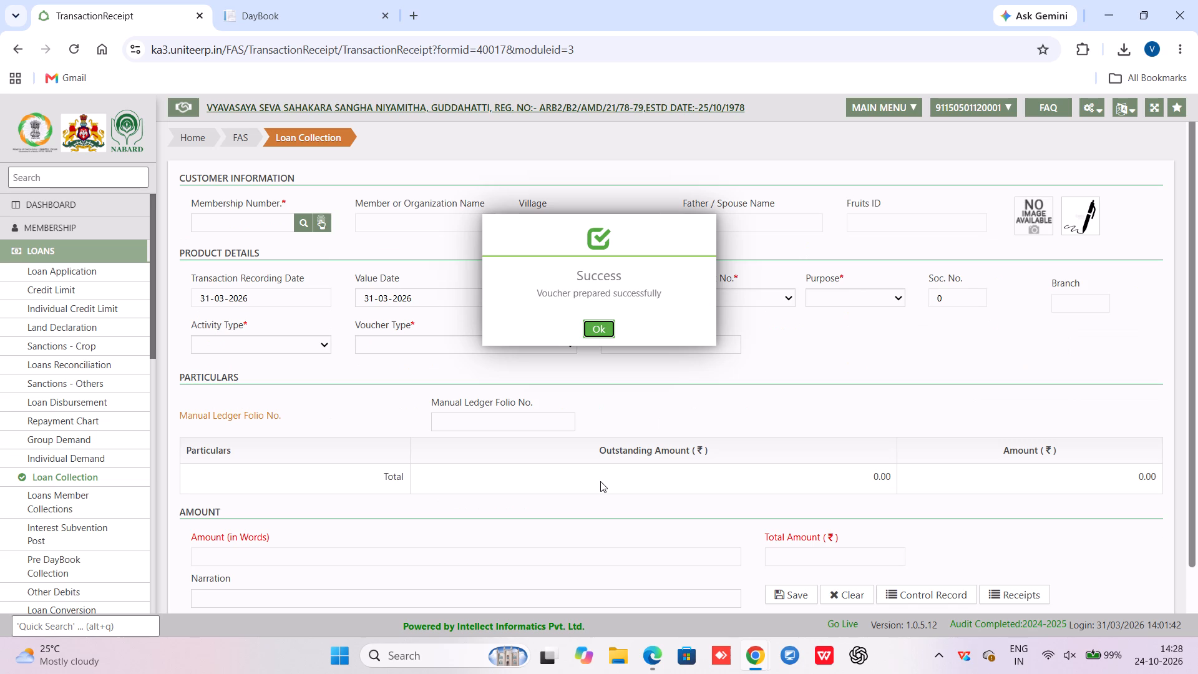
click(604, 330)
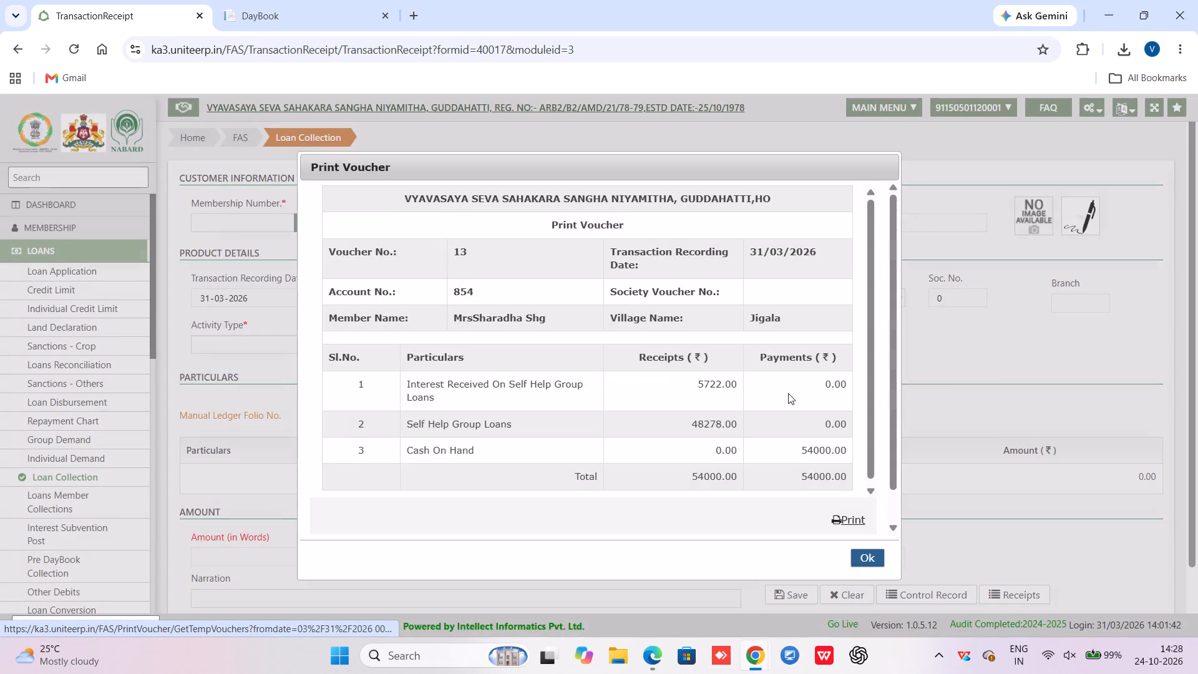
scroll(791, 406, down, 1)
scroll(791, 411, up, 1)
scroll(791, 414, down, 4)
click(864, 560)
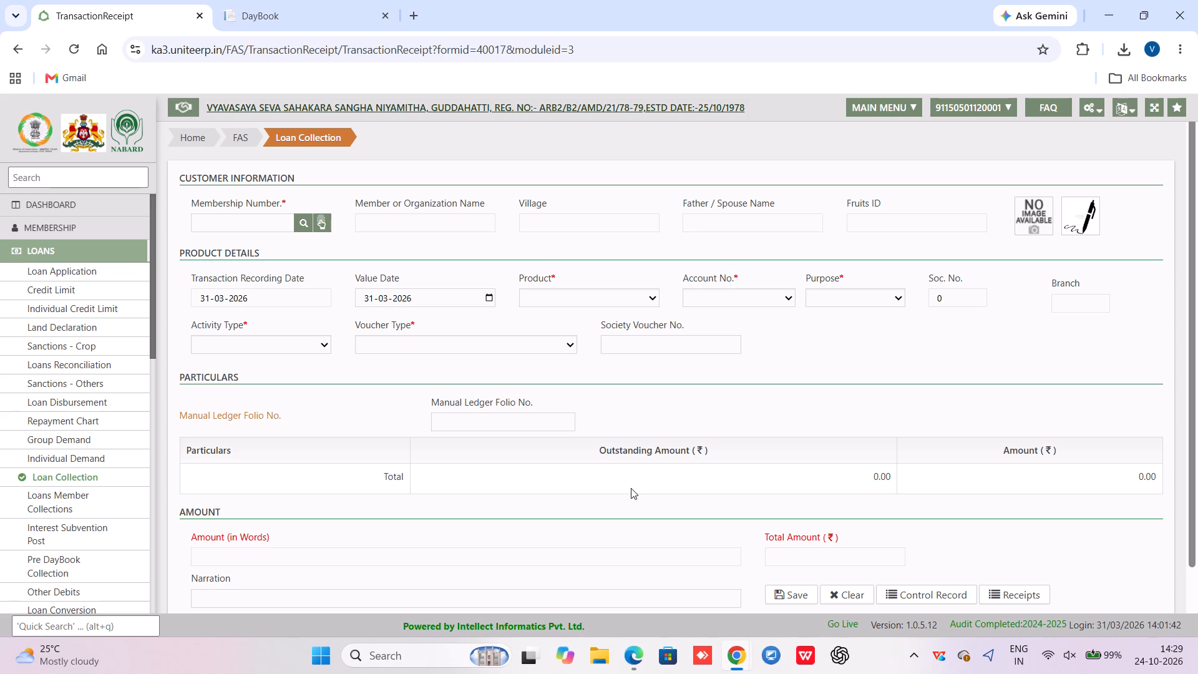
Search Self Help Group Loans members for "saras" and select the Saraswathi Shg record with the account ending in 21.
click(303, 229)
click(311, 232)
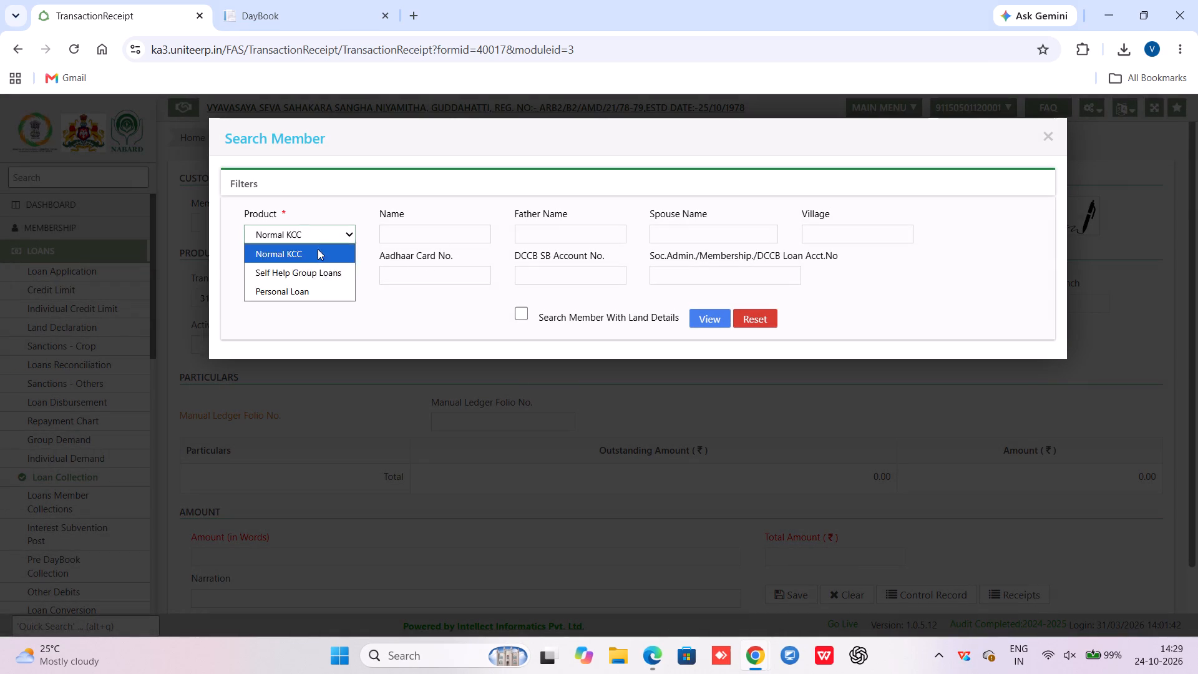
click(318, 266)
click(406, 235)
text(saras)
click(718, 319)
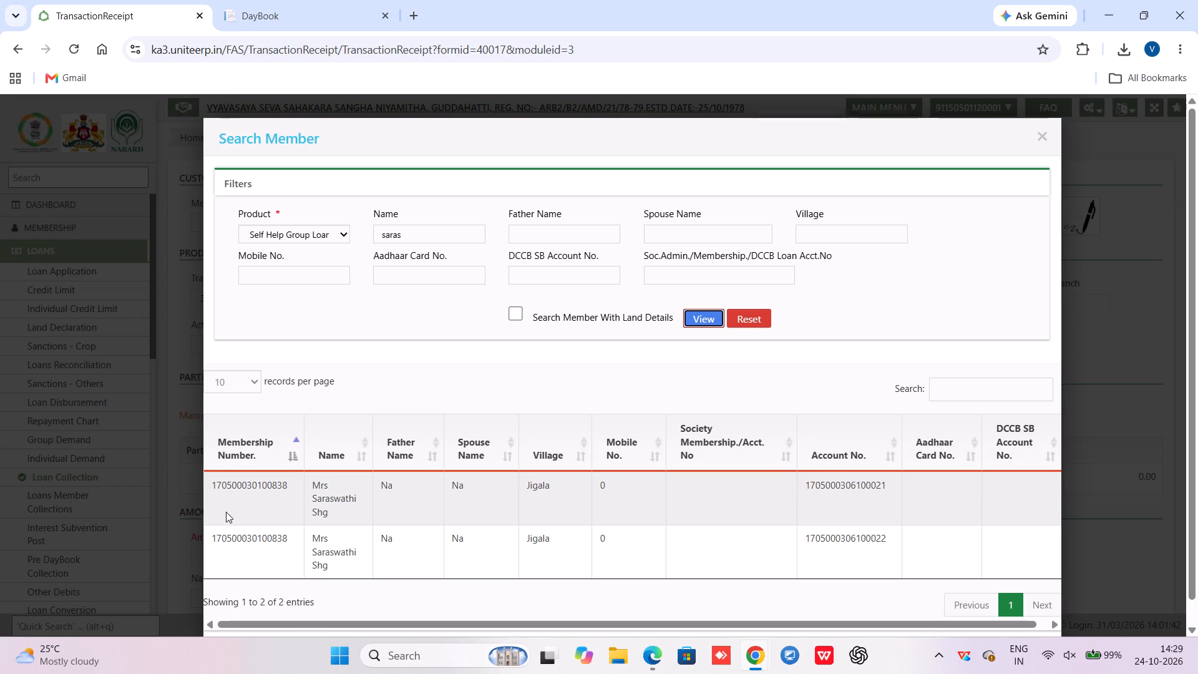
click(241, 504)
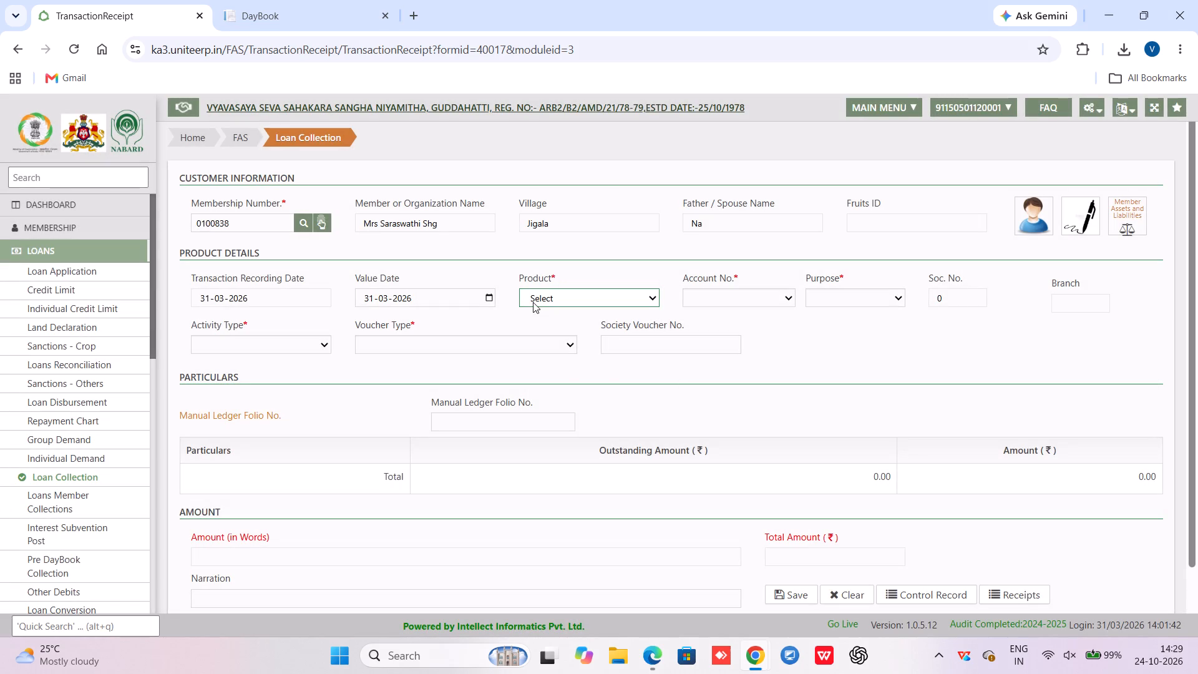
Set the product to Self Help Group Loans, choose the account ending in 21, purpose Hand Loans and activity type Loans Collection.
click(538, 303)
click(541, 340)
click(738, 299)
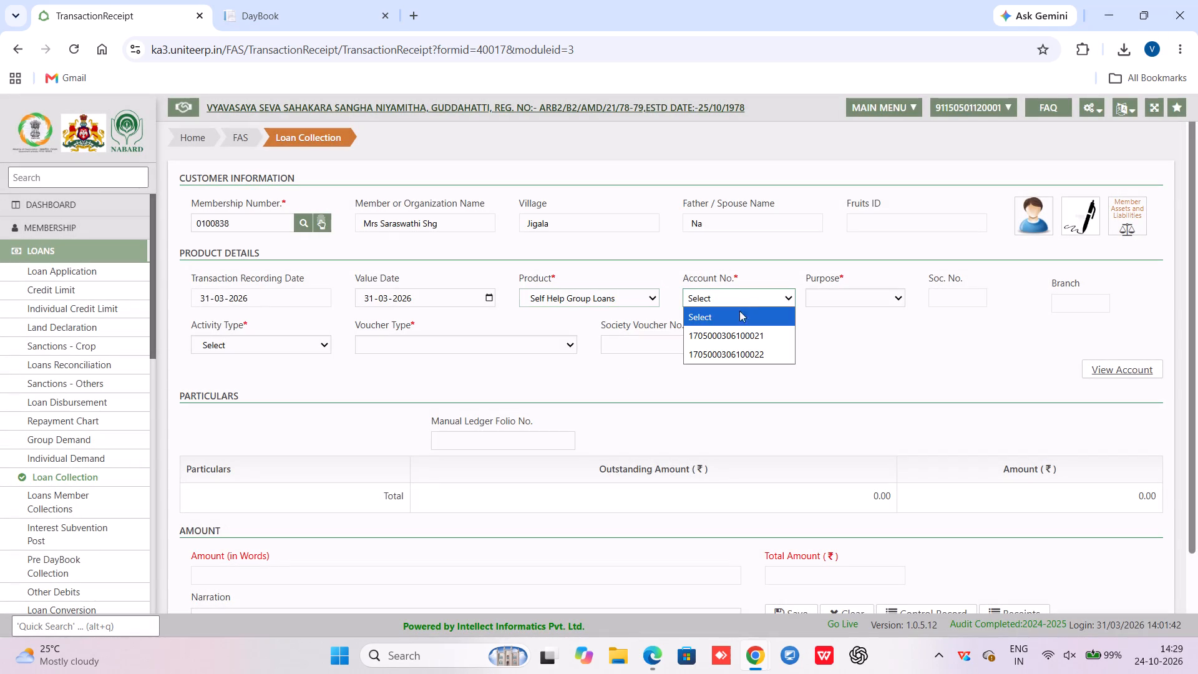
click(740, 343)
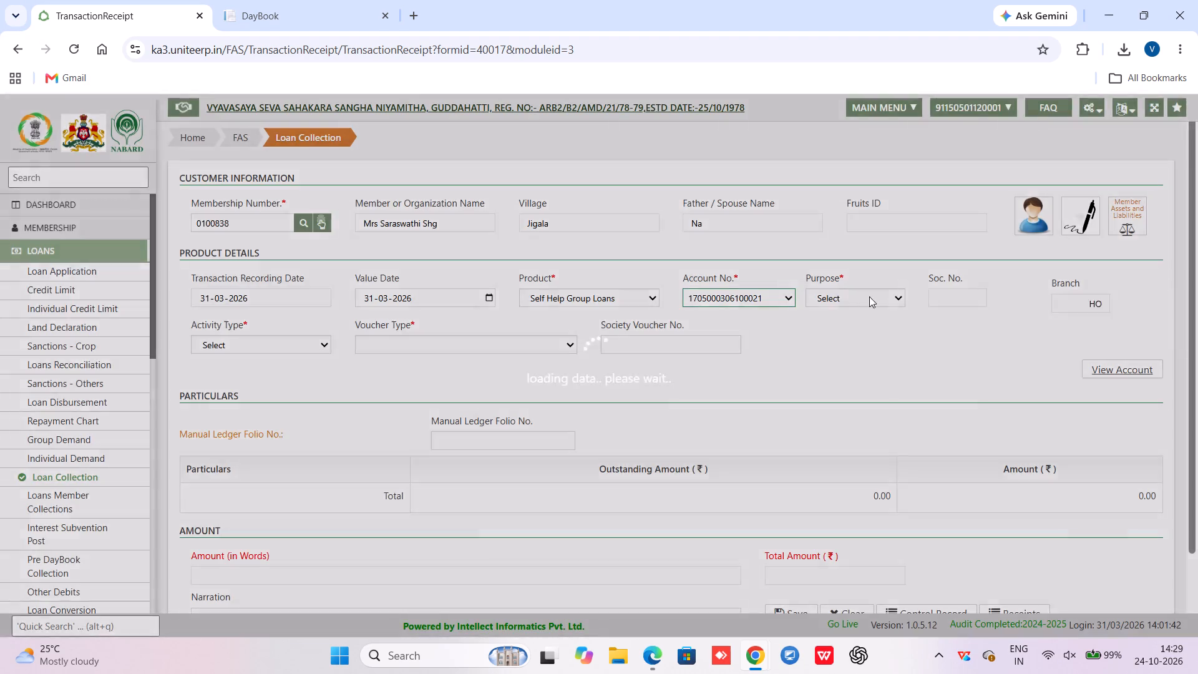
click(869, 296)
click(850, 335)
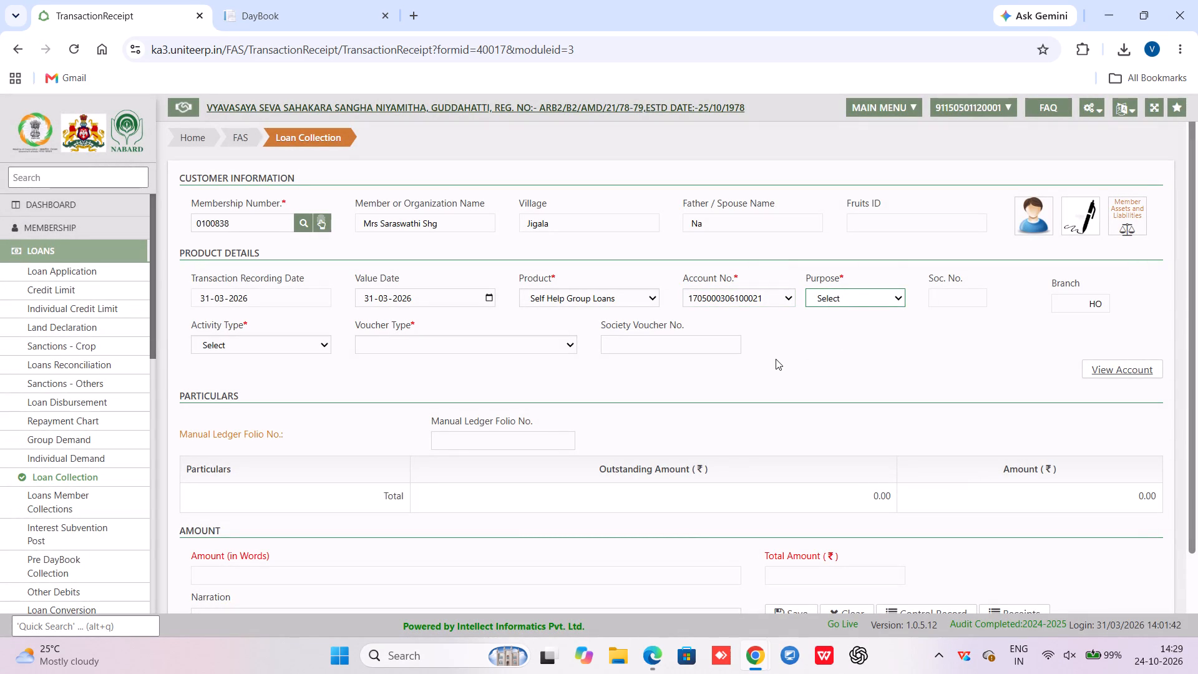
click(254, 351)
click(243, 381)
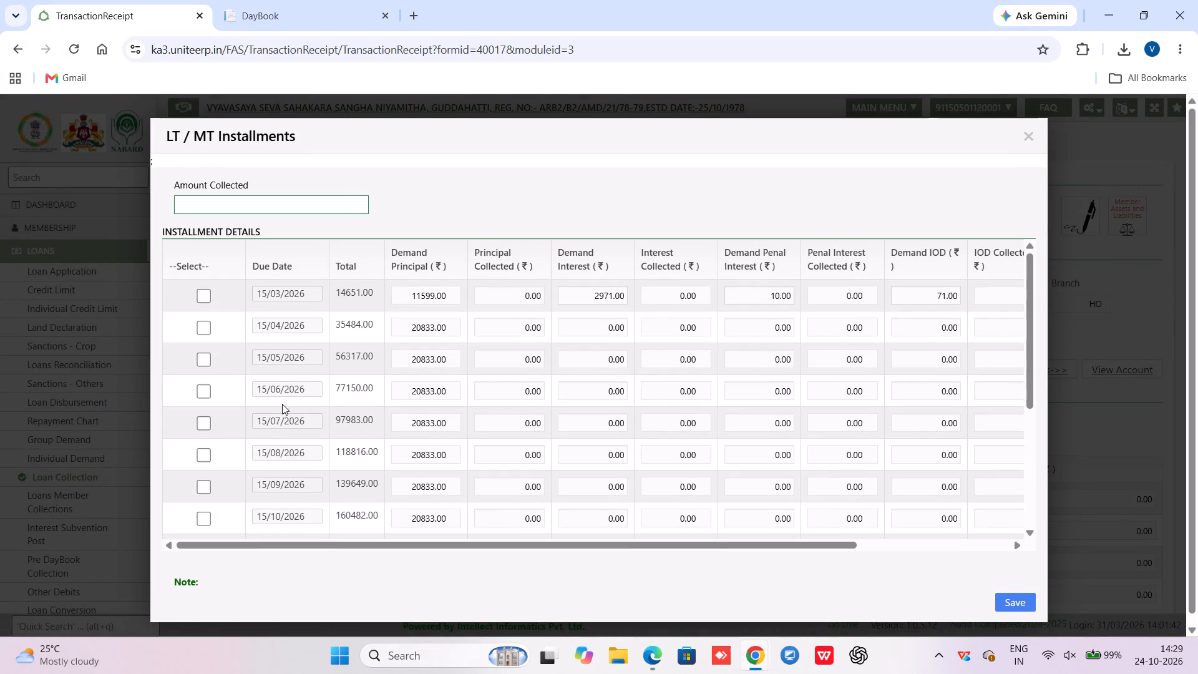
Enter 26000 as the amount collected and allocate it across the installments.
scroll(392, 432, down, 3)
scroll(366, 421, up, 2)
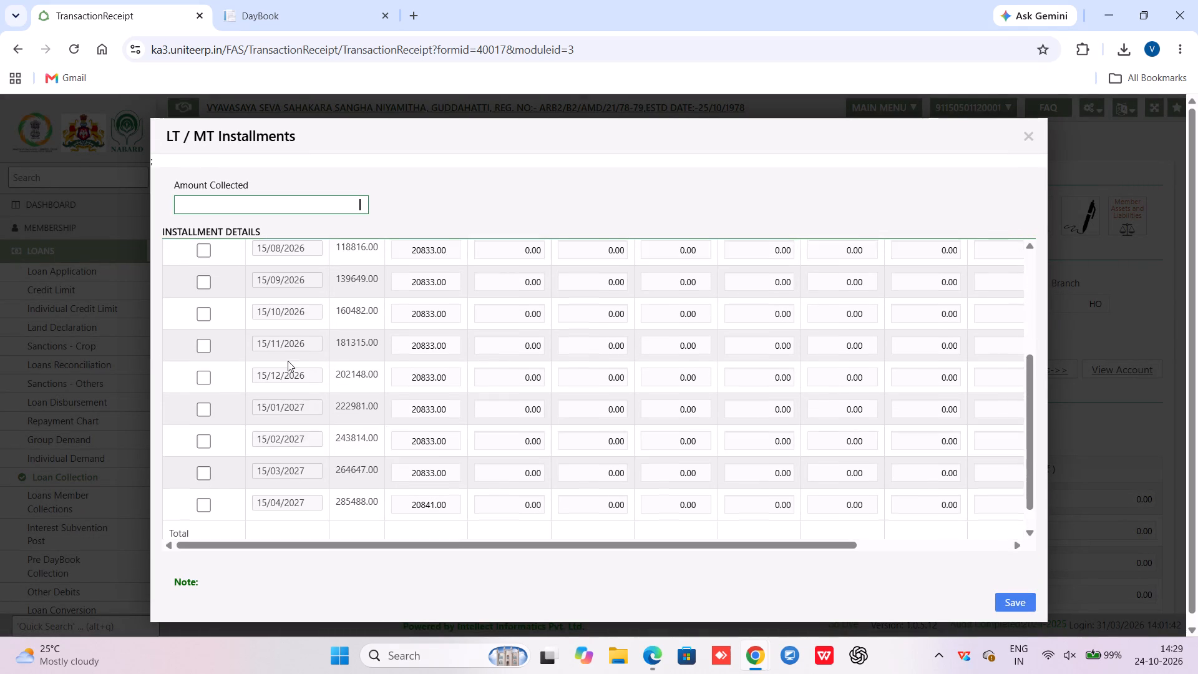
text(26000)
click(565, 185)
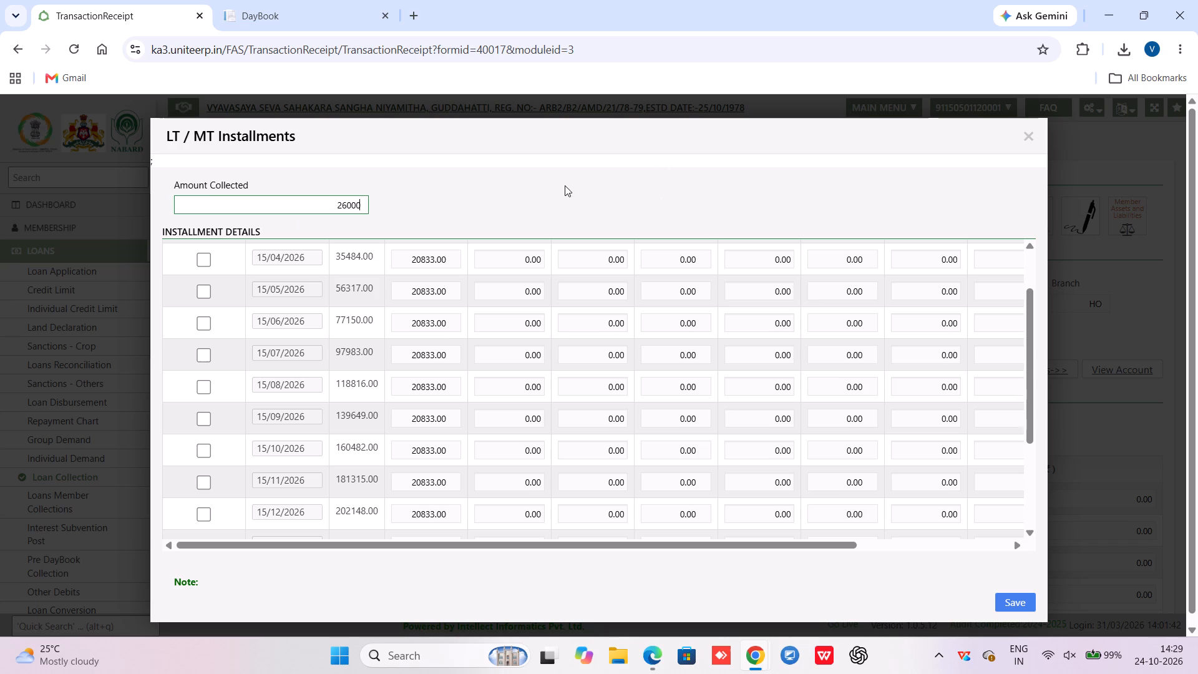
scroll(553, 360, up, 4)
scroll(475, 305, up, 6)
Examine the allocated installment rows and the collected principal, interest and penal interest totals.
scroll(475, 300, up, 1)
scroll(475, 300, down, 1)
scroll(475, 300, up, 1)
scroll(475, 300, down, 3)
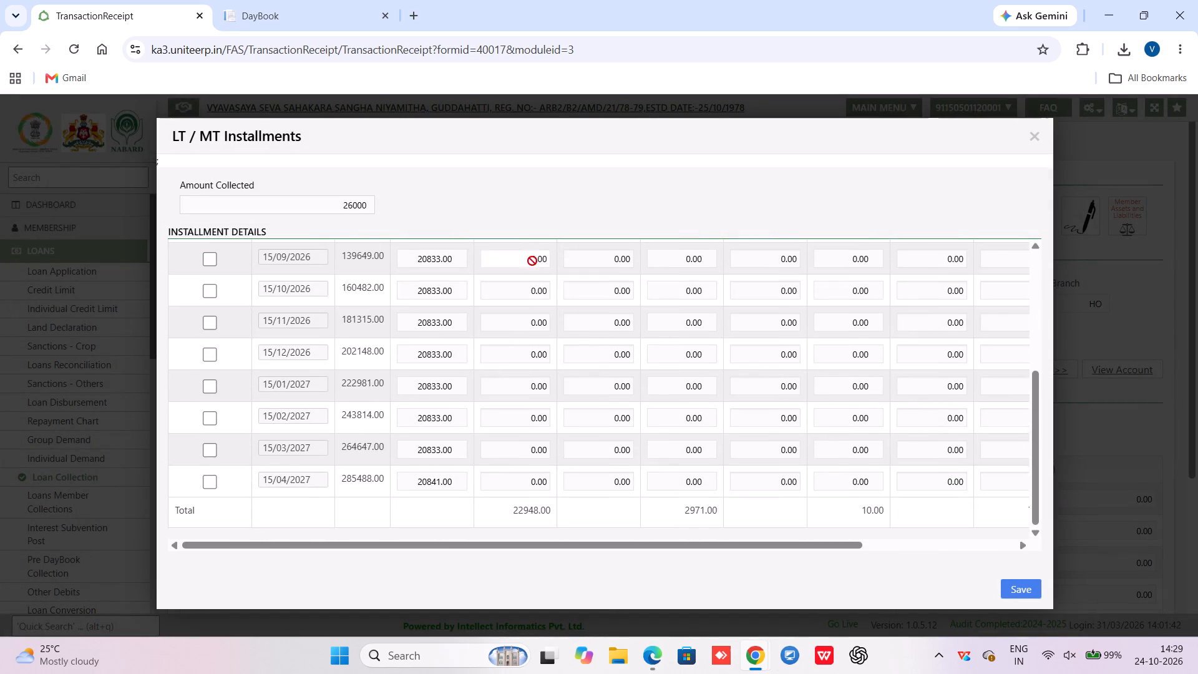
scroll(532, 261, up, 2)
scroll(535, 264, down, 7)
scroll(558, 263, up, 2)
scroll(558, 263, down, 1)
scroll(558, 263, up, 3)
scroll(558, 263, down, 1)
scroll(558, 263, up, 2)
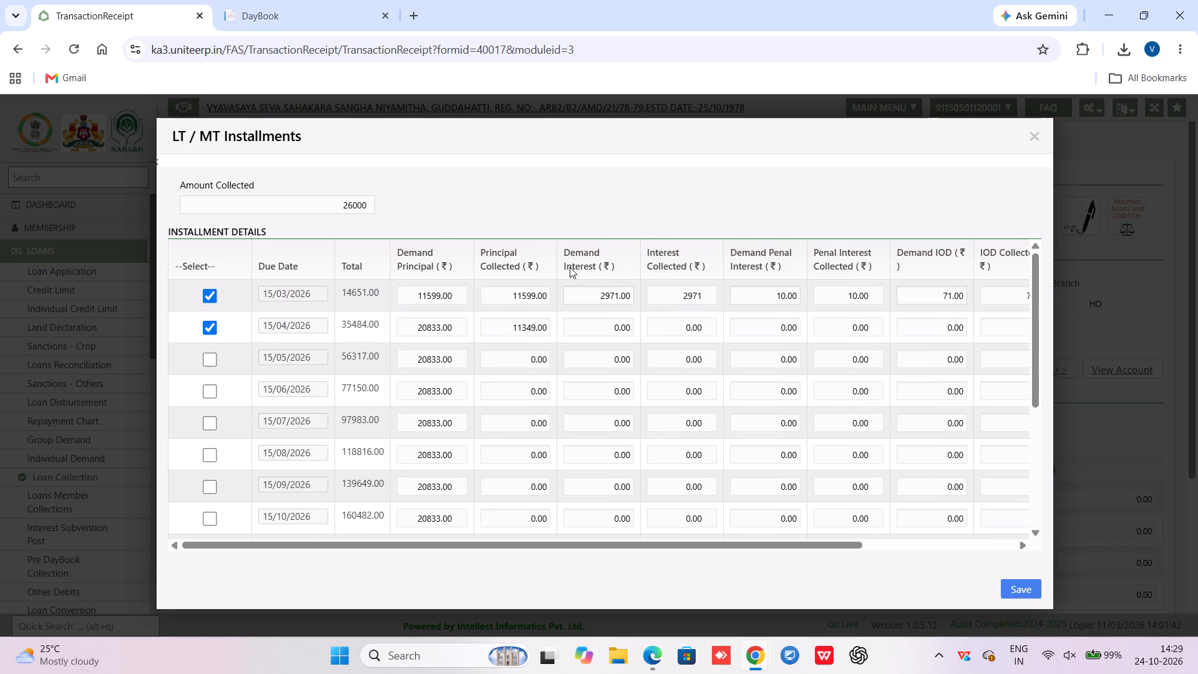
For the 15/03/2026 installment, set demand penal interest and demand IOD to 0, and save the installments.
drag(592, 294, 630, 293)
drag(747, 293, 797, 300)
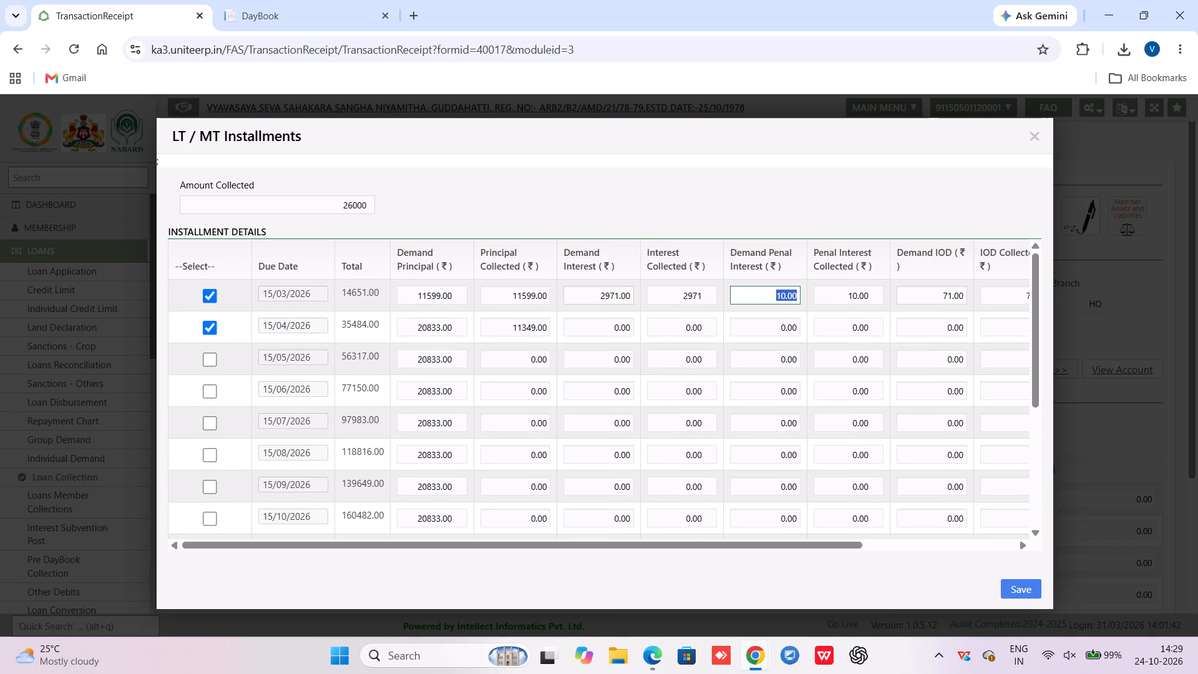
drag(797, 300, 807, 300)
key(0)
key(Tab)
key(0)
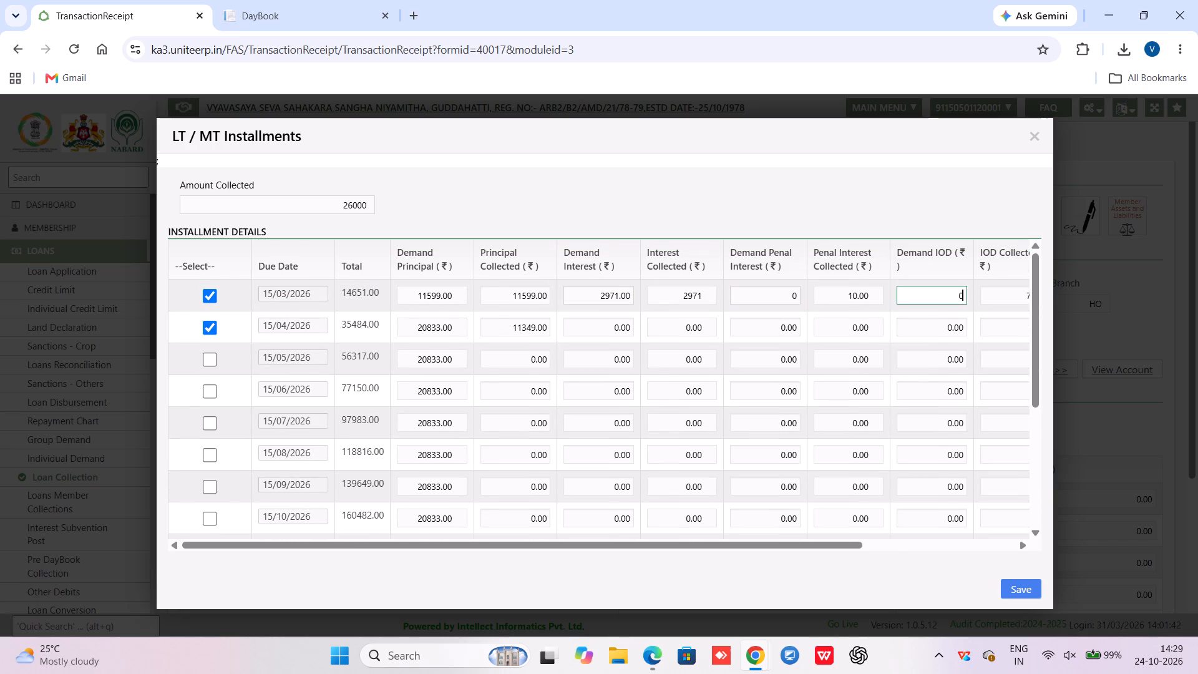
key(Tab)
key(Tab)
click(1017, 595)
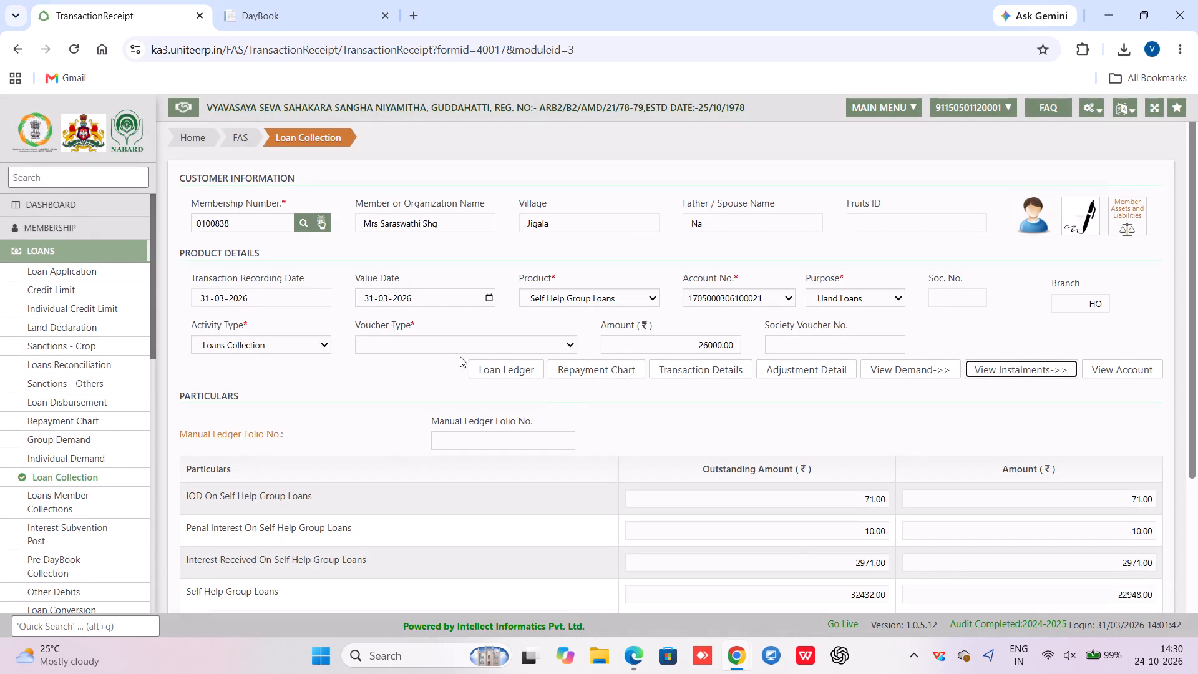
Set the voucher type to Cash for Saraswathi Shg's collection.
click(453, 346)
click(414, 386)
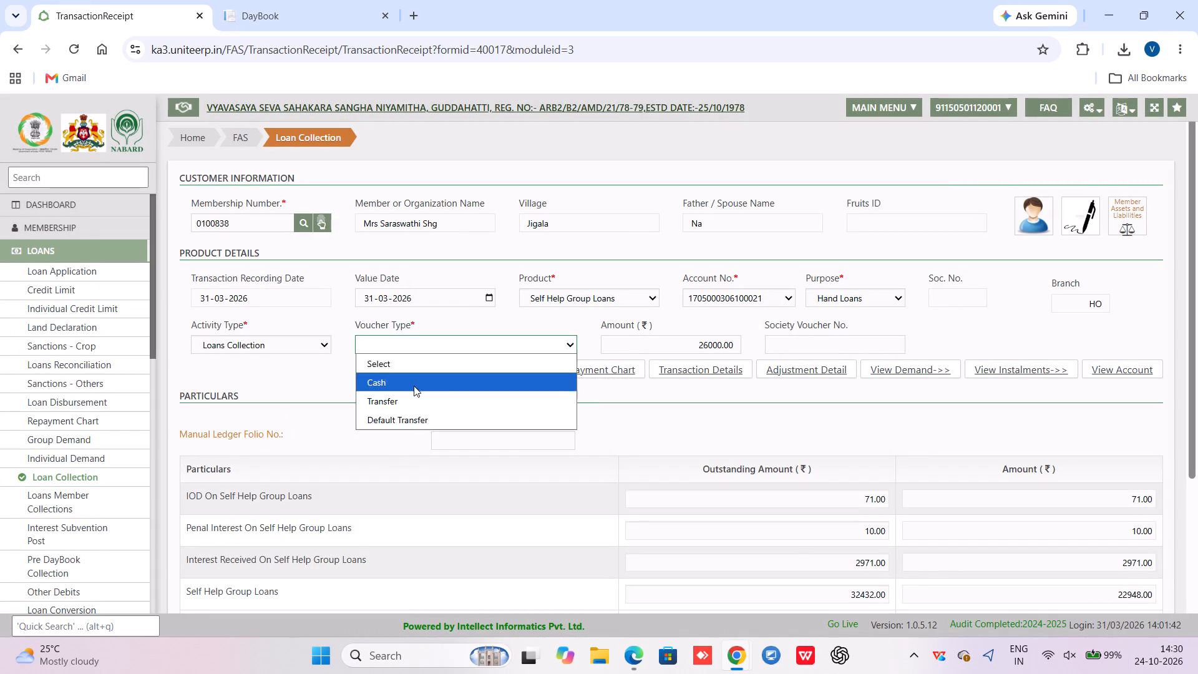
Reopen the installments, refresh the collected amounts from the revised demands, check the totals, and save the allocation.
click(983, 366)
click(590, 416)
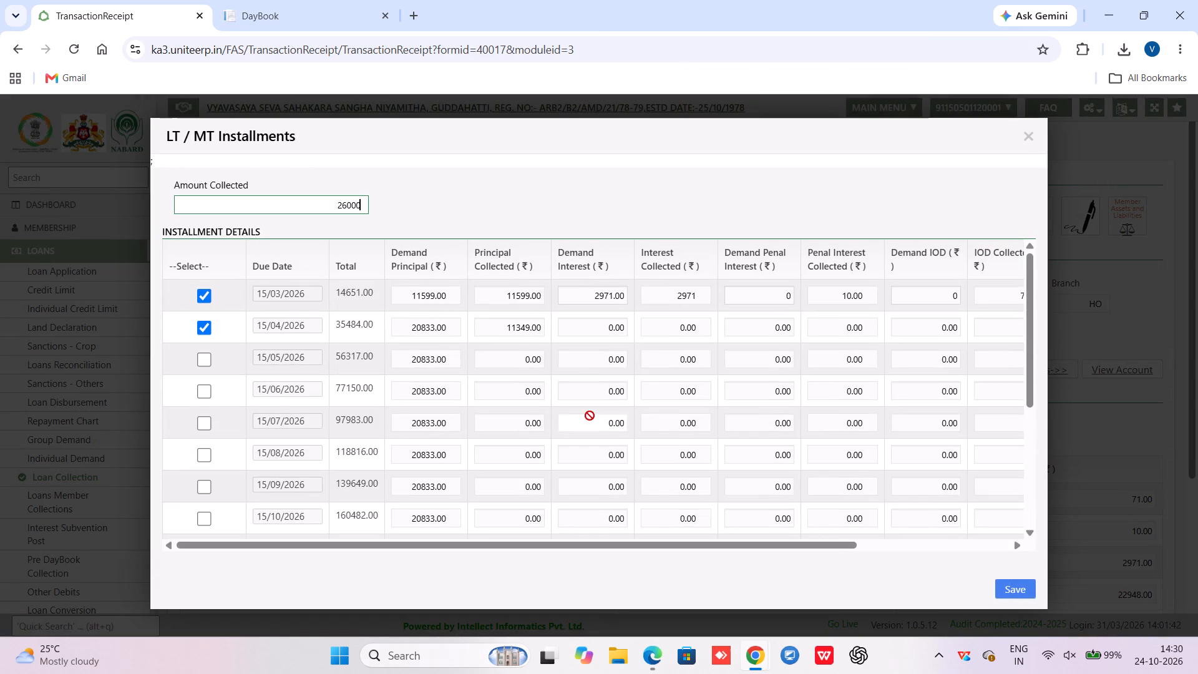
scroll(590, 416, down, 5)
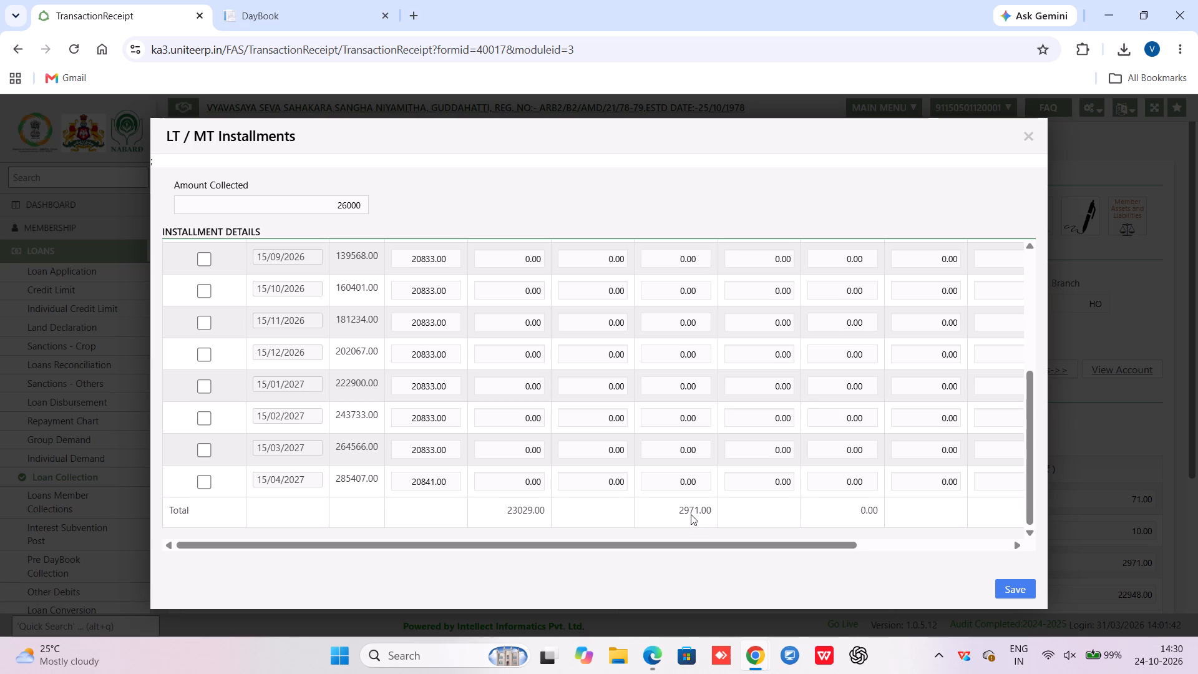
click(1022, 584)
Save and confirm Saraswathi Shg's 26000 cash collection, then review and close its print voucher.
scroll(914, 437, down, 2)
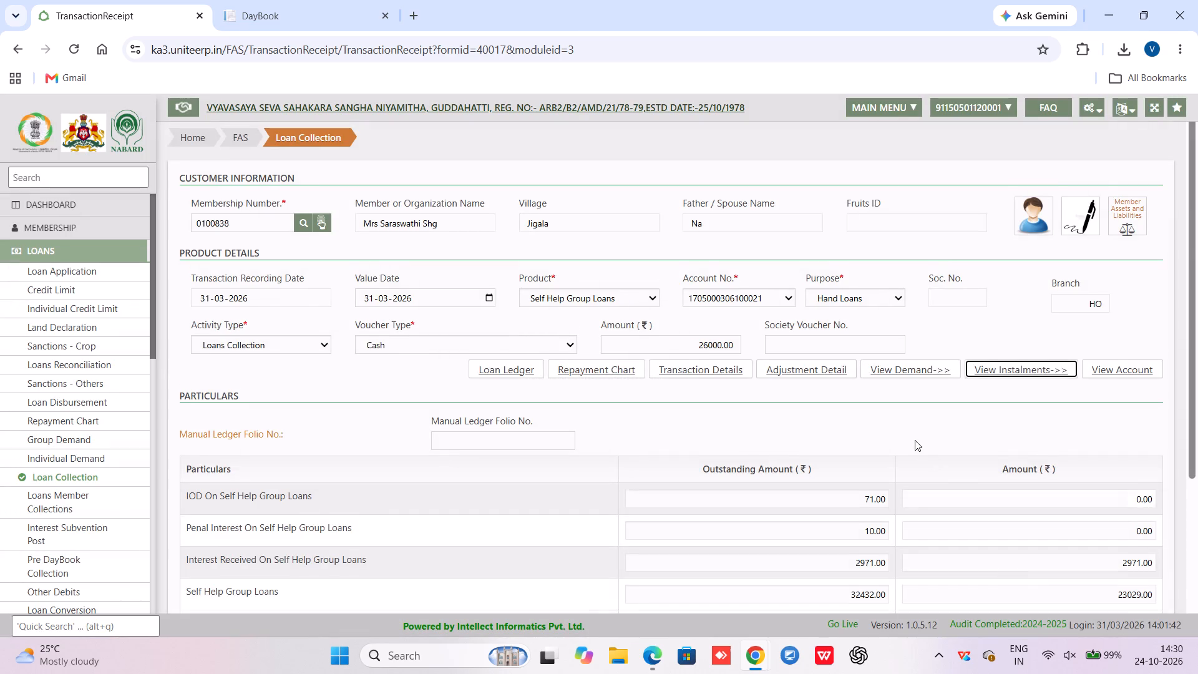
scroll(915, 440, down, 2)
click(779, 525)
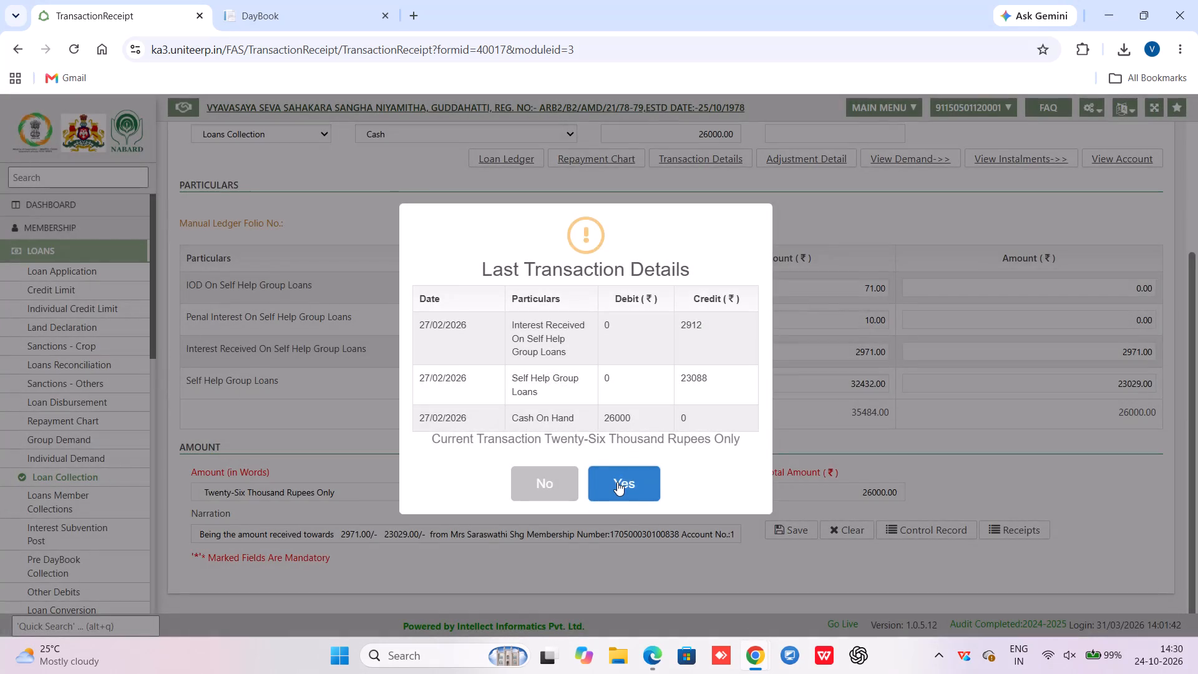
click(617, 482)
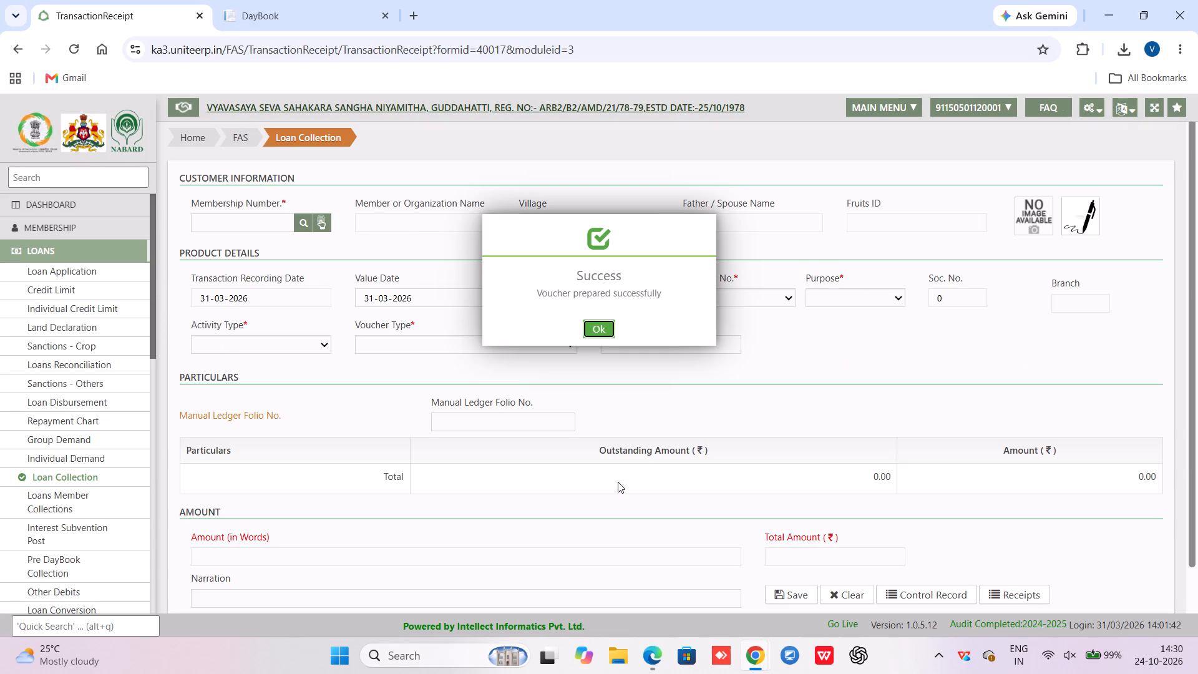
click(592, 334)
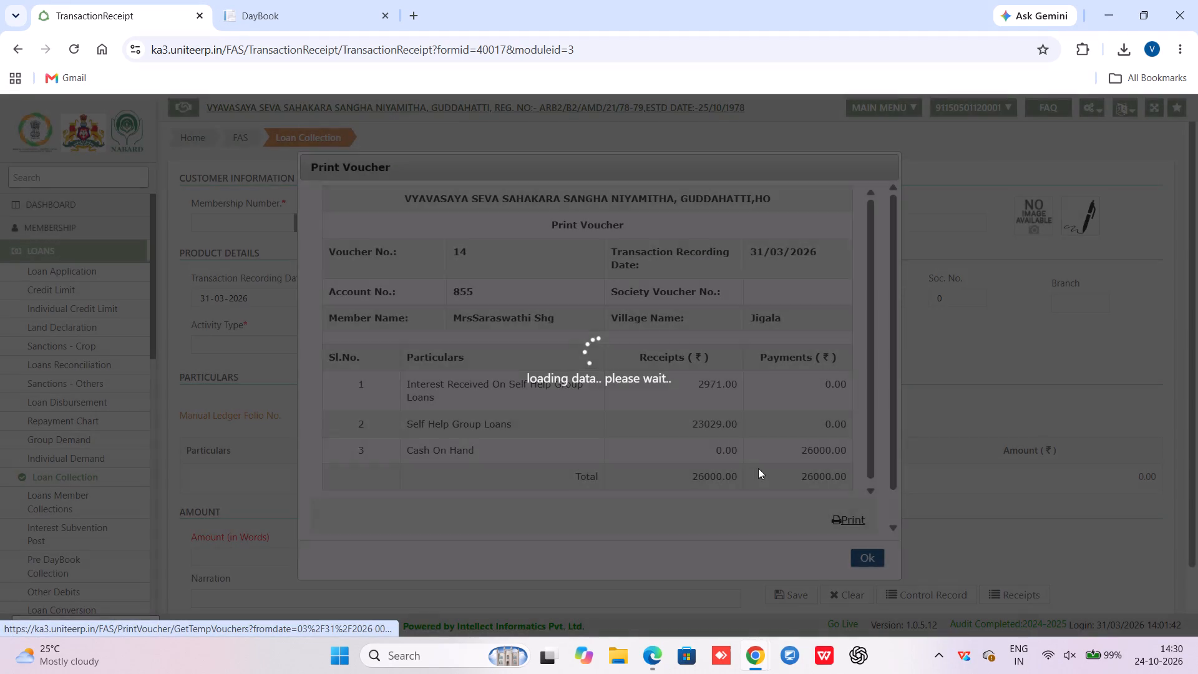
scroll(758, 468, down, 11)
click(874, 560)
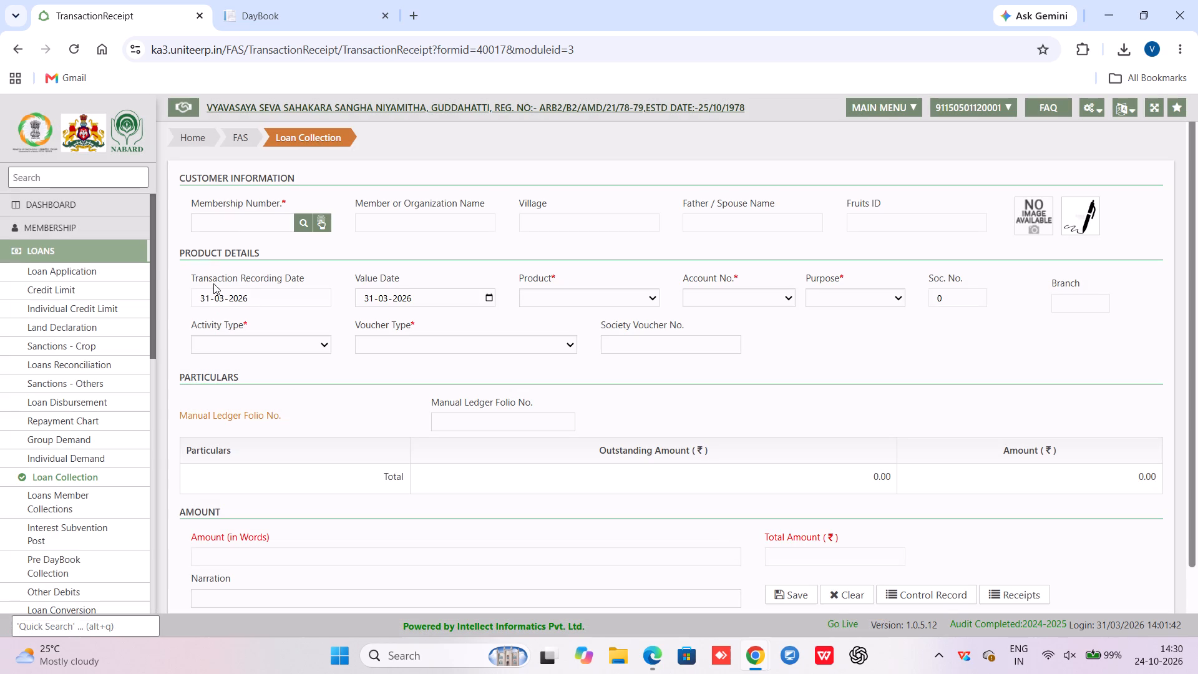
Search Self Help Group Loans members for "sarasw" and select the Saraswathi Shg record with the account ending in 22.
click(303, 225)
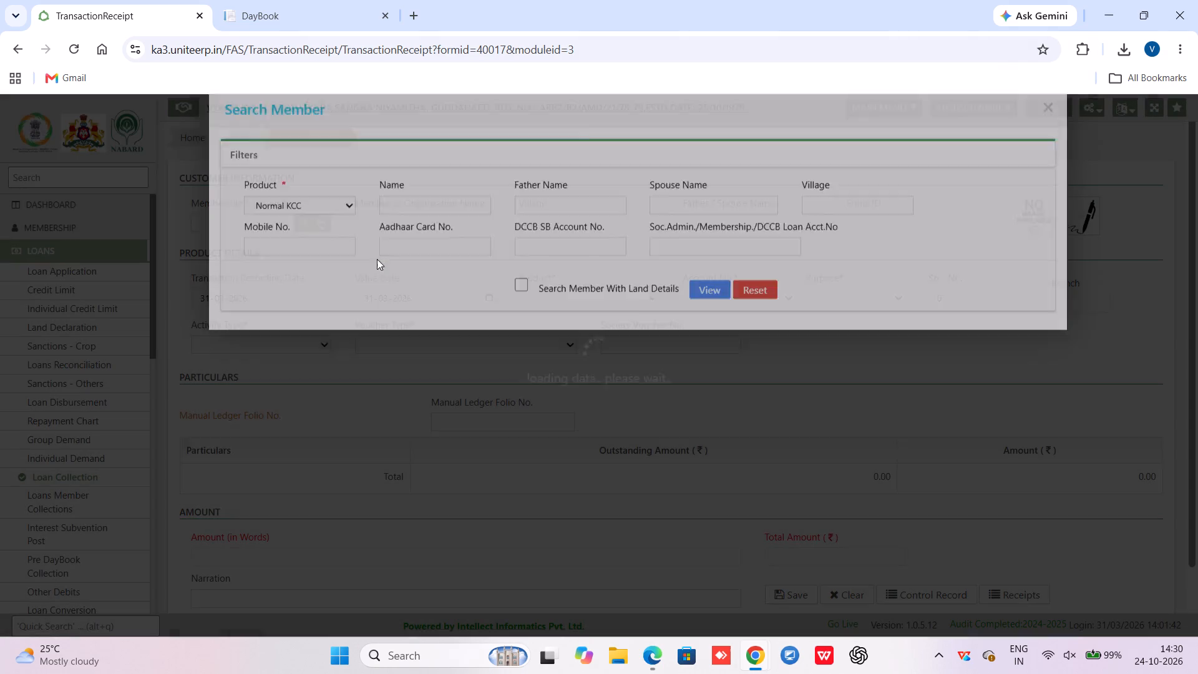
drag(311, 240, 311, 247)
click(302, 276)
click(406, 238)
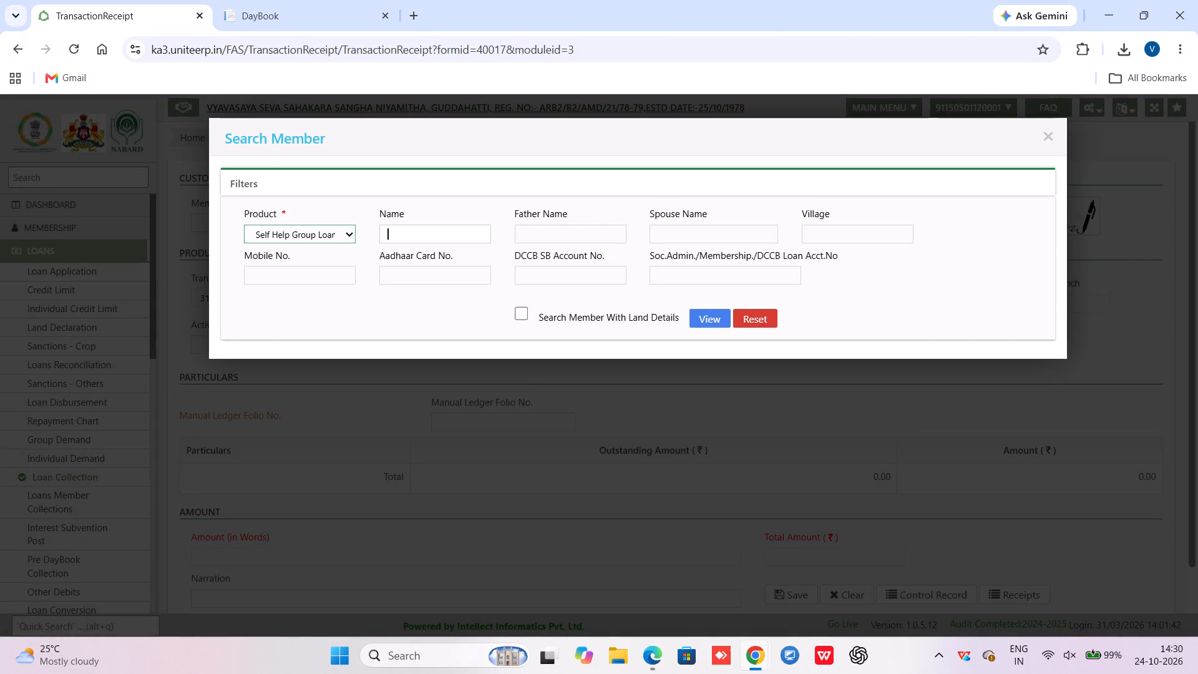
text(sarasw)
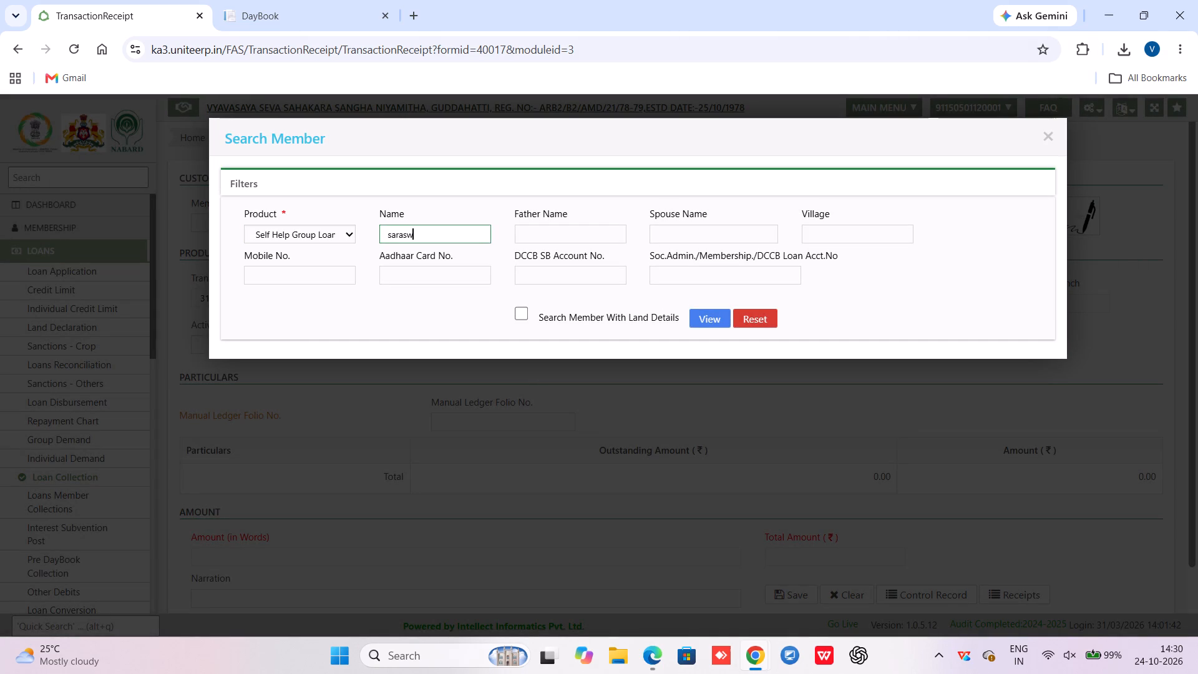
click(705, 315)
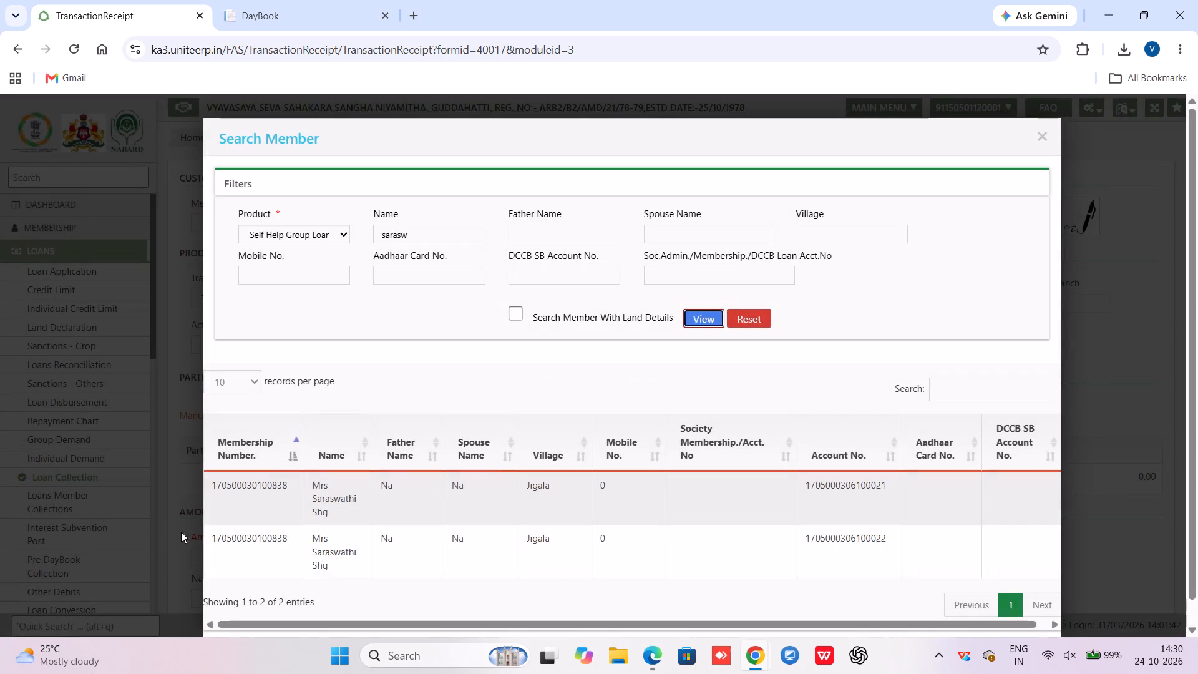
click(276, 557)
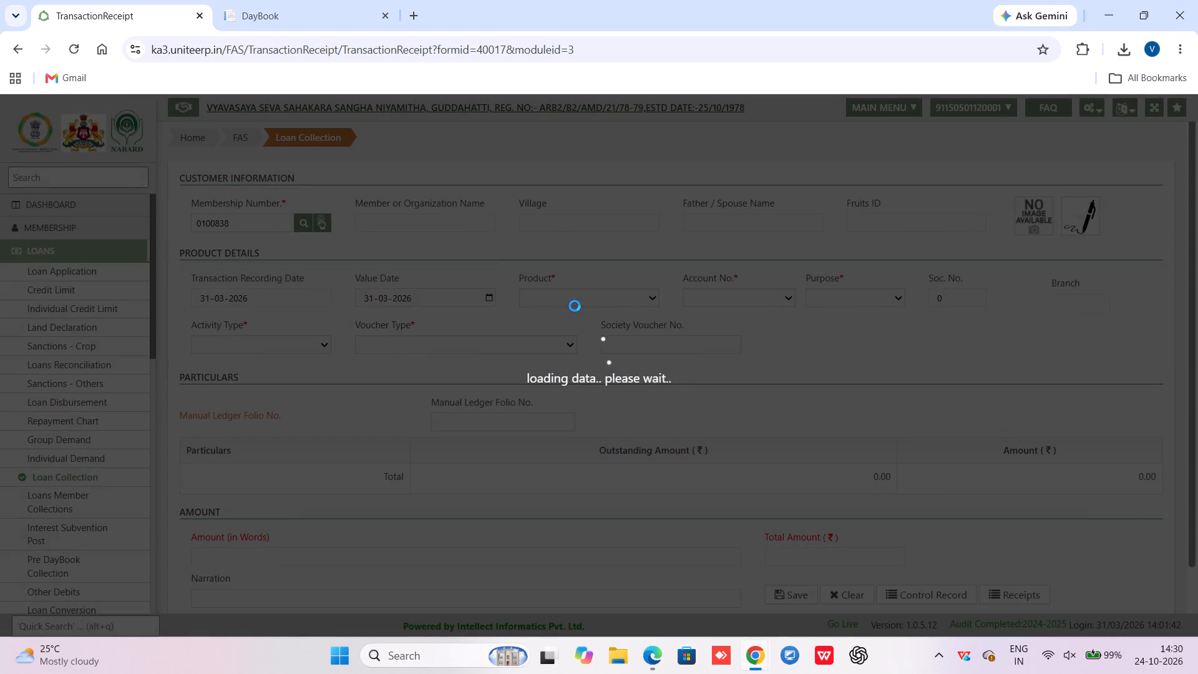
Set the product to Self Help Group Loans, choose the account ending in 22, purpose Hand Loans and activity type Loans Collection.
click(575, 306)
click(575, 335)
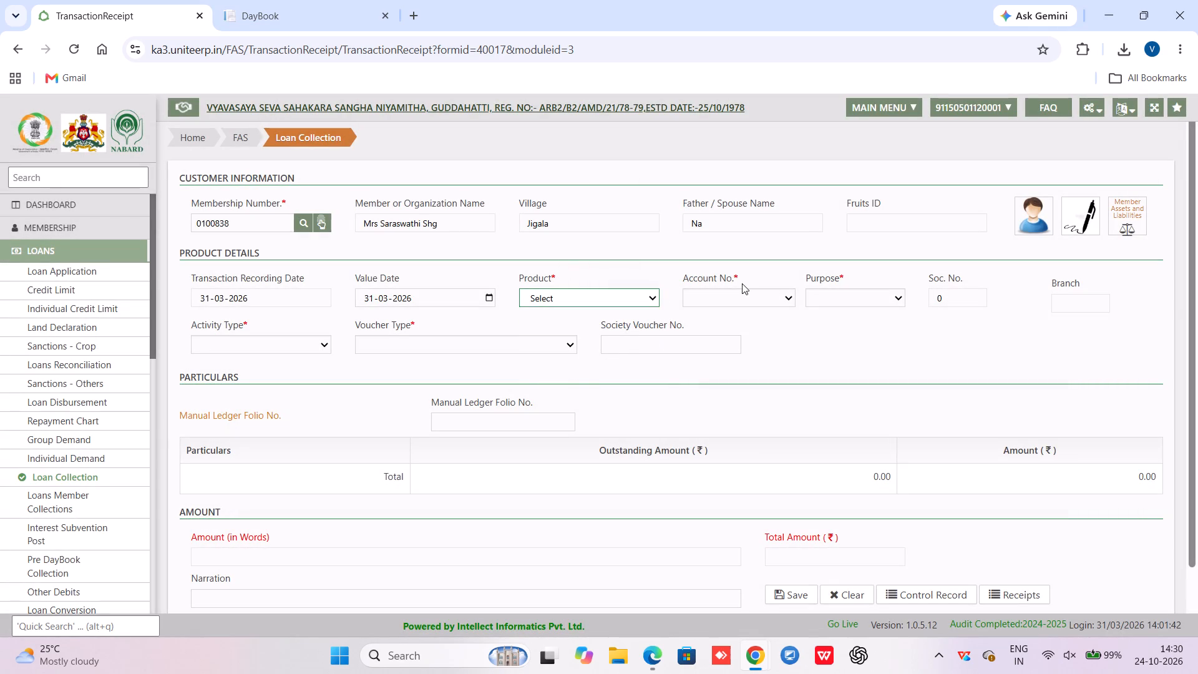
click(724, 298)
click(726, 357)
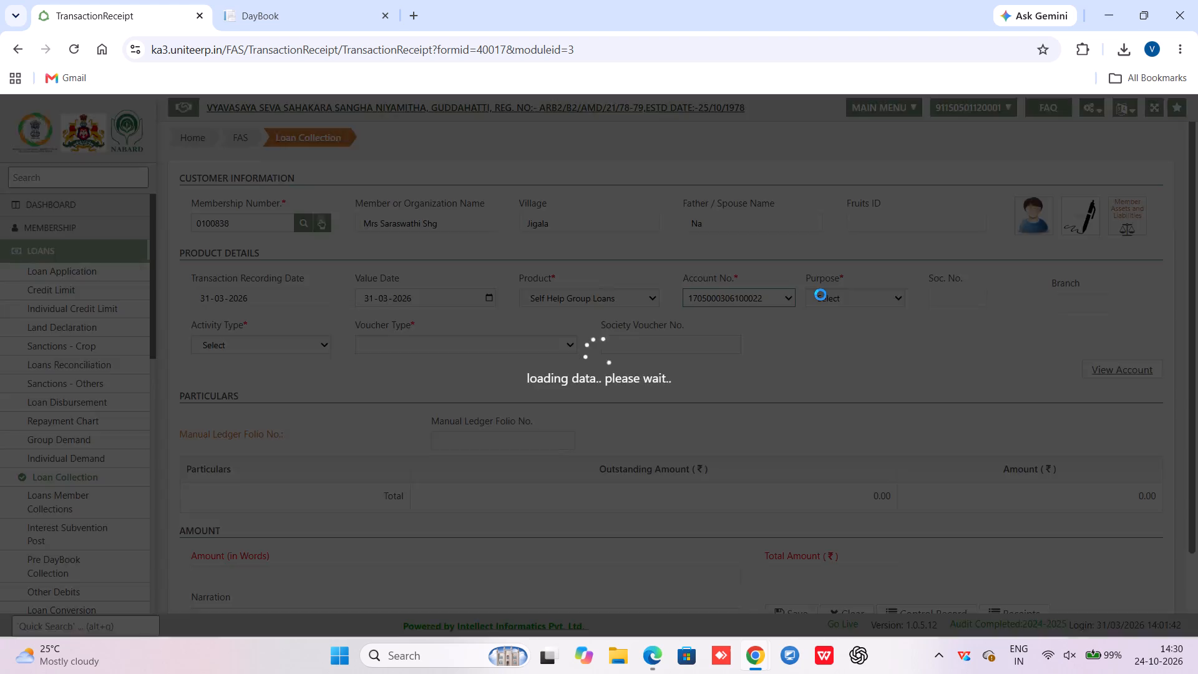
click(821, 295)
click(834, 335)
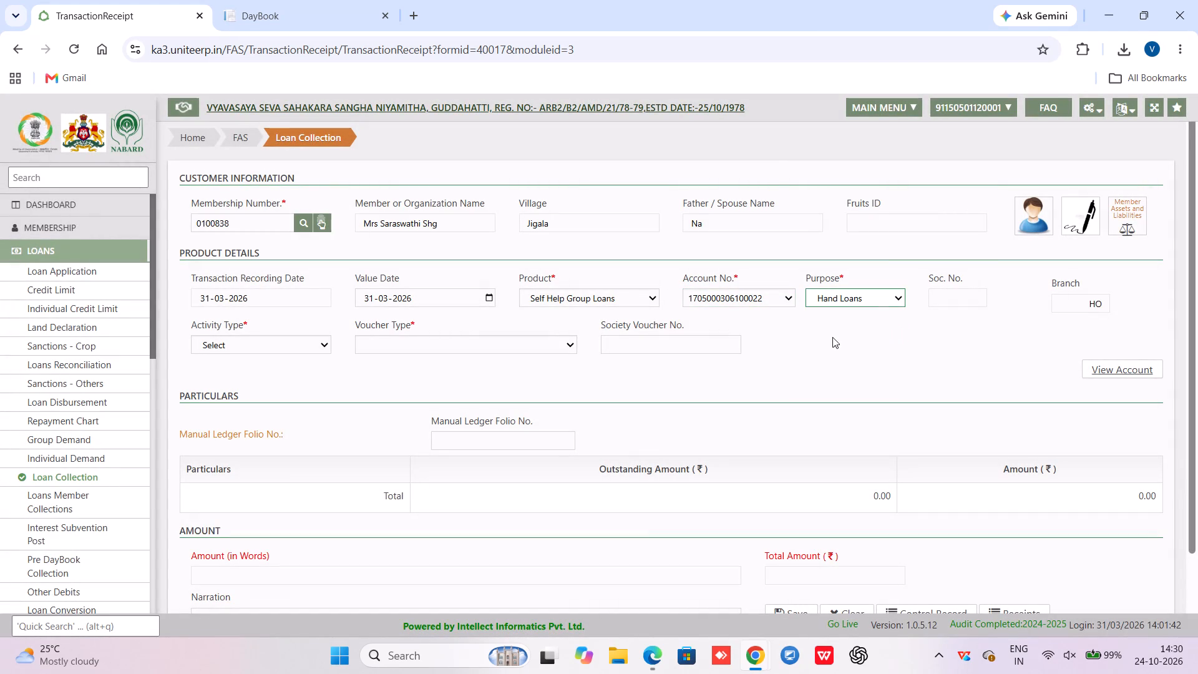
click(286, 341)
click(234, 378)
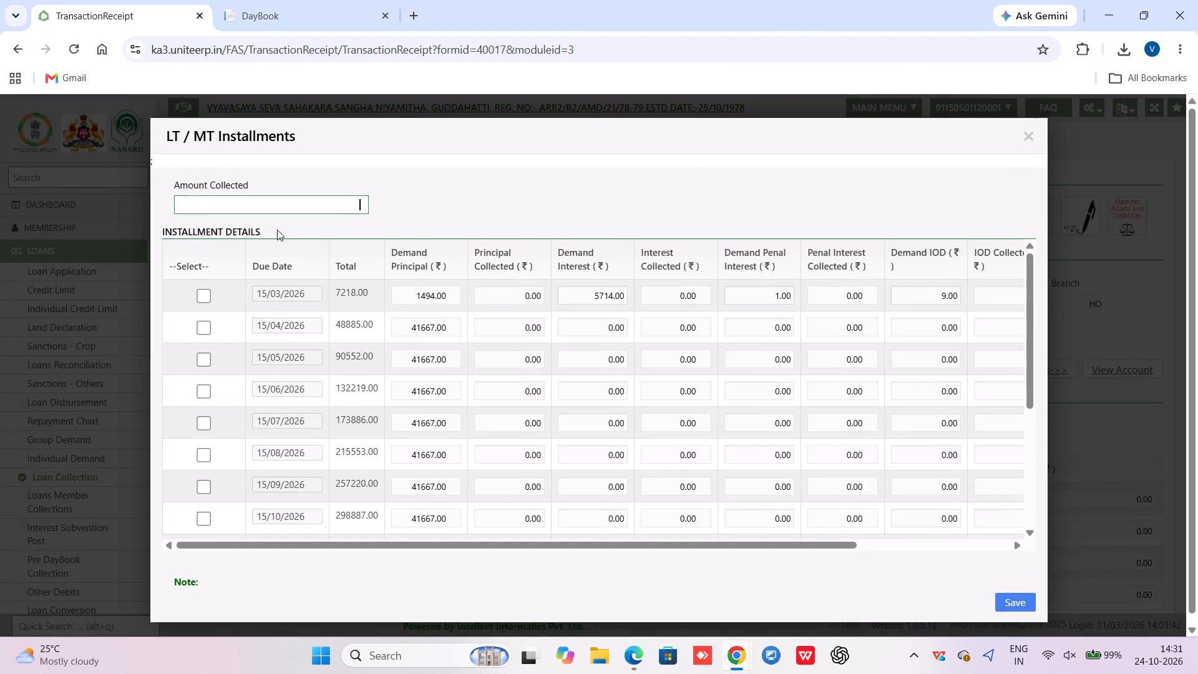
scroll(441, 502, down, 9)
scroll(457, 499, up, 1)
scroll(458, 499, down, 1)
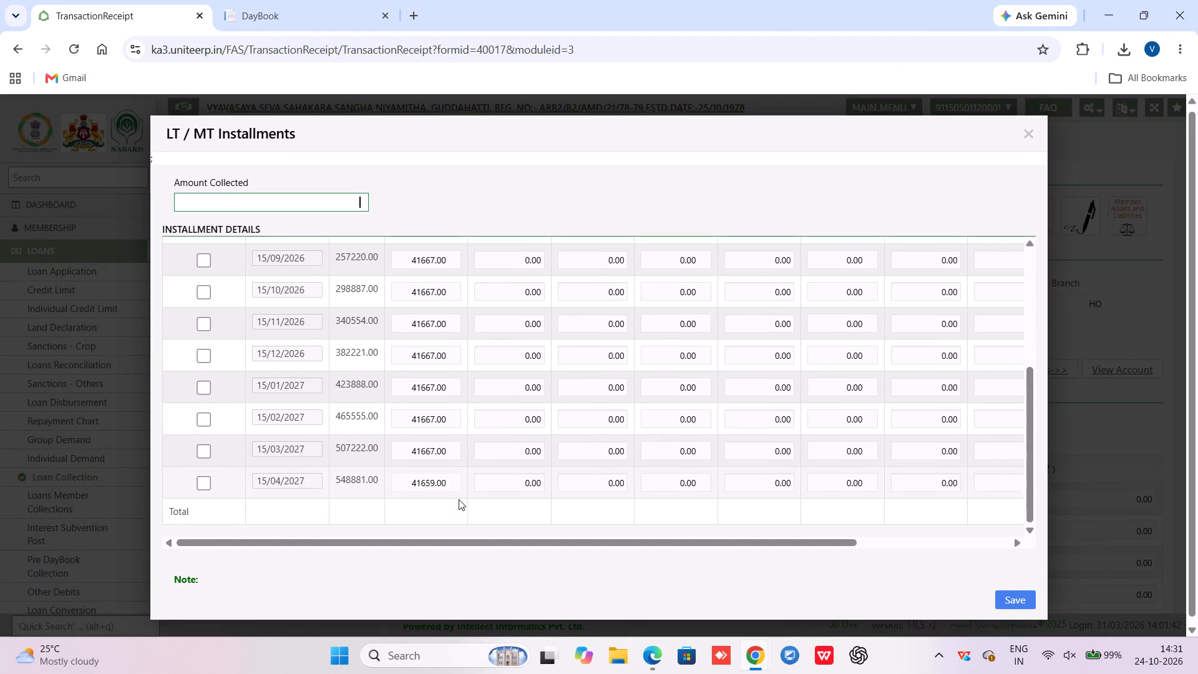
scroll(361, 468, up, 6)
text(54000)
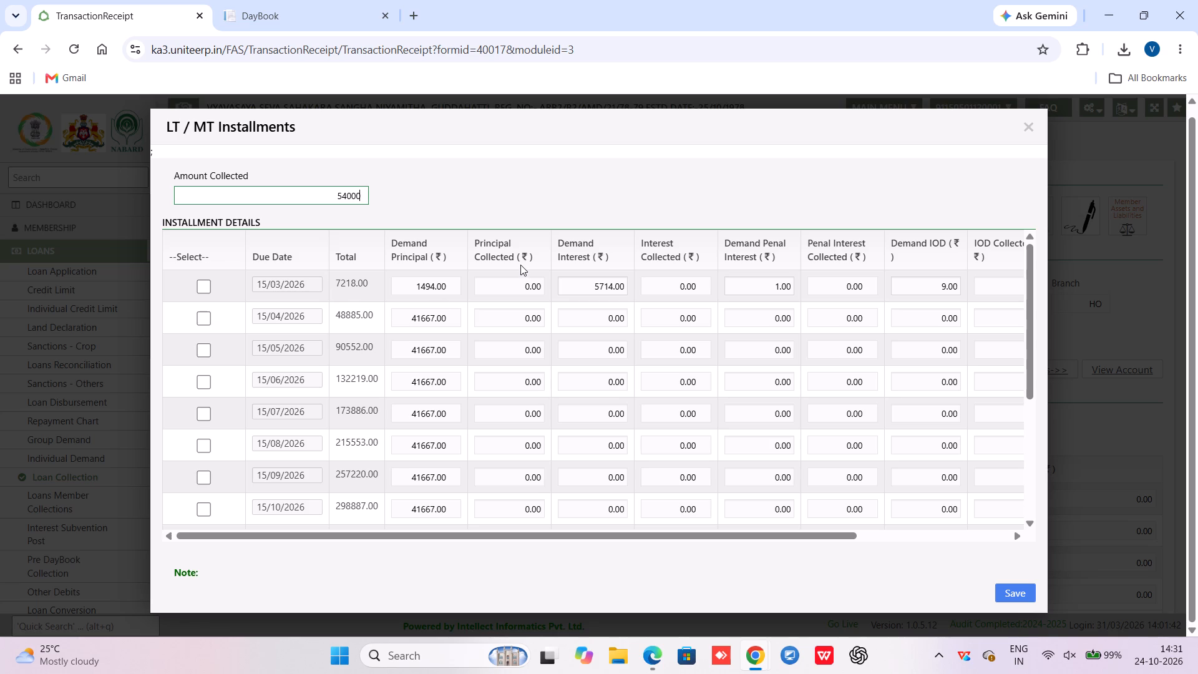
key(Tab)
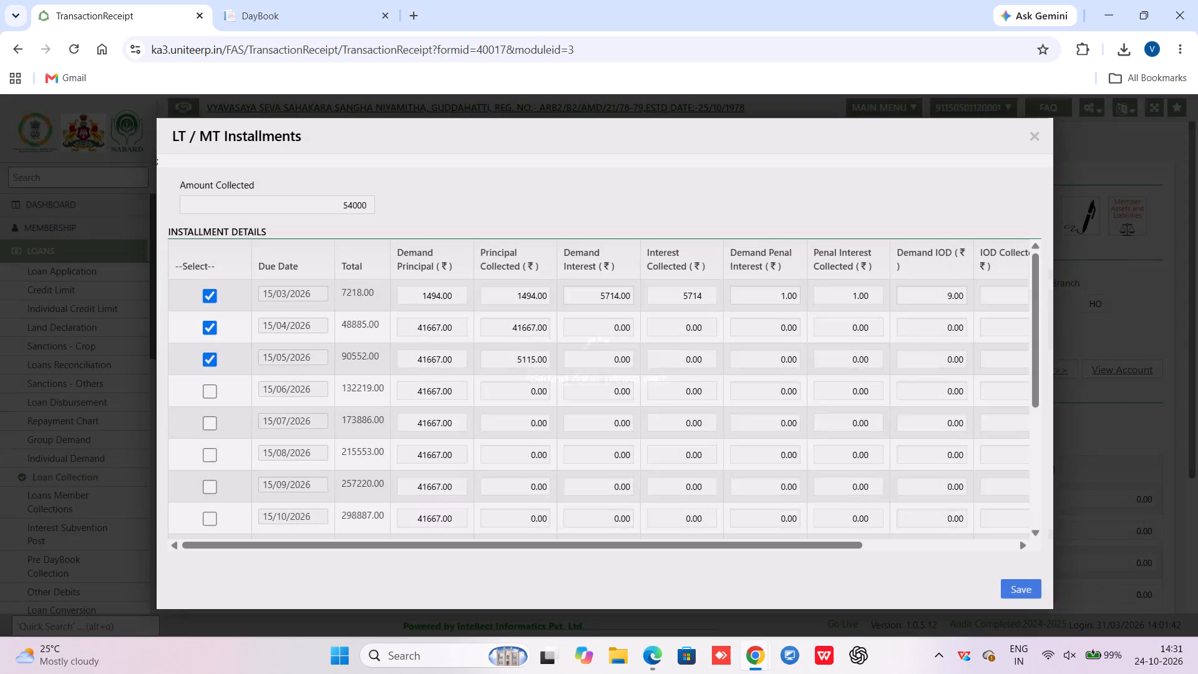
Set the demand penal interest and demand IOD of the 15/03/2026 installment to 0 and save the installments.
double_click(583, 294)
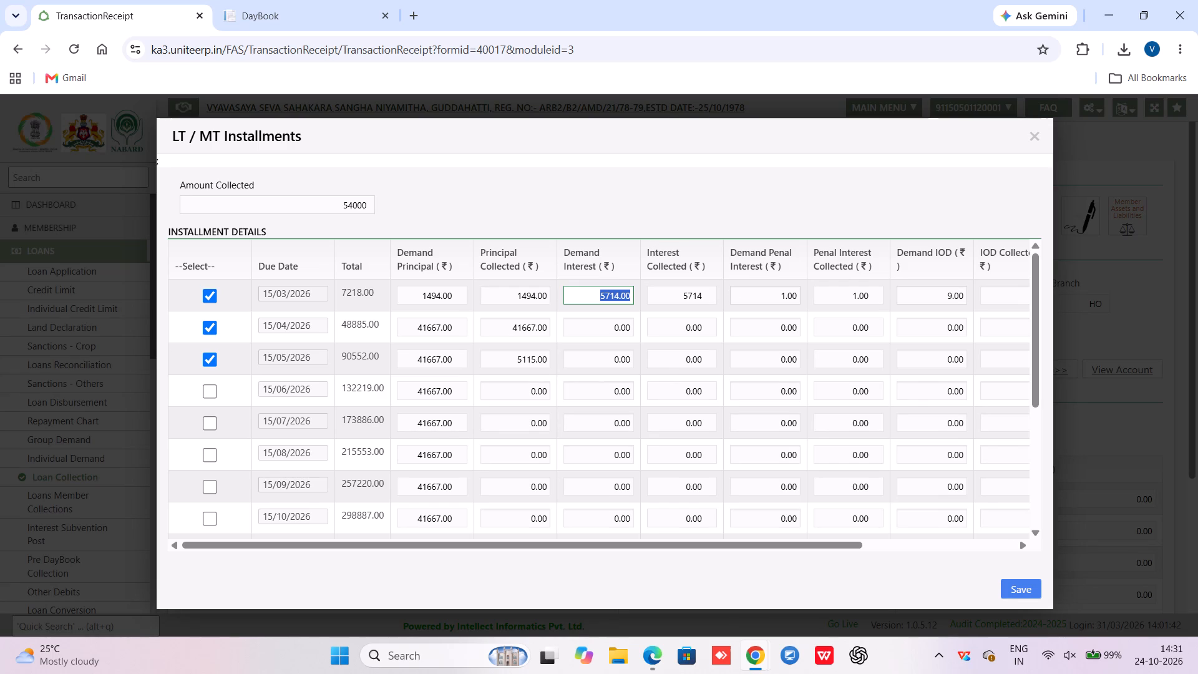
double_click(769, 295)
key(0)
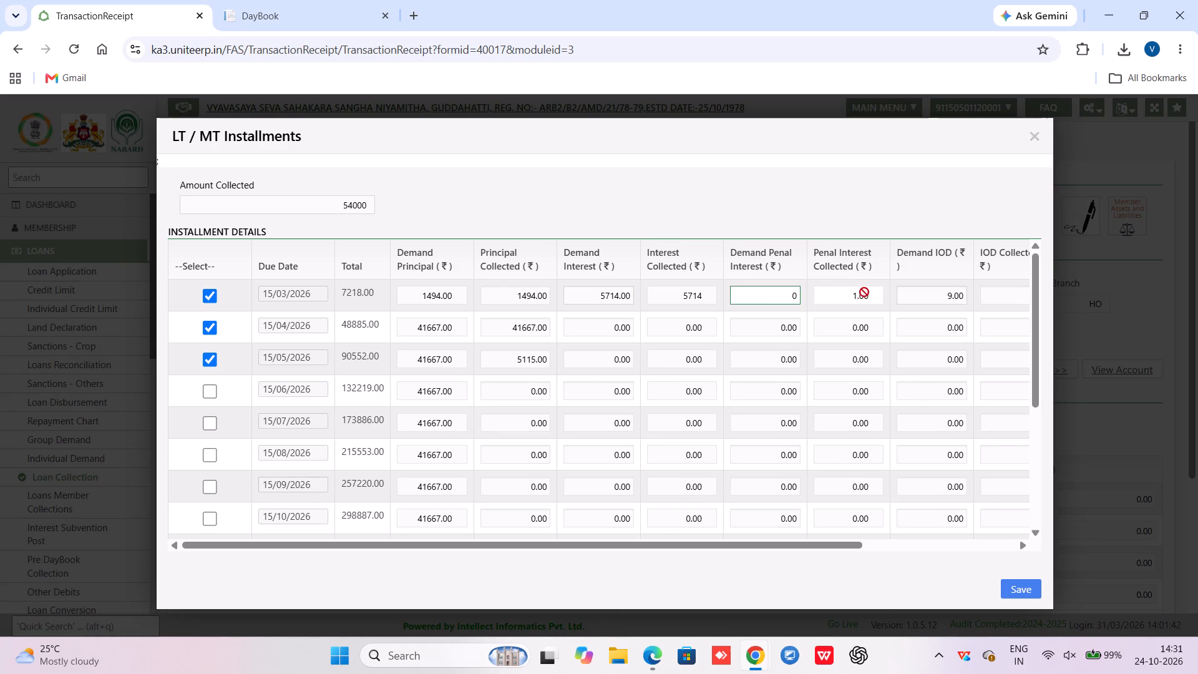
triple_click(940, 295)
key(0)
drag(706, 544, 850, 544)
click(781, 593)
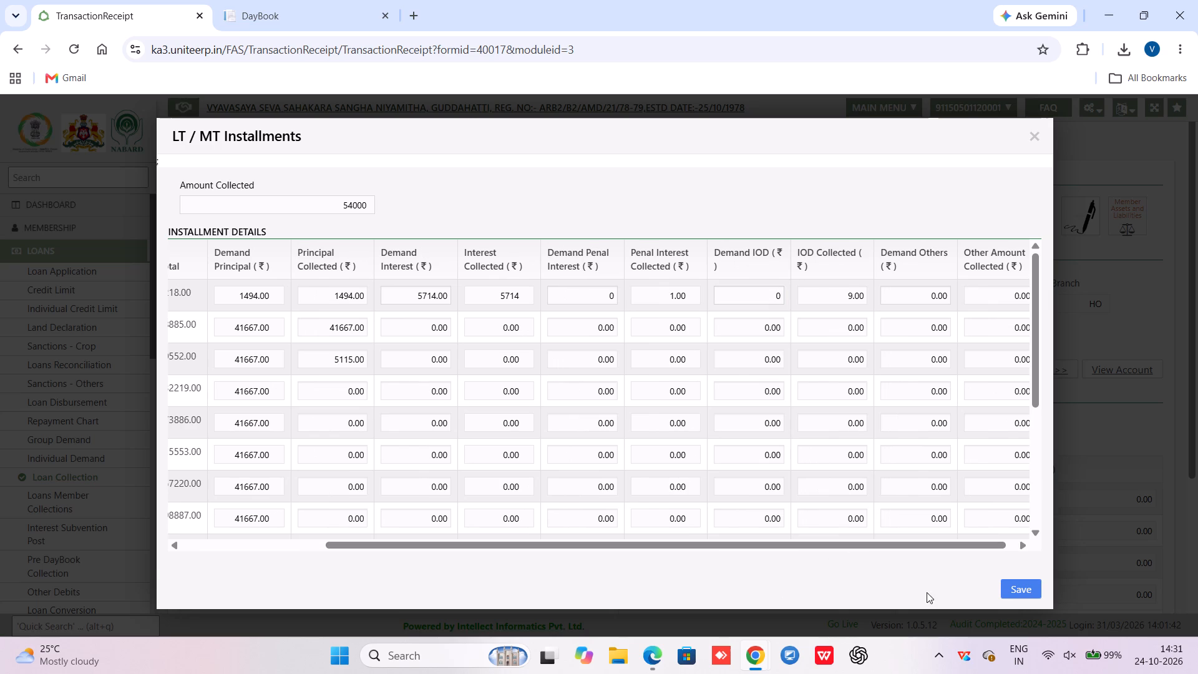
click(1024, 592)
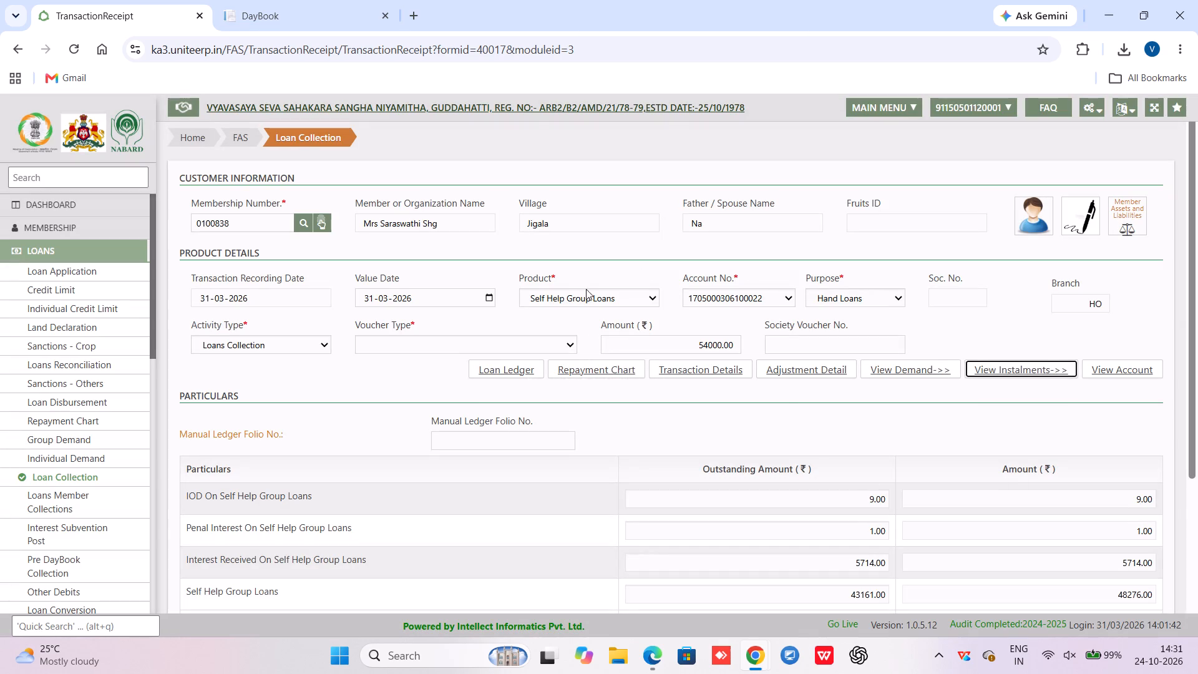
Set the voucher type of Saraswathi Shg's collection to Cash.
click(786, 422)
click(412, 343)
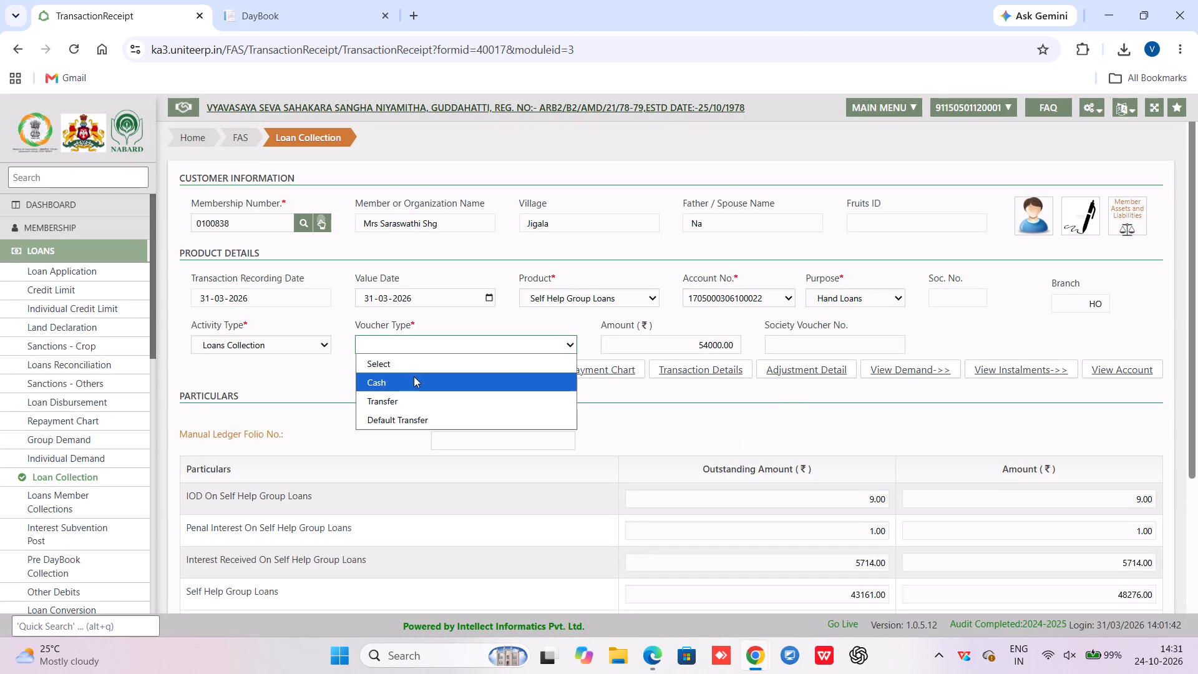
click(414, 376)
Reopen the installments, refresh the collected amounts from the revised demands, check the principal and interest totals, and save the allocation.
click(999, 371)
click(694, 463)
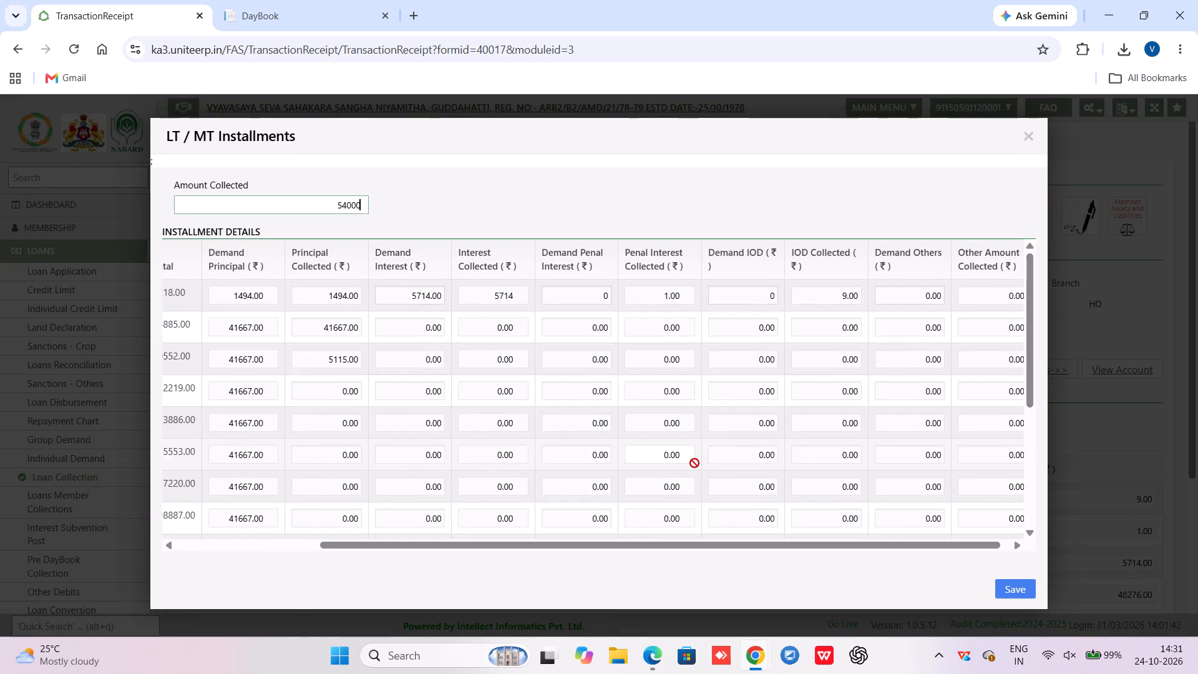
drag(673, 544, 495, 542)
scroll(591, 474, down, 6)
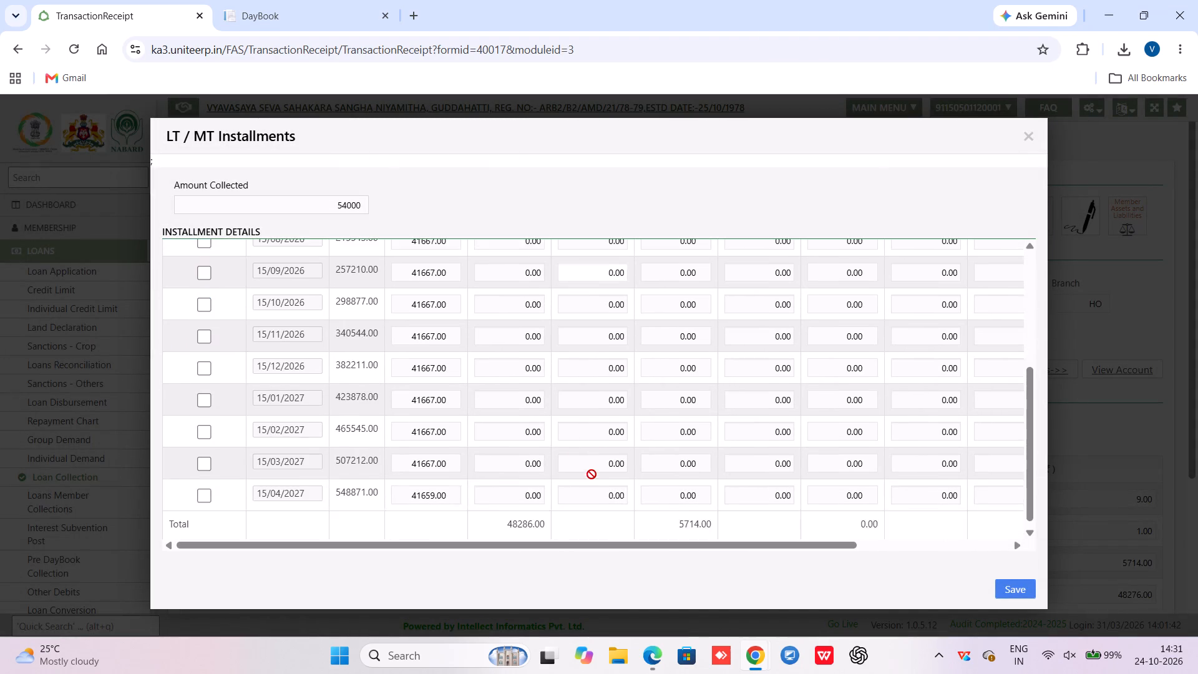
drag(501, 509, 553, 509)
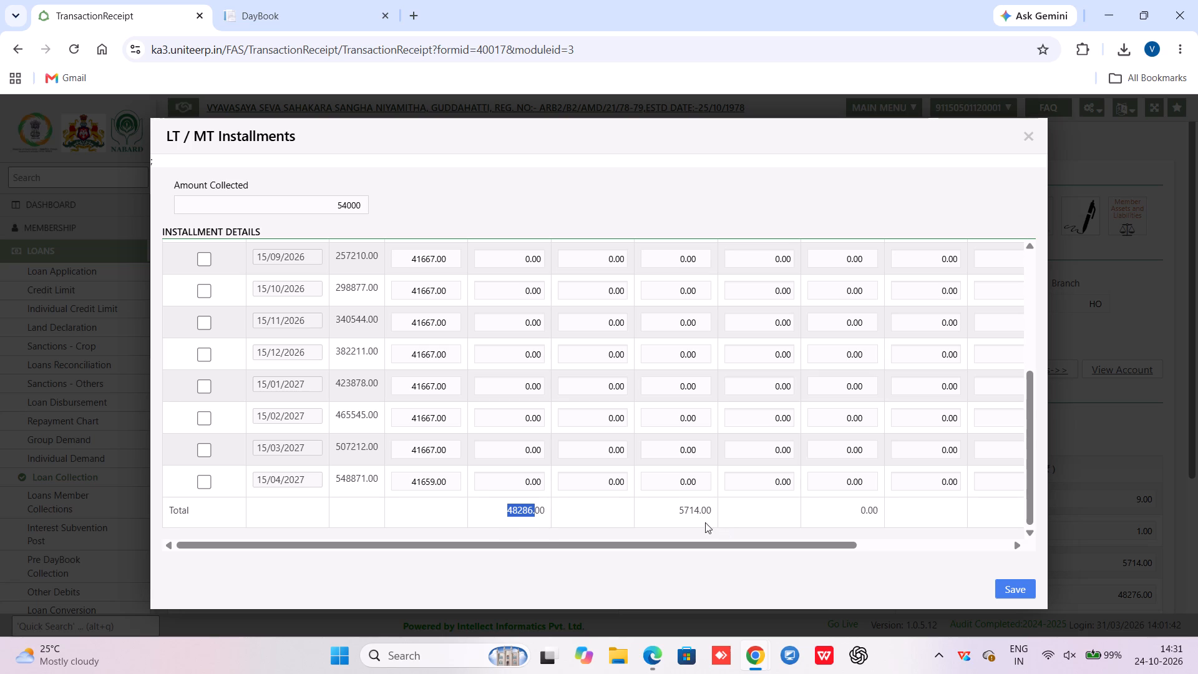
drag(681, 513, 711, 517)
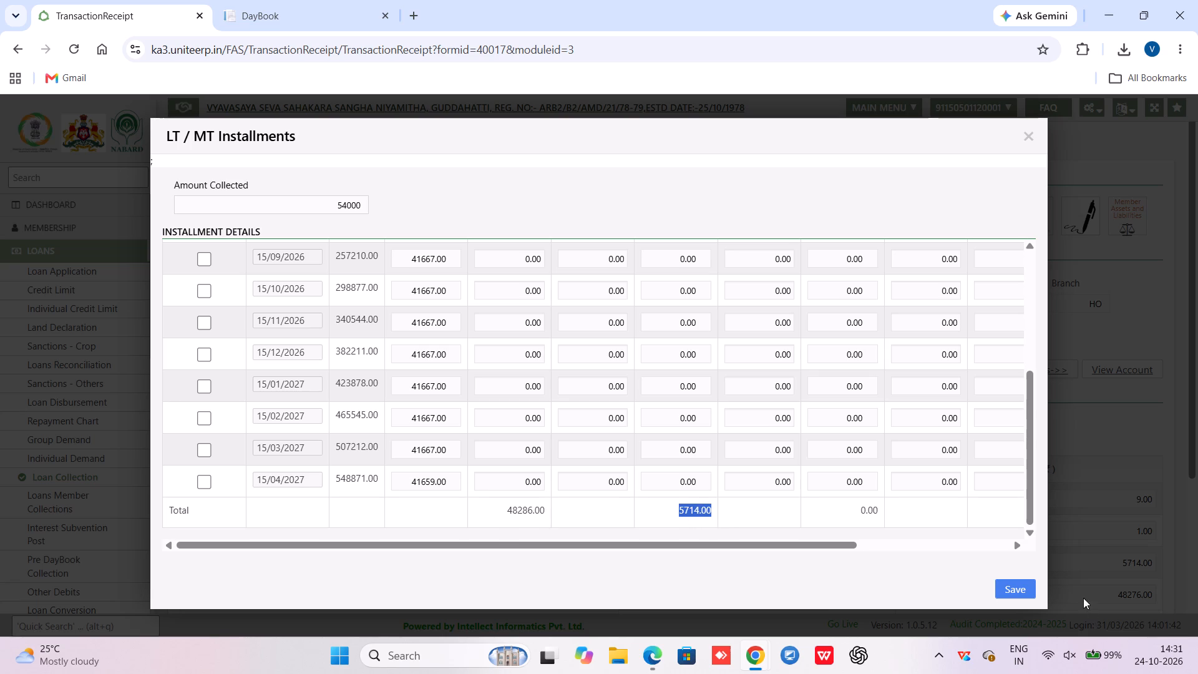
click(1033, 593)
Save and confirm Saraswathi Shg's 54000 cash collection, then review and close its print voucher.
scroll(963, 444, up, 1)
scroll(962, 446, down, 6)
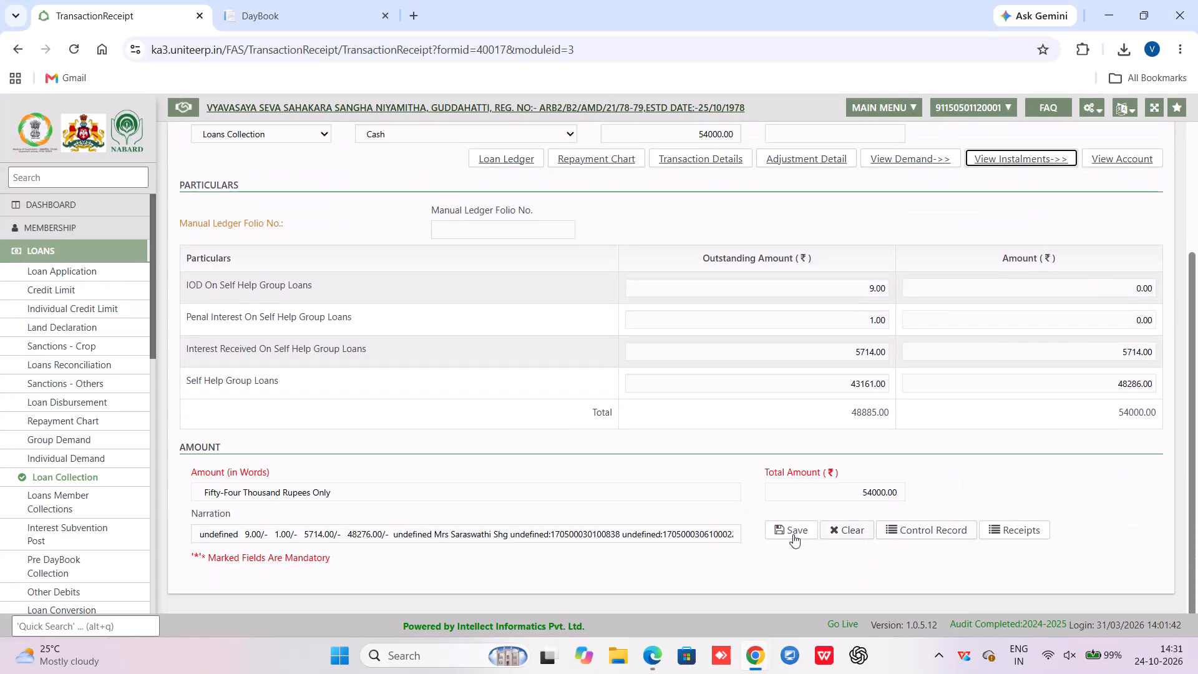
click(791, 536)
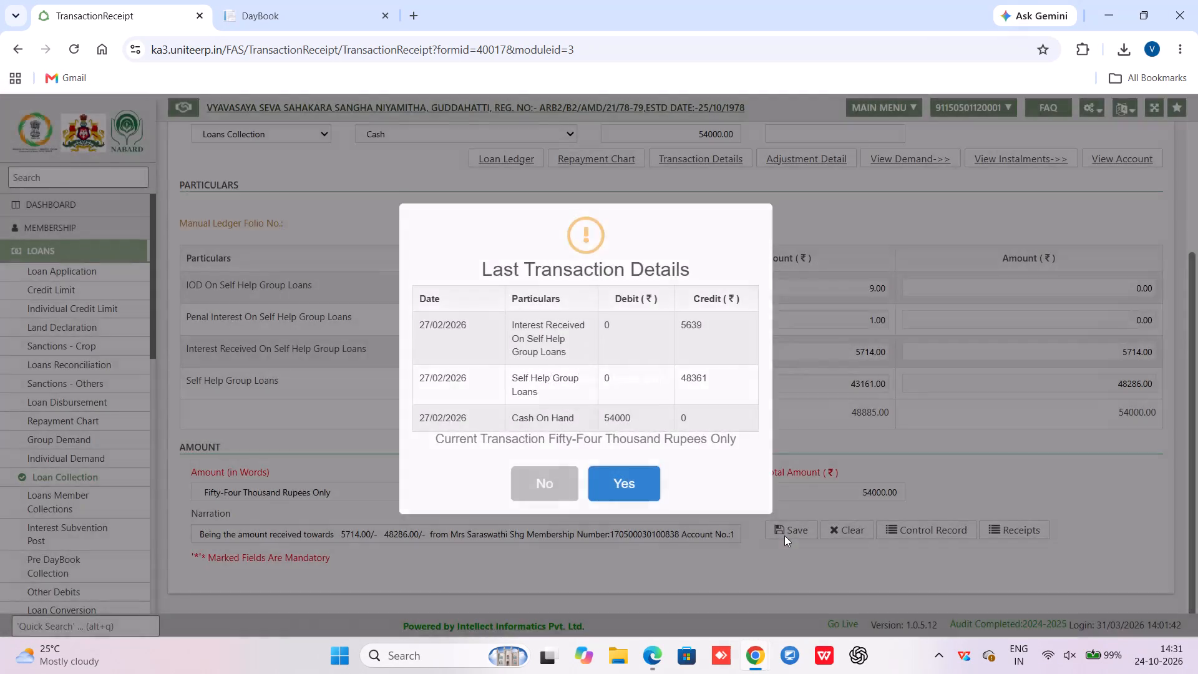
click(626, 496)
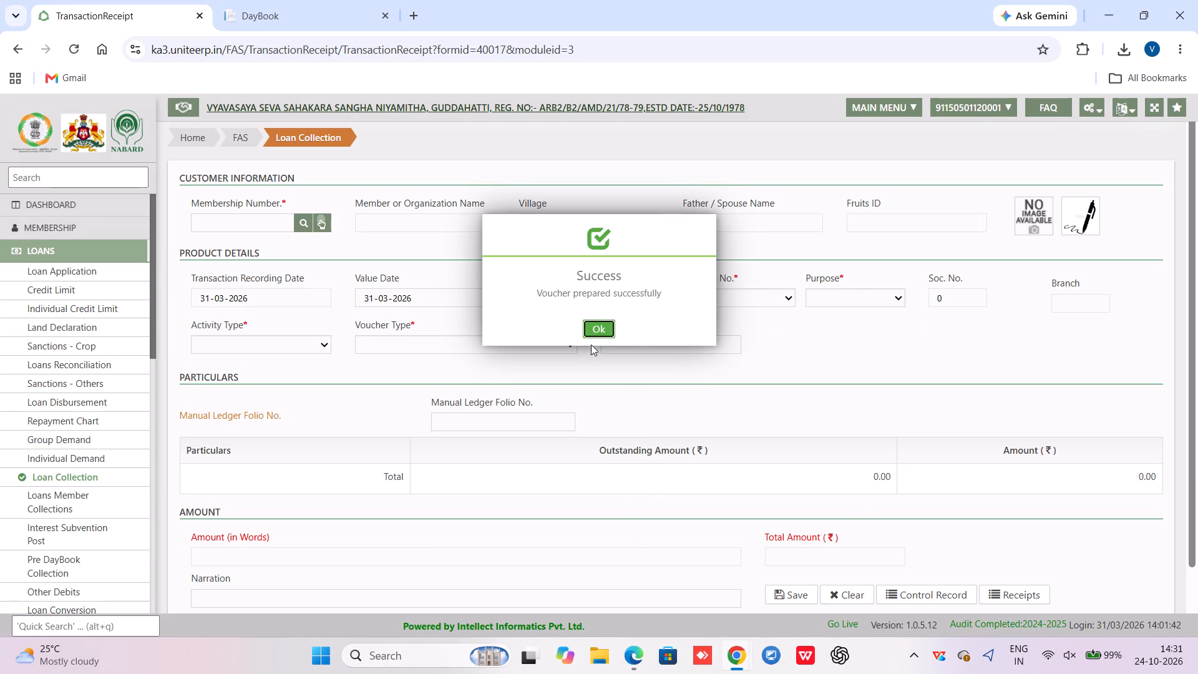
click(600, 322)
scroll(814, 459, down, 3)
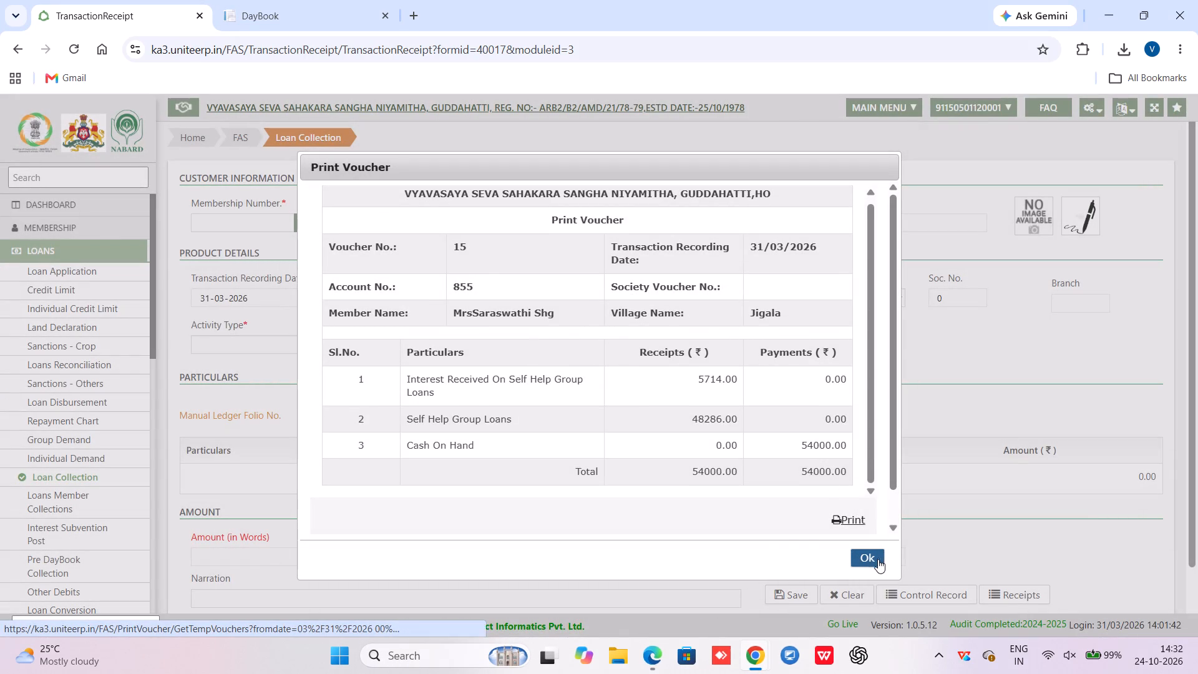
click(878, 559)
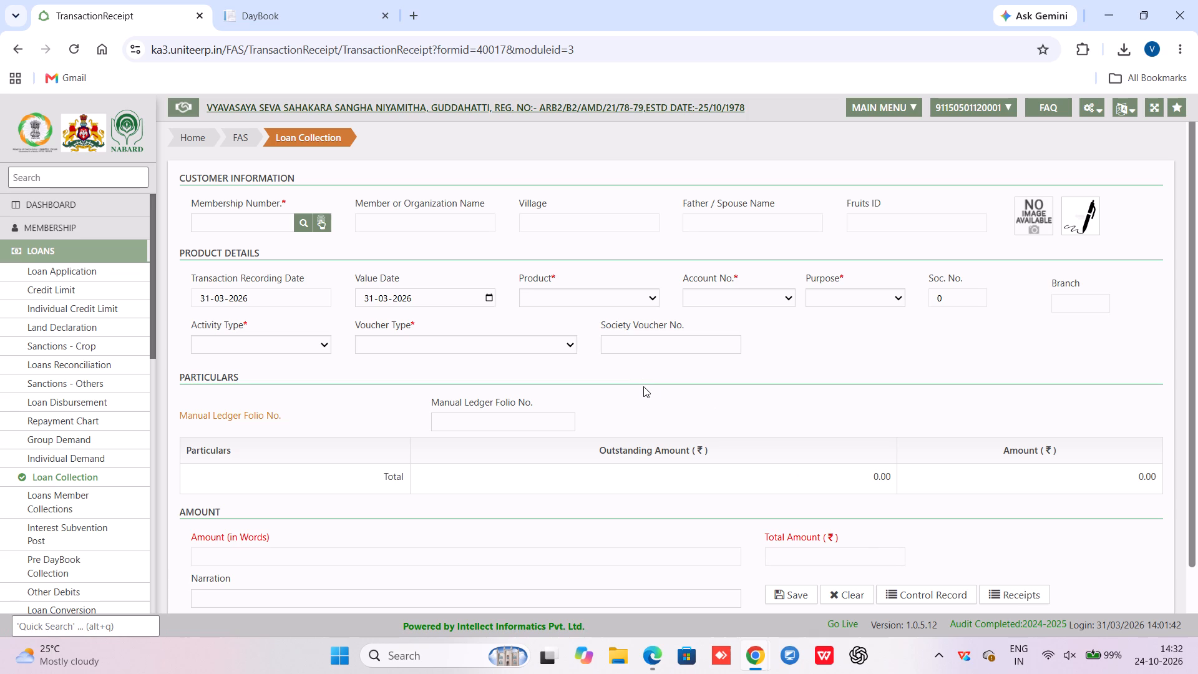
Search Self Help Group Loans members for "chig" and select the Chiguru Shg record.
scroll(645, 386, up, 2)
scroll(645, 385, down, 1)
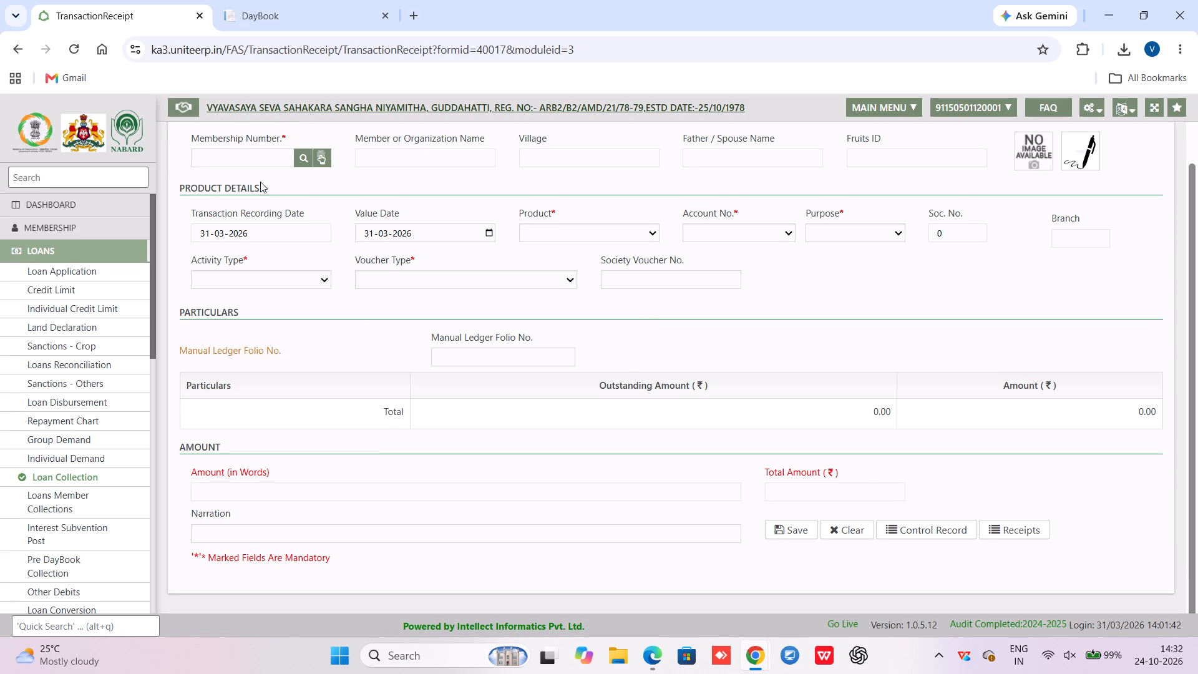
click(299, 161)
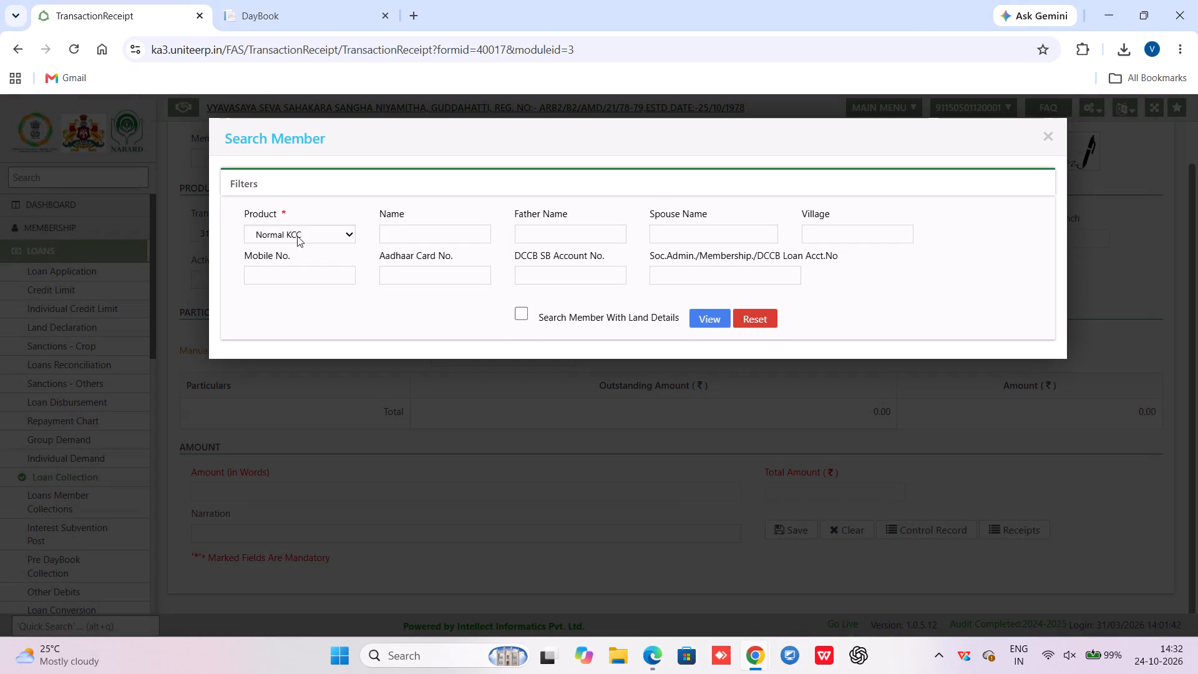
click(297, 236)
click(291, 271)
click(421, 229)
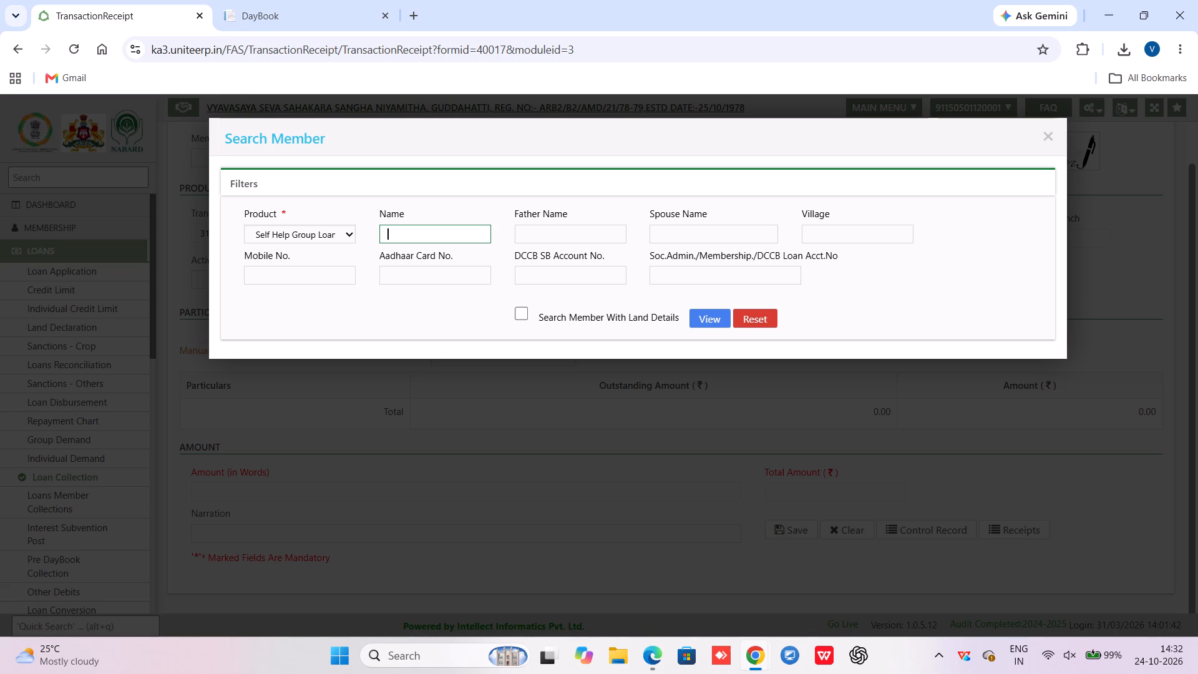
text(chig)
click(725, 321)
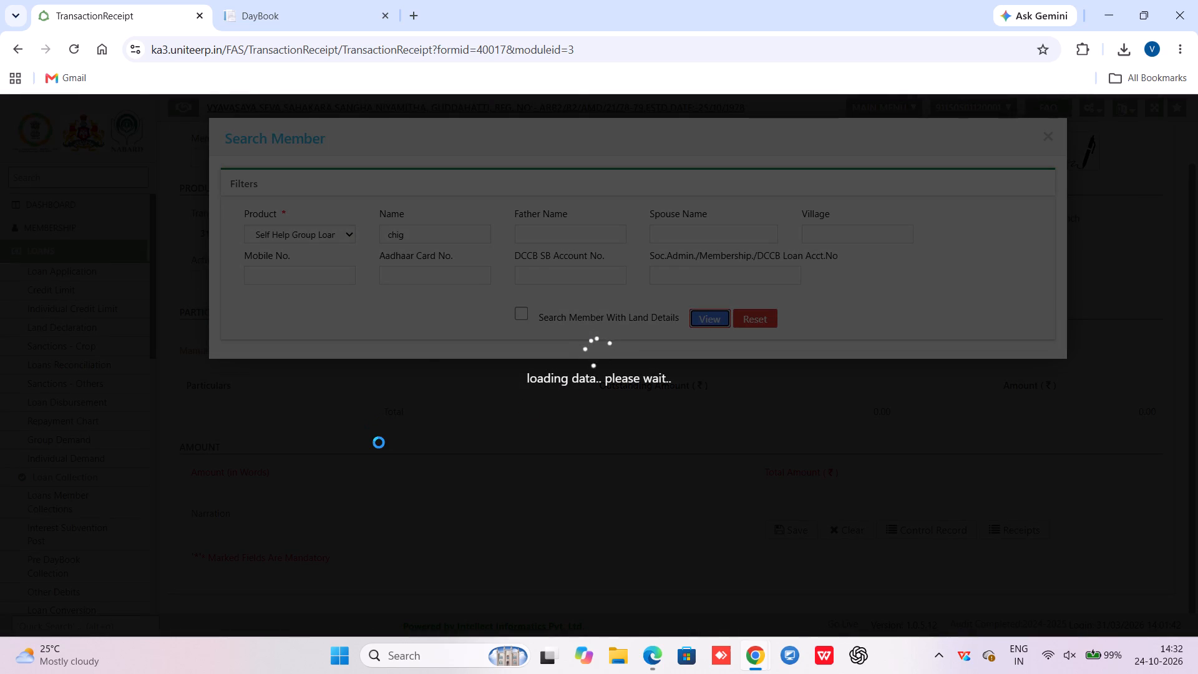
click(261, 487)
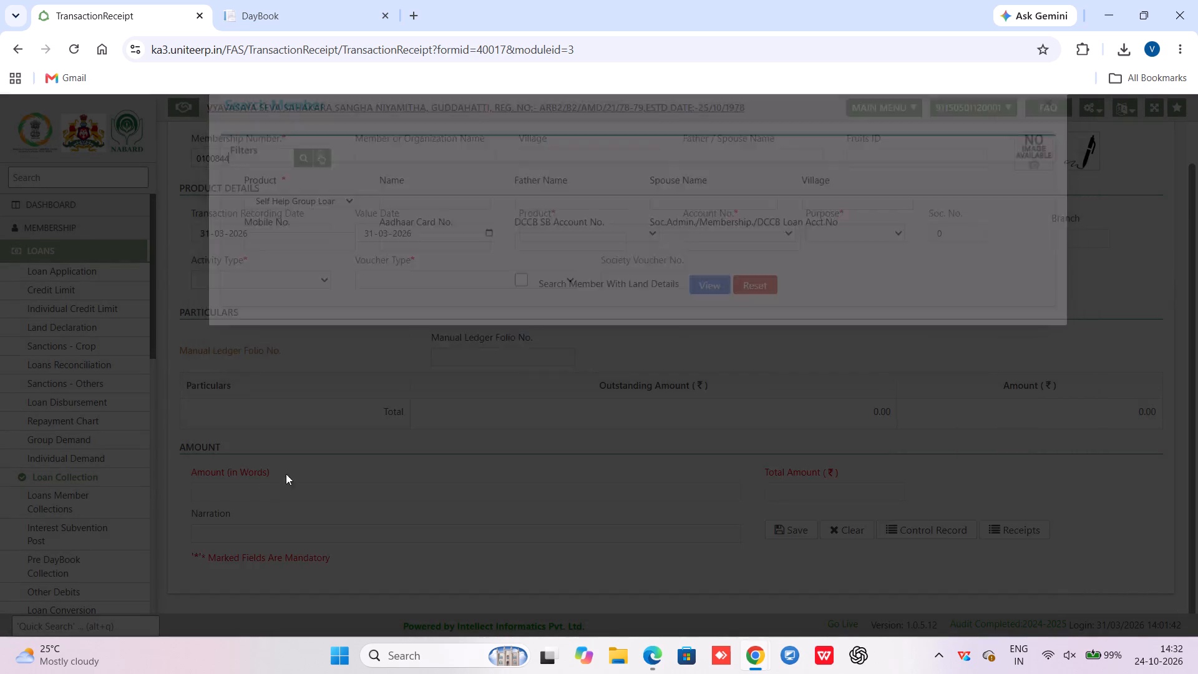
Set the product to Self Help Group Loans, choose the account ending in 15, purpose Hand Loans and activity type Loans Collection.
click(592, 233)
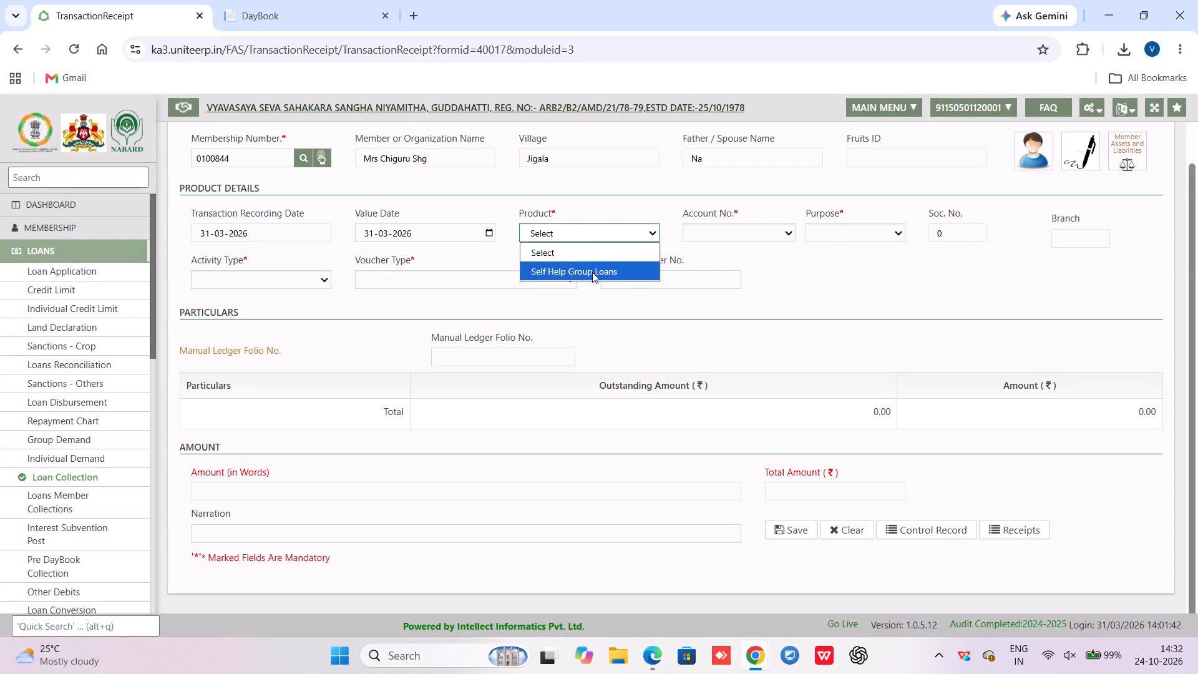
click(592, 273)
click(699, 230)
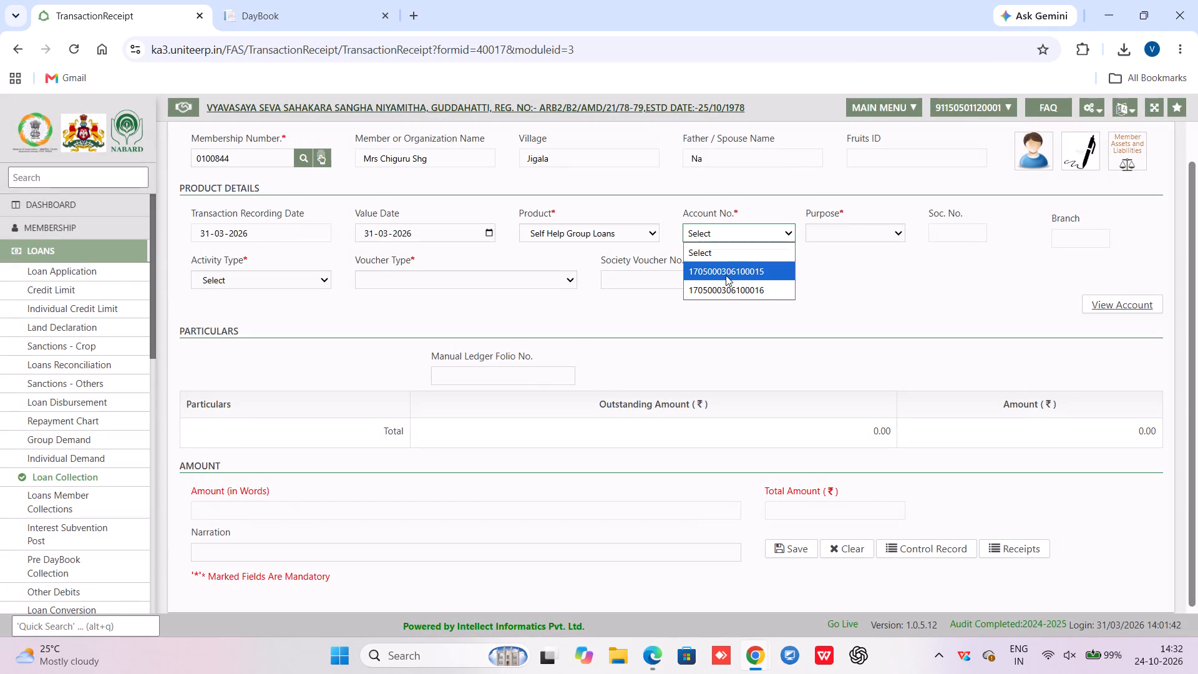
click(726, 274)
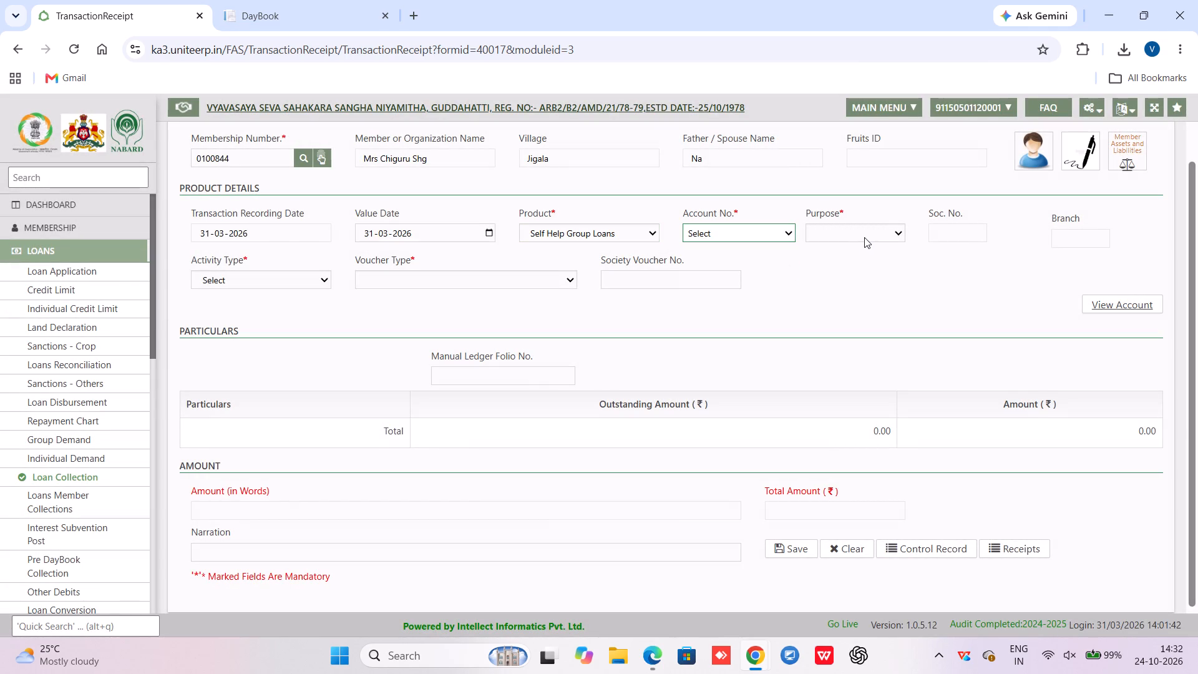
click(864, 237)
click(864, 237)
click(860, 270)
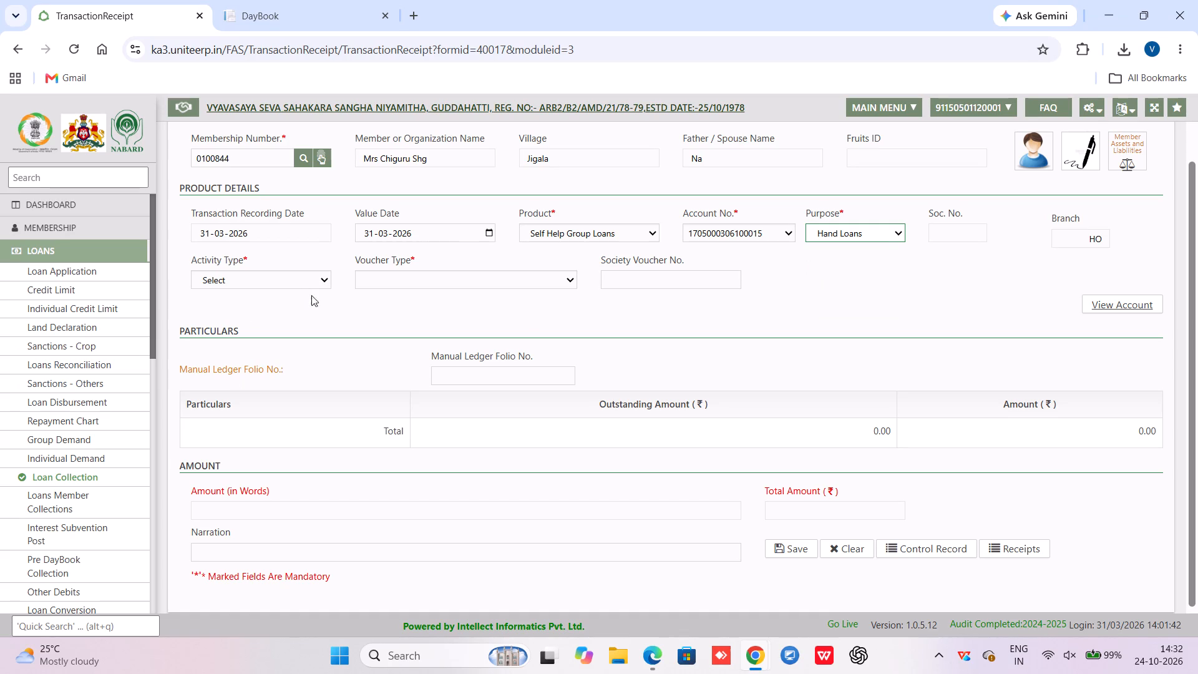
click(310, 275)
click(295, 318)
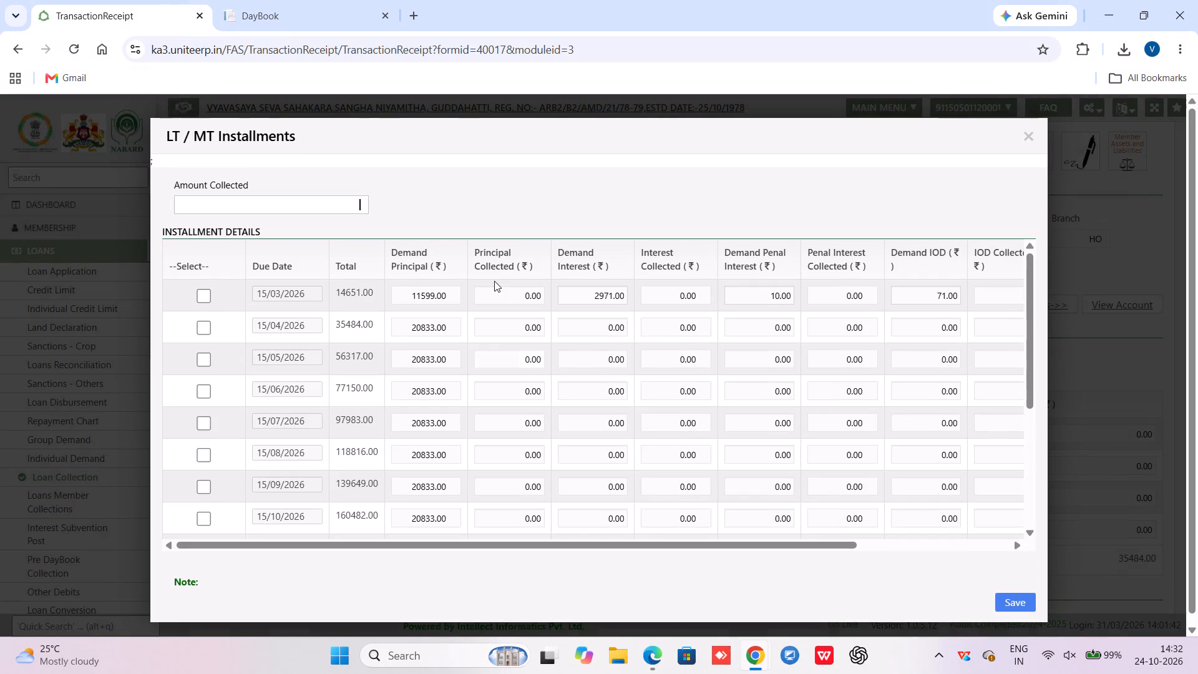
Review Chiguru Shg's installments and allocate a collected amount of 26000 across them.
click(494, 281)
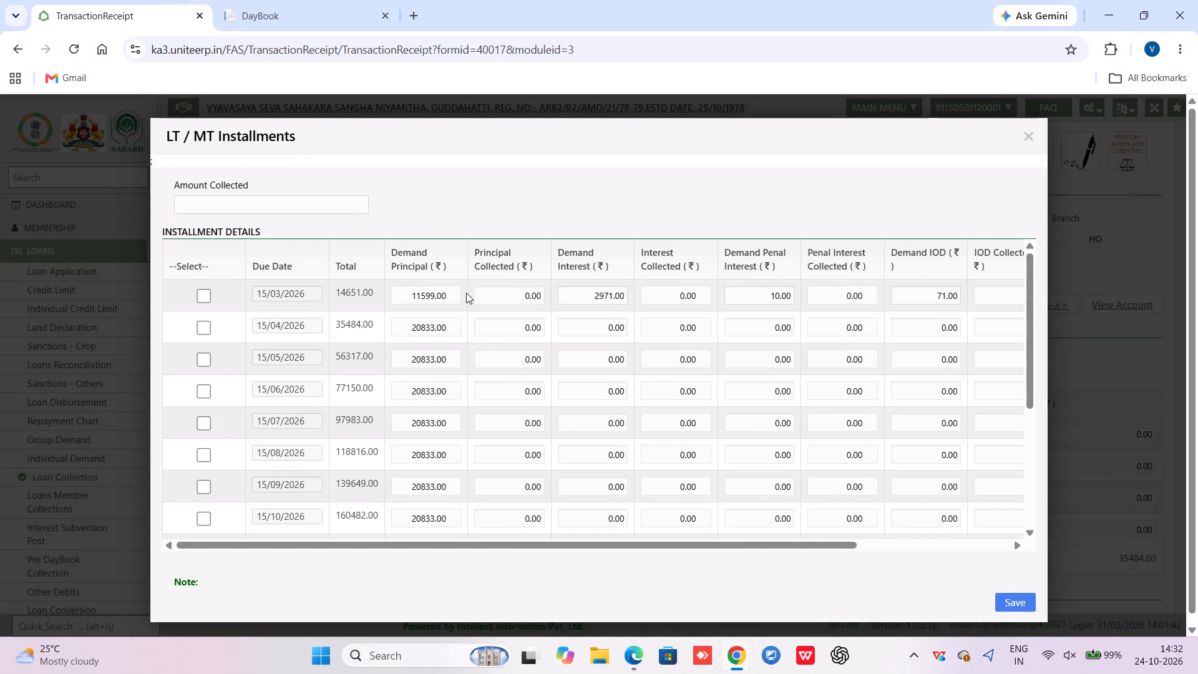
click(243, 199)
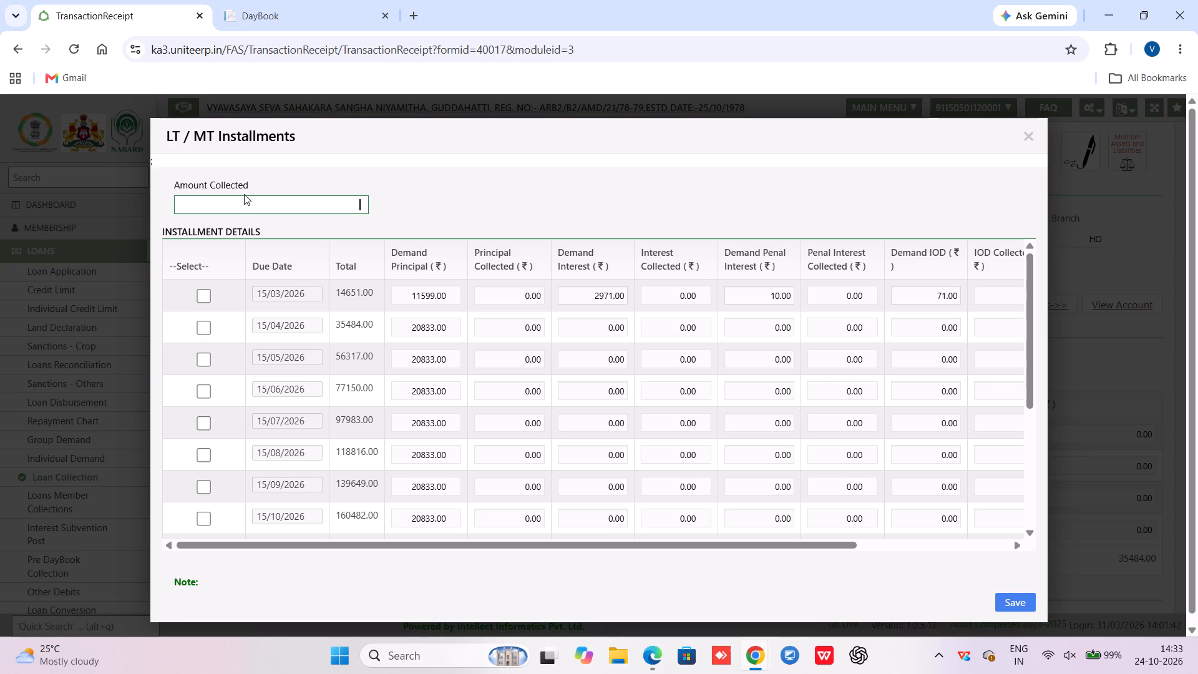
scroll(422, 444, down, 3)
scroll(415, 443, up, 1)
scroll(412, 438, down, 2)
scroll(404, 418, up, 3)
text(26000)
click(626, 203)
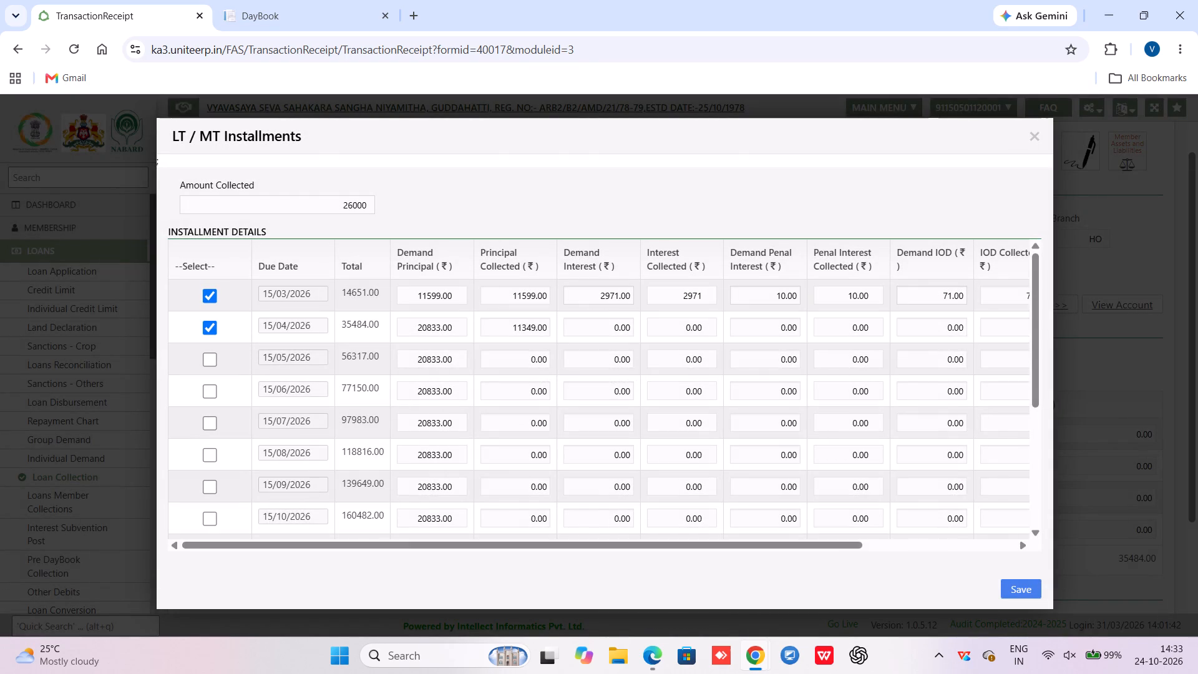
Set the 15/03/2026 installment's demand penal interest and demand IOD to 0, and save the installments.
drag(764, 295, 910, 291)
key(0)
key(Tab)
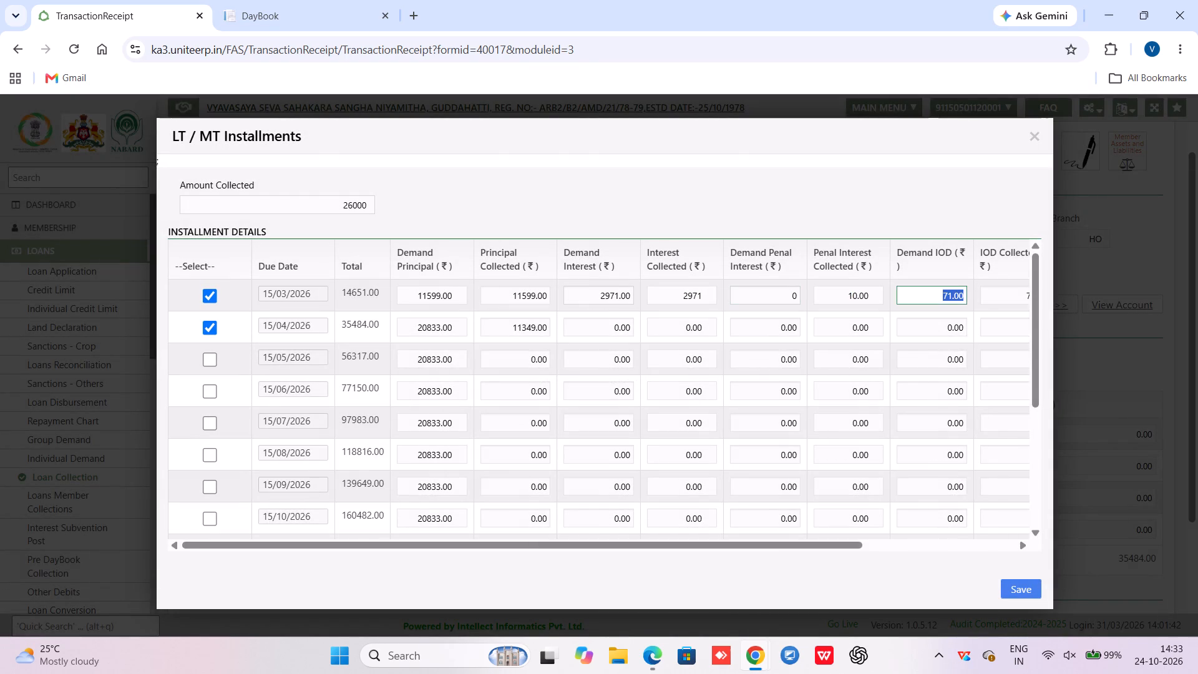
key(0)
key(Tab)
key(Tab)
click(1006, 587)
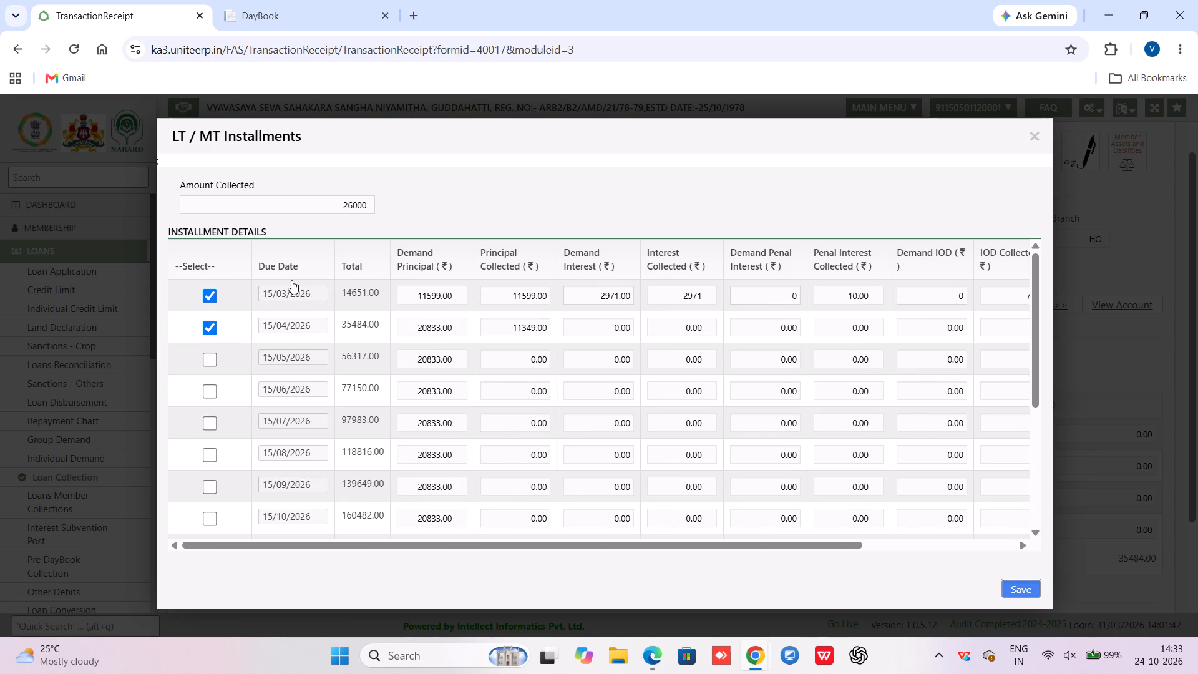
Set the voucher type of Chiguru Shg's collection to Cash.
click(402, 280)
click(406, 323)
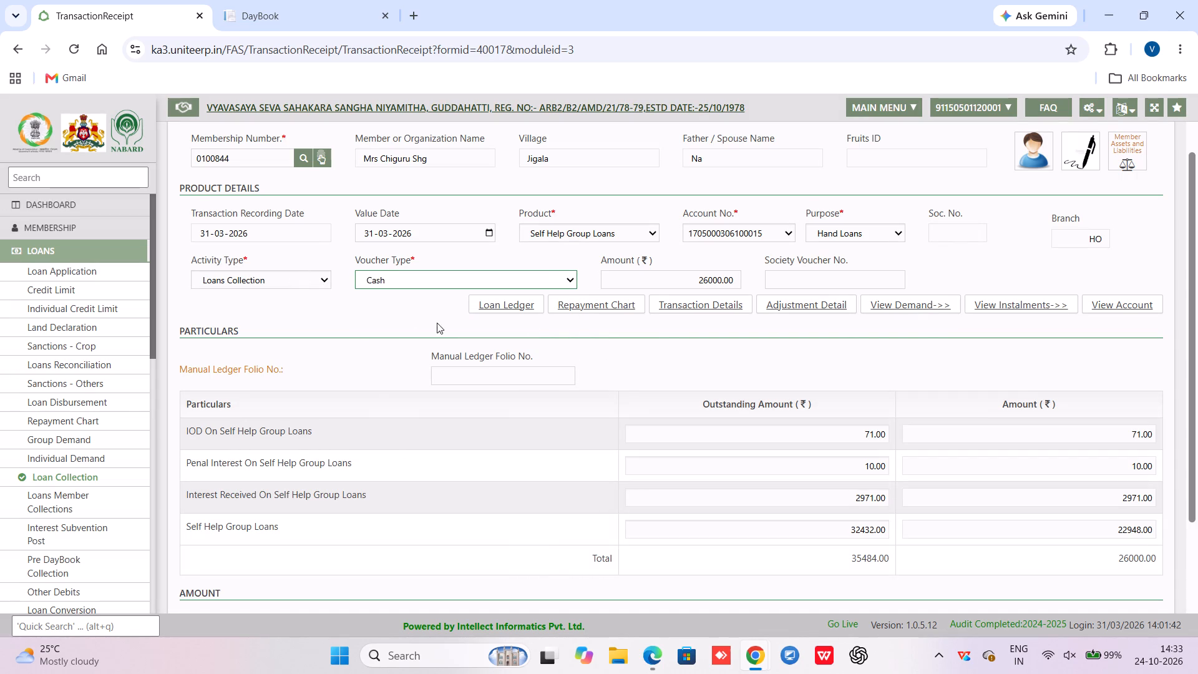
Reopen Chiguru Shg's installments, check the recalculated principal total and save the 26000 allocation again.
click(1009, 301)
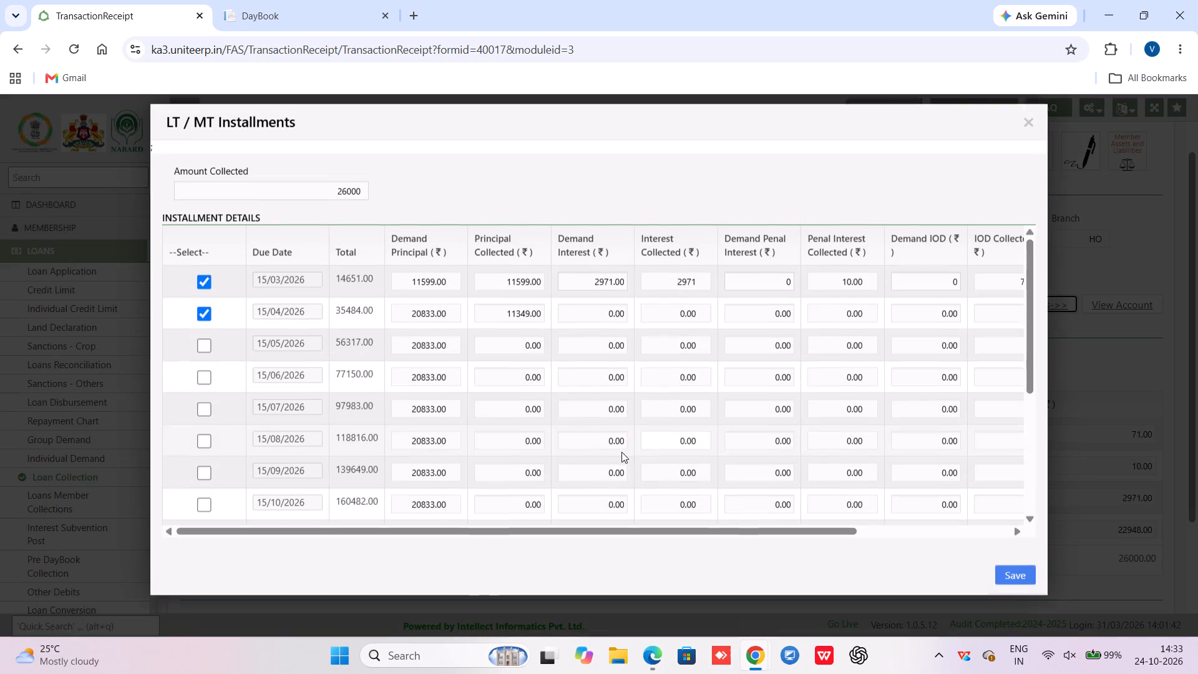
click(663, 459)
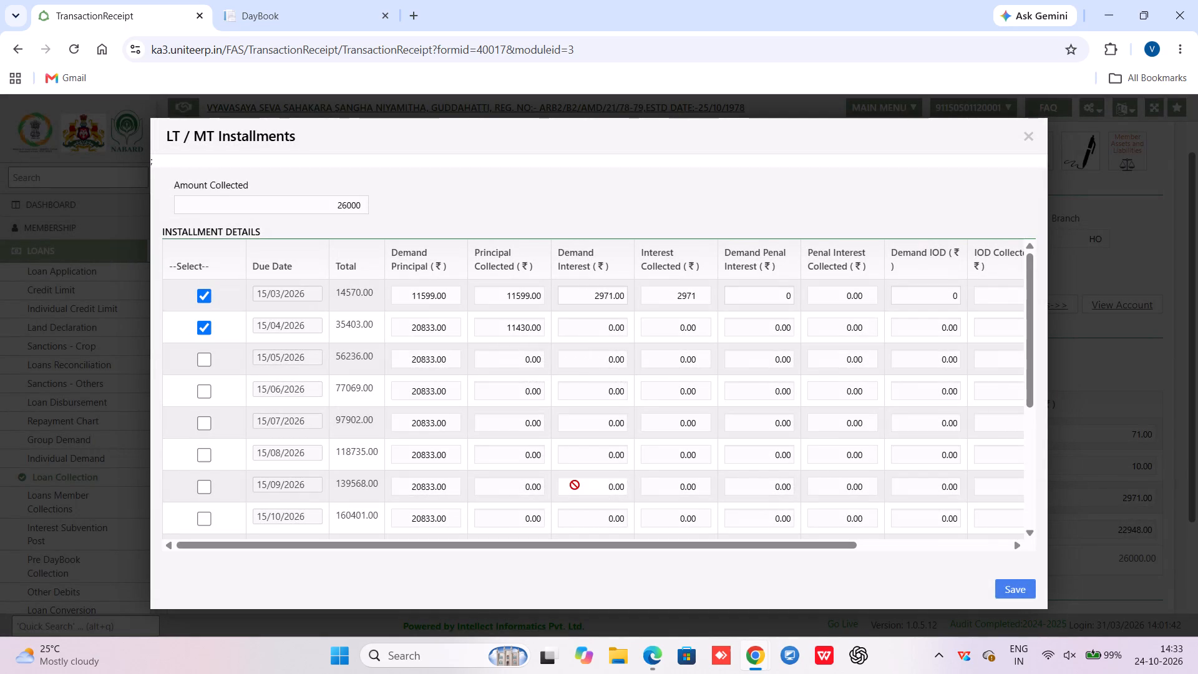
scroll(575, 485, down, 5)
scroll(575, 485, up, 1)
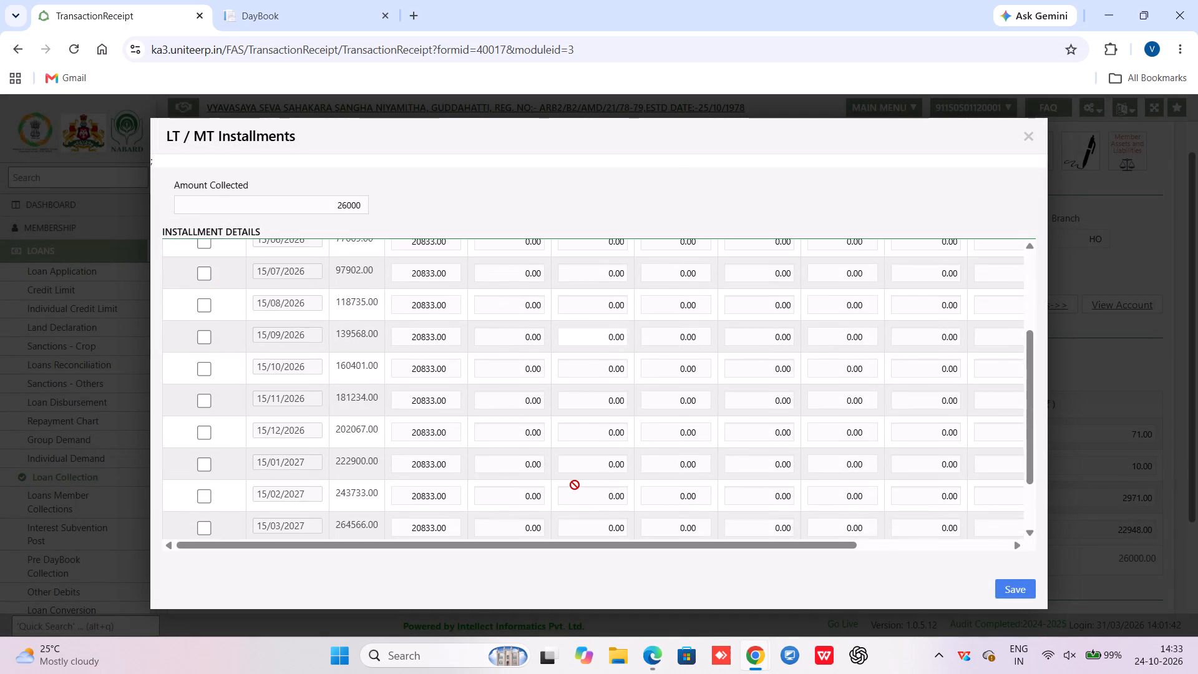
scroll(575, 485, down, 6)
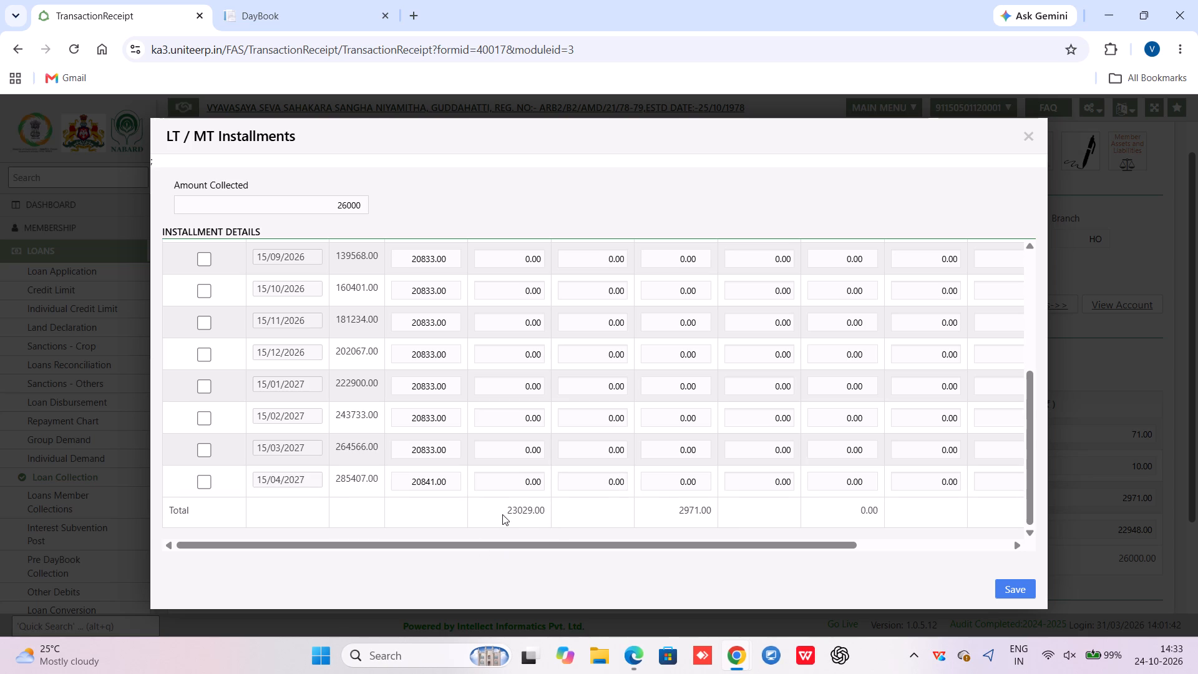
drag(504, 515, 553, 517)
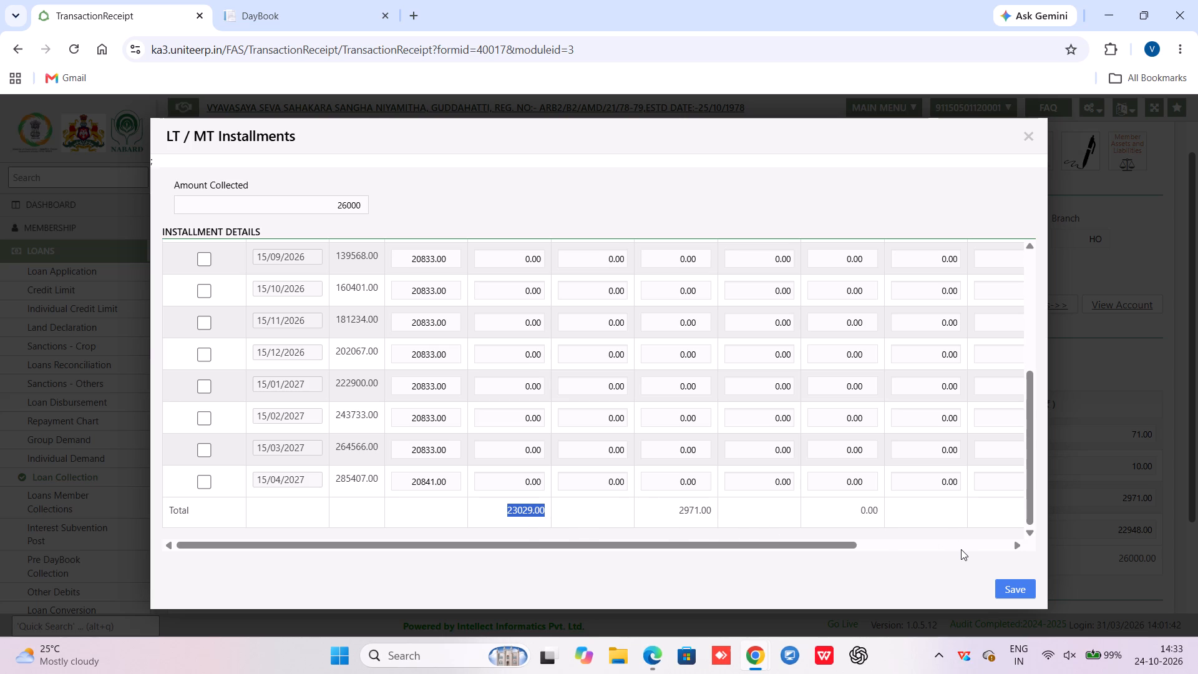
click(1019, 599)
click(1015, 594)
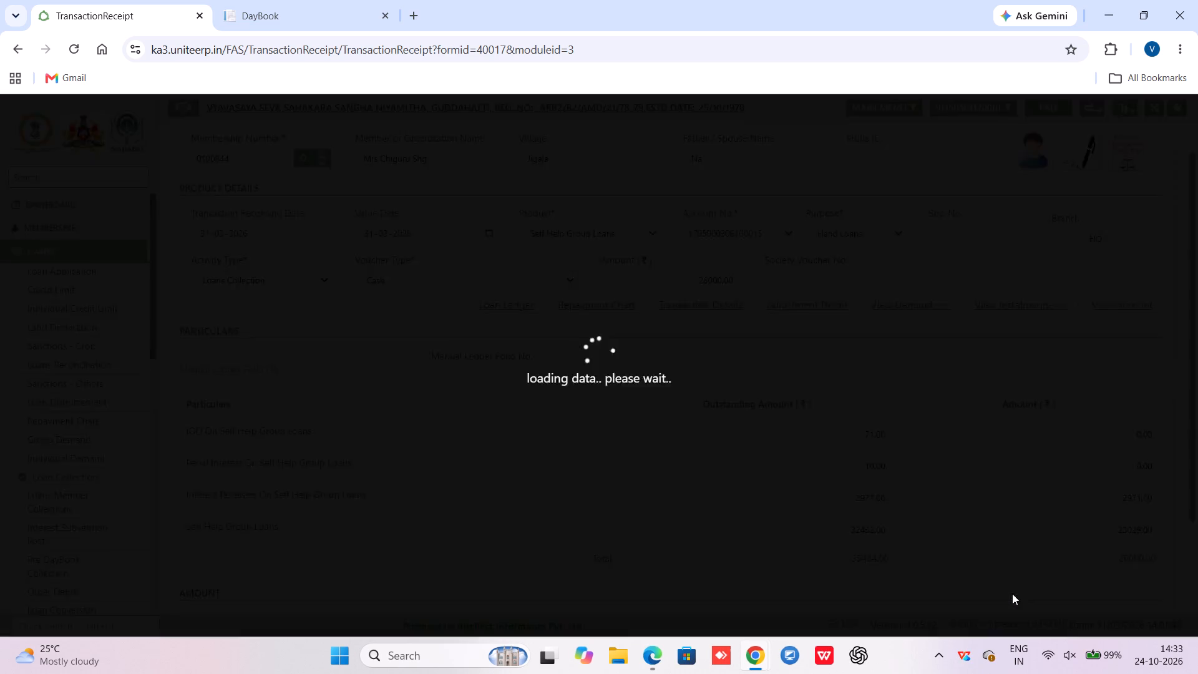
Save and confirm Chiguru Shg's 26000 cash collection, then review and close its print voucher.
scroll(585, 354, down, 4)
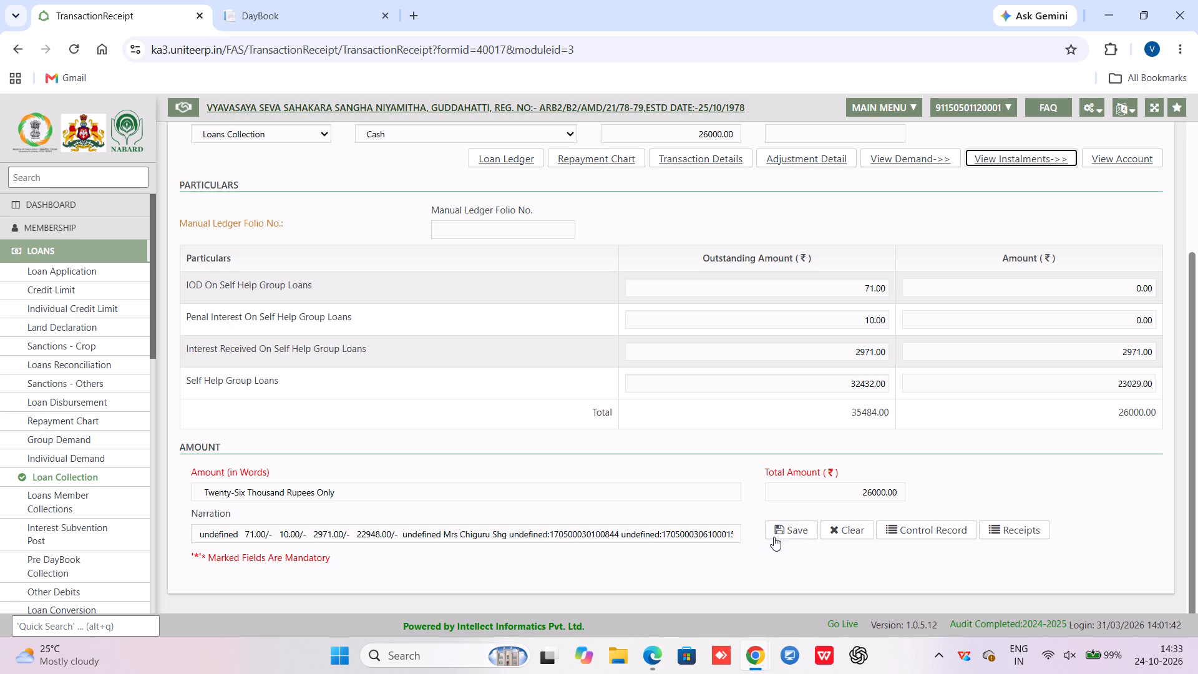
click(782, 532)
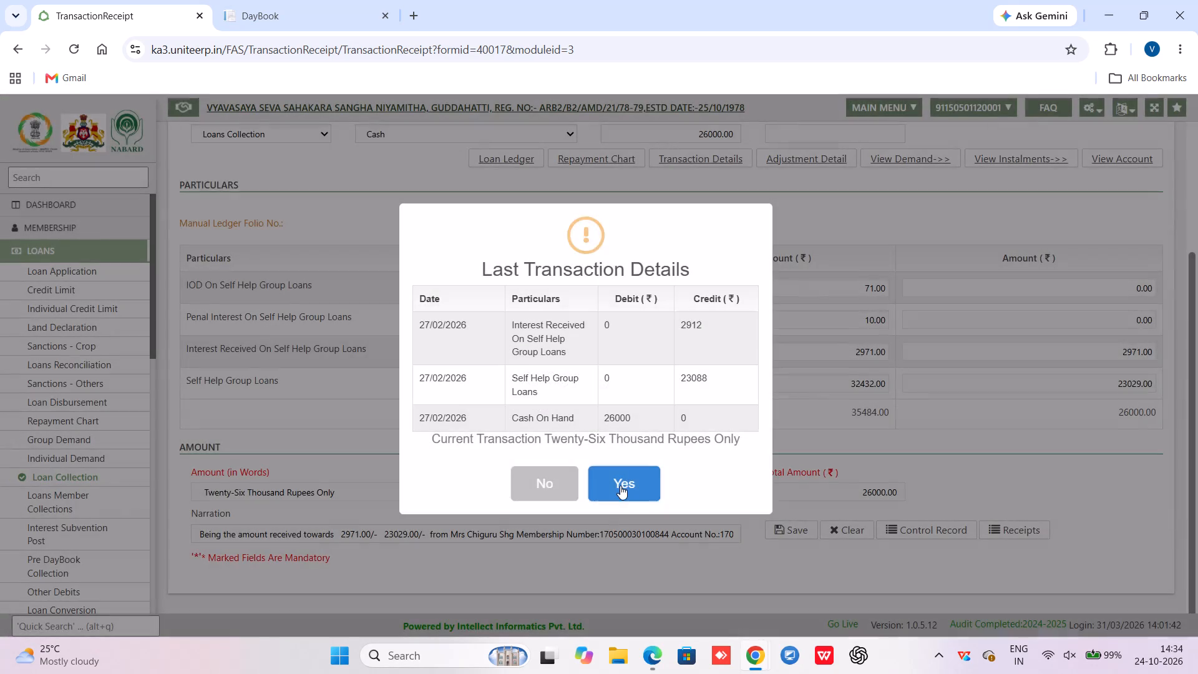
click(625, 488)
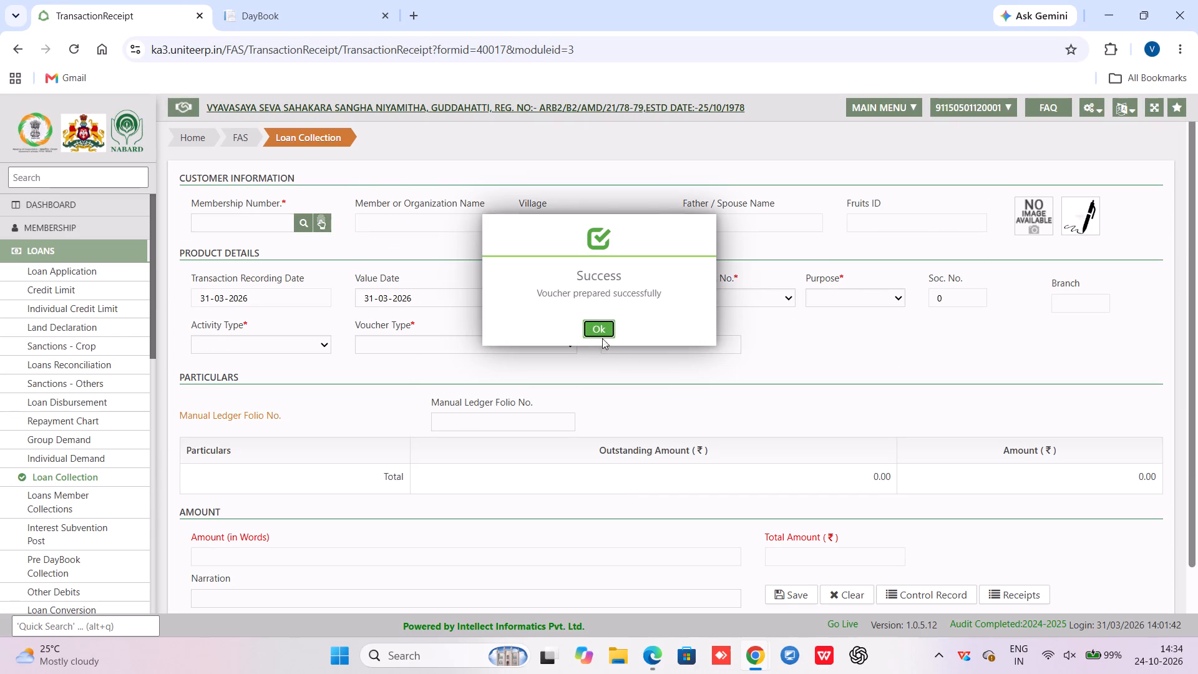
click(598, 331)
click(868, 562)
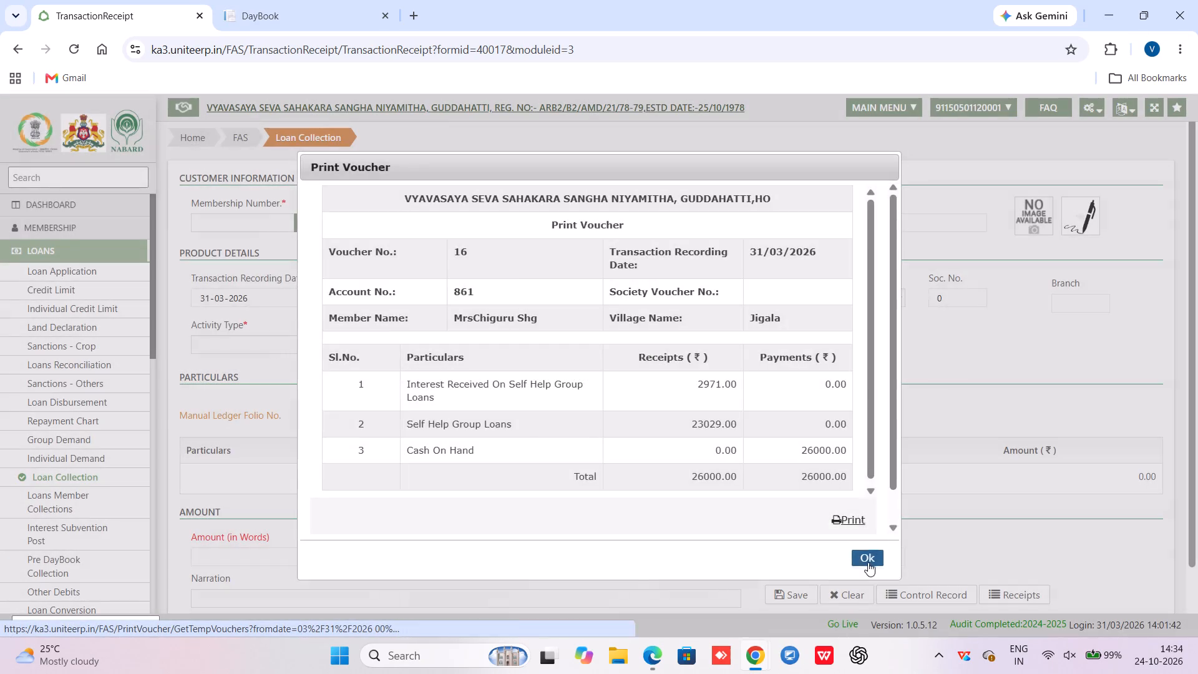
Search Self Help Group Loans members for "chig" and select the Chiguru Shg record with the account ending in 16.
click(302, 226)
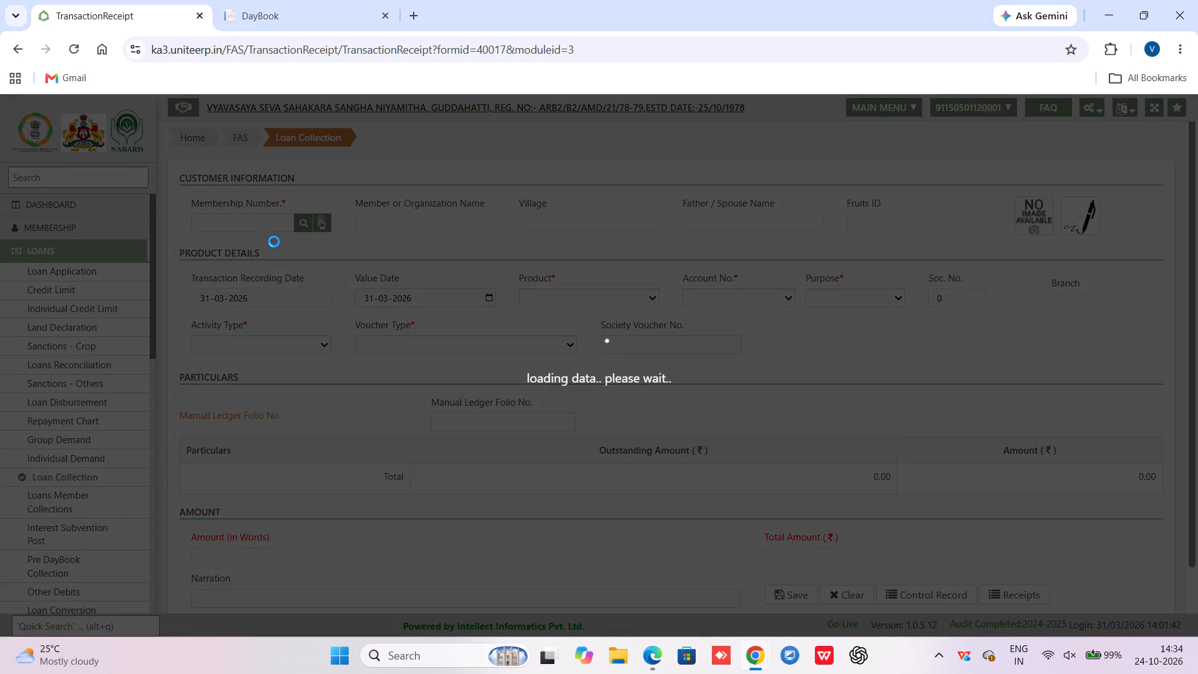
click(288, 237)
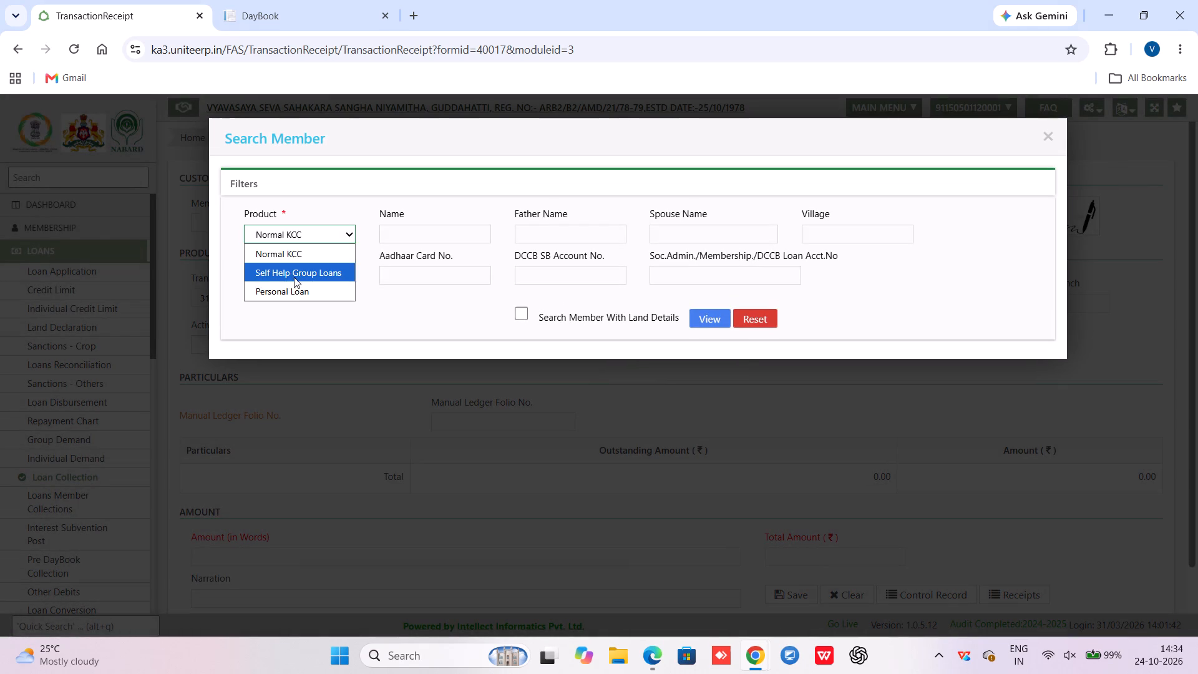
click(294, 277)
click(448, 224)
click(436, 233)
text(chig)
click(719, 315)
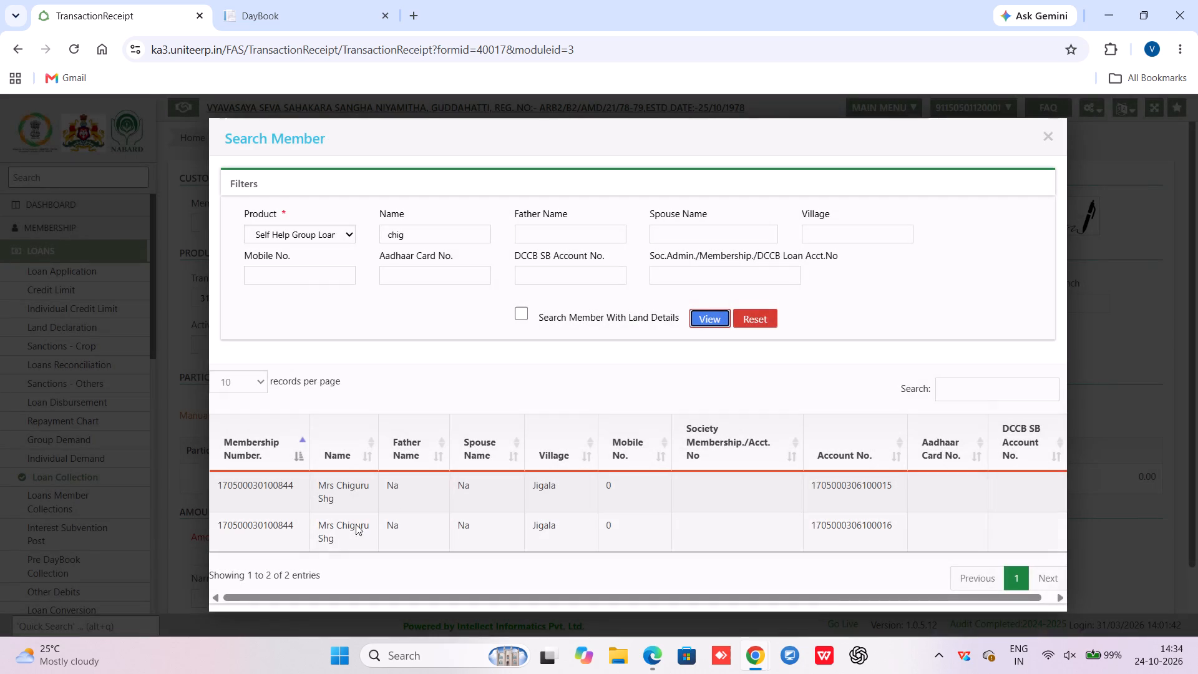
click(264, 532)
Set the product to Self Help Group Loans, choose the account ending in 16, purpose Hand Loans and activity type Loans Collection.
click(570, 305)
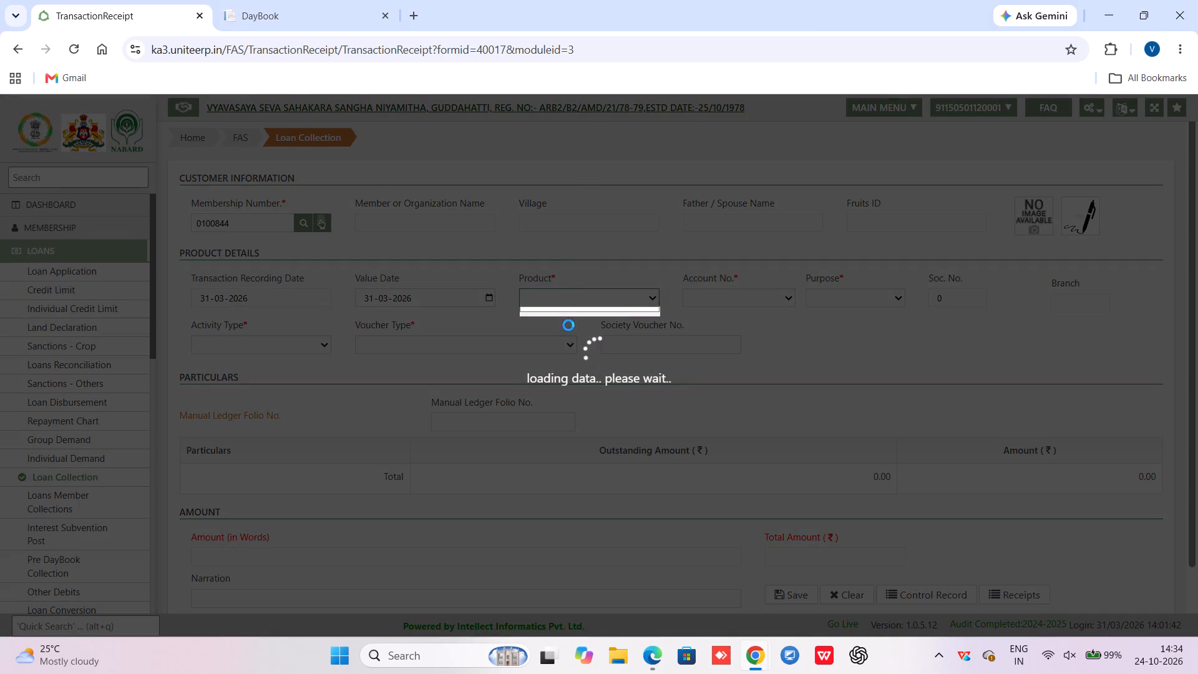
click(572, 338)
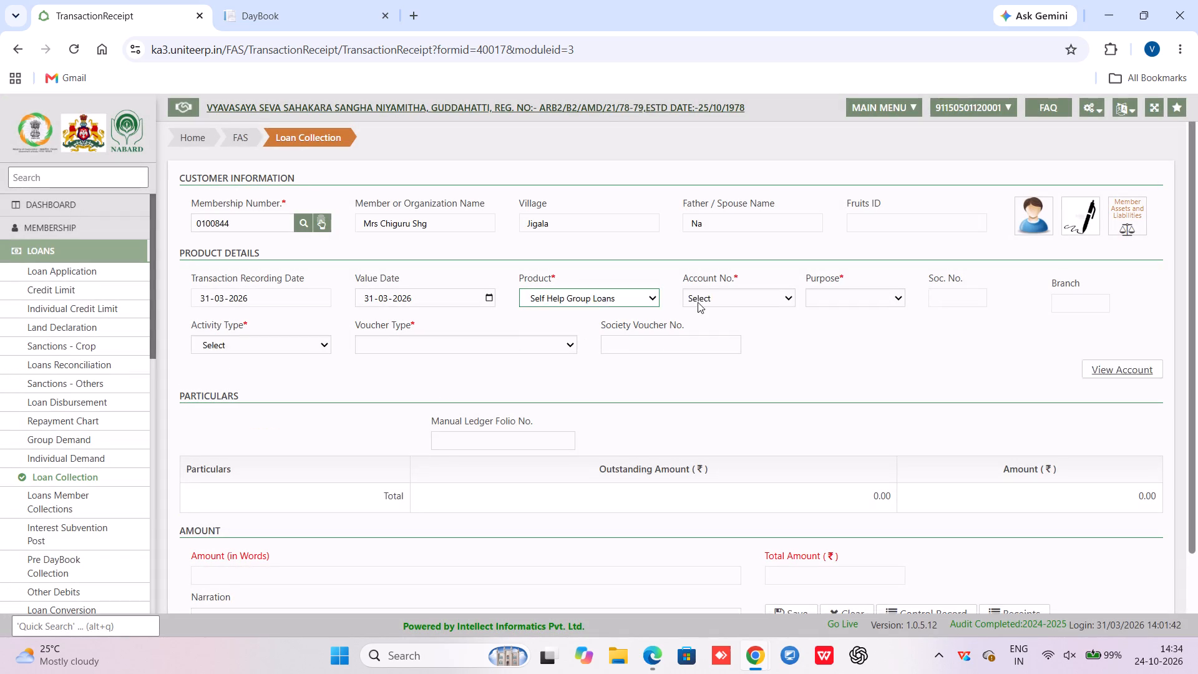
click(701, 300)
click(719, 356)
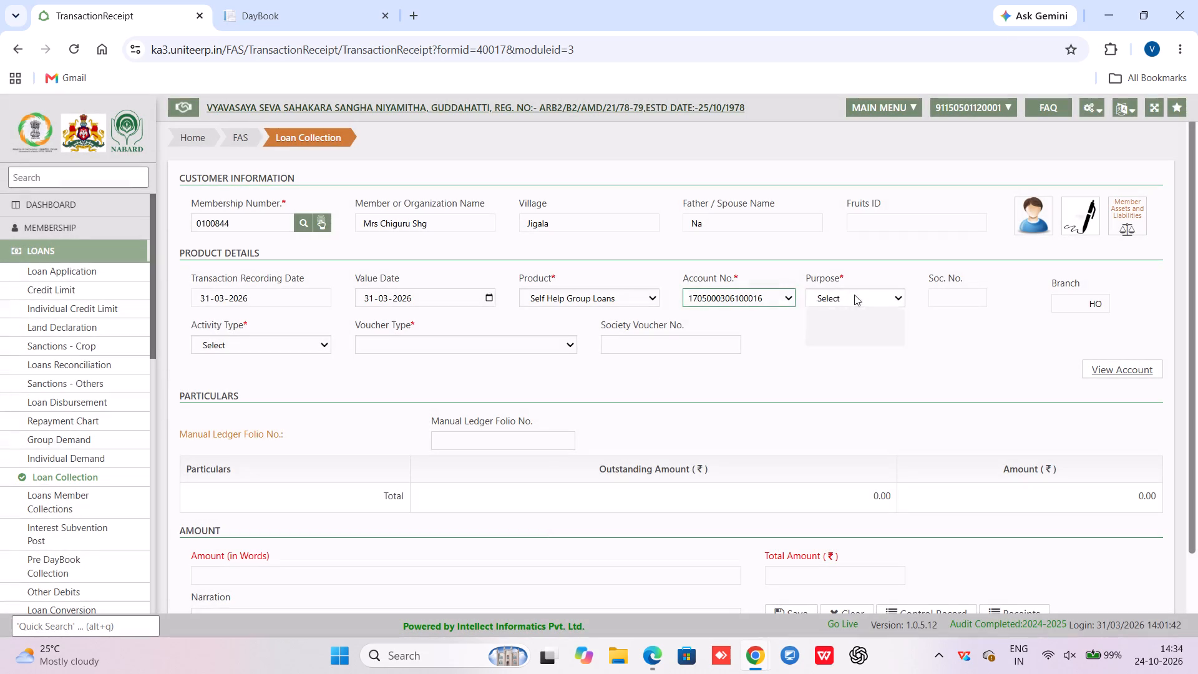
click(854, 295)
click(852, 333)
click(268, 346)
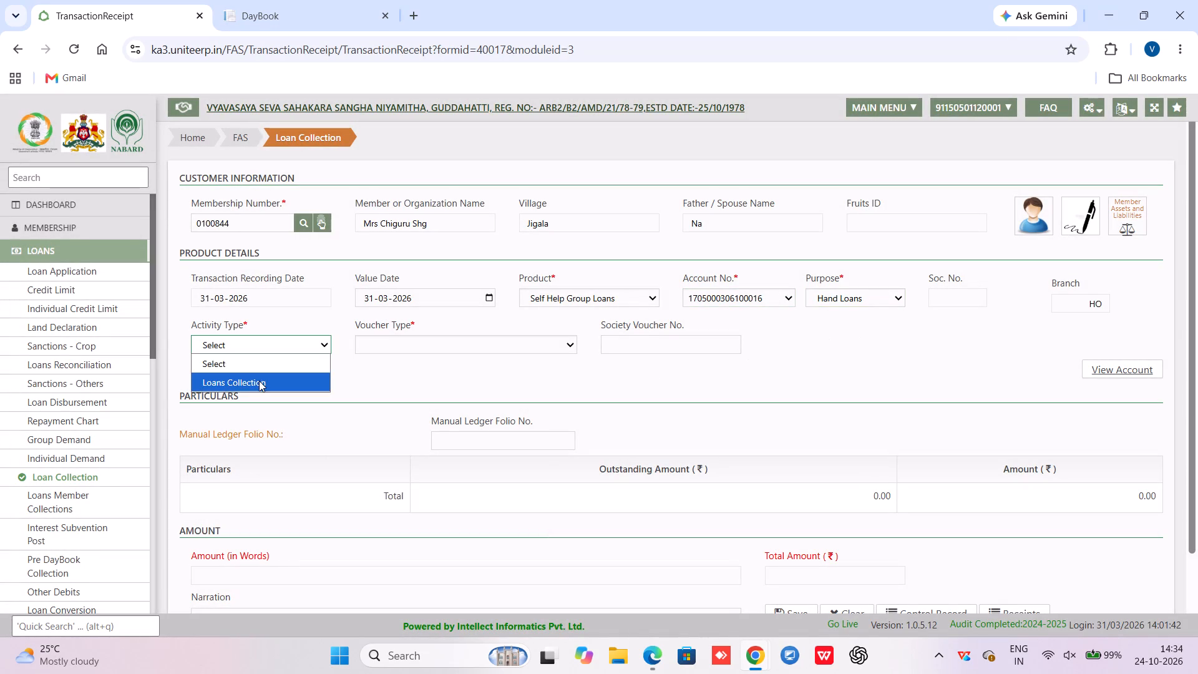
click(259, 381)
click(408, 342)
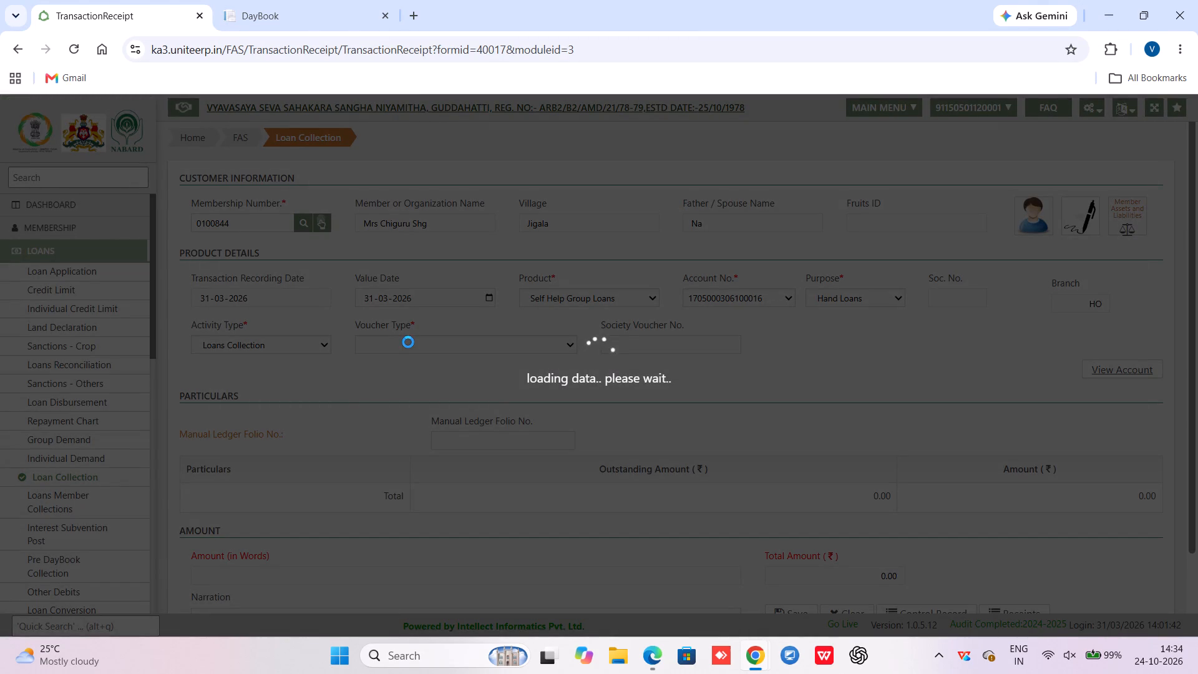
Review the installments of Chiguru Shg's second account and allocate a collected amount of 54000 across them.
scroll(326, 510, down, 5)
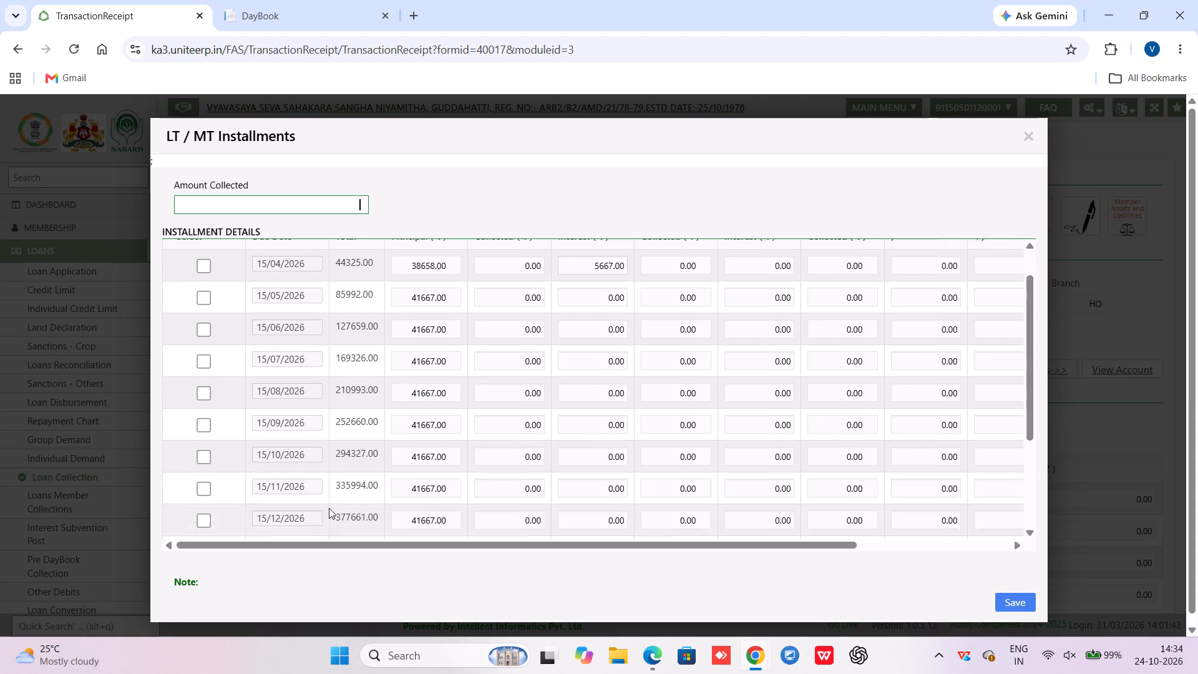
scroll(343, 479, down, 2)
scroll(343, 479, up, 7)
scroll(343, 479, down, 4)
scroll(362, 434, up, 5)
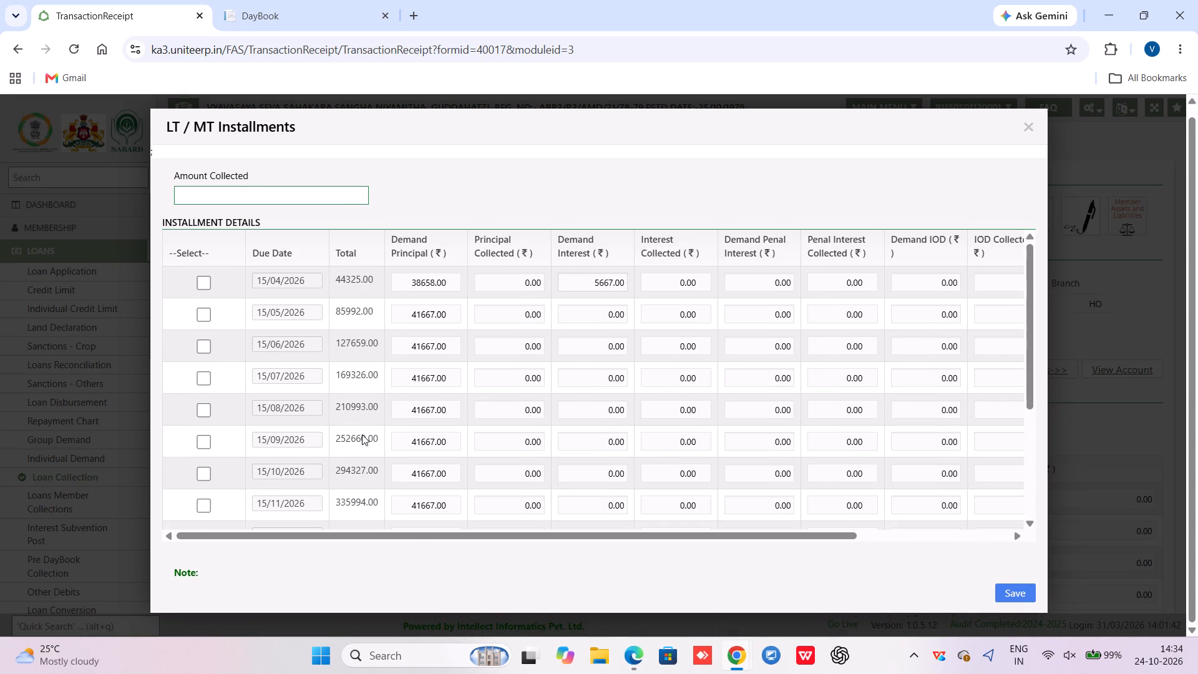
scroll(362, 434, down, 1)
text(54000)
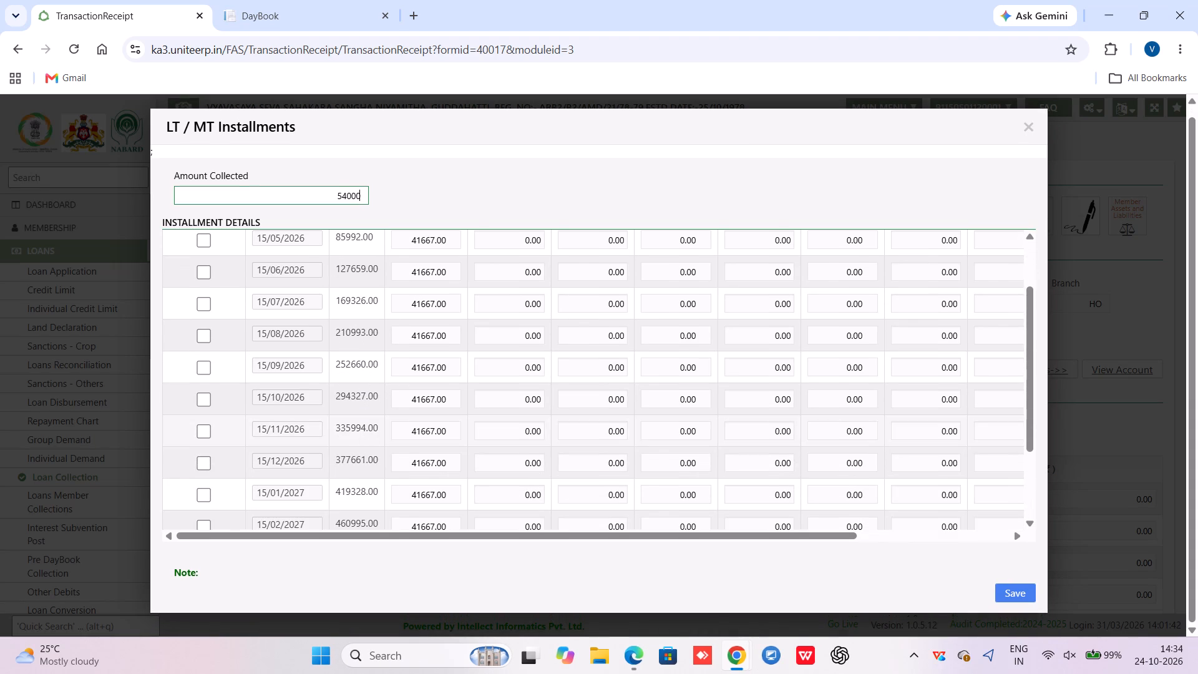
click(467, 202)
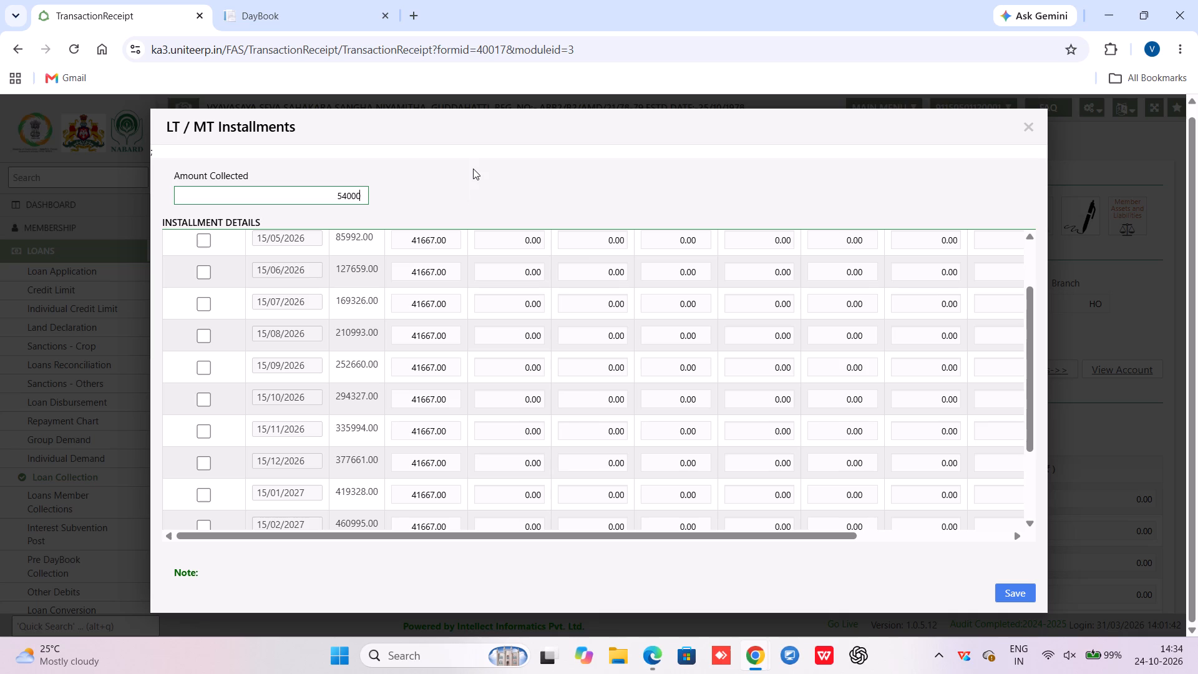
scroll(582, 257, up, 1)
scroll(548, 285, down, 1)
scroll(548, 285, up, 5)
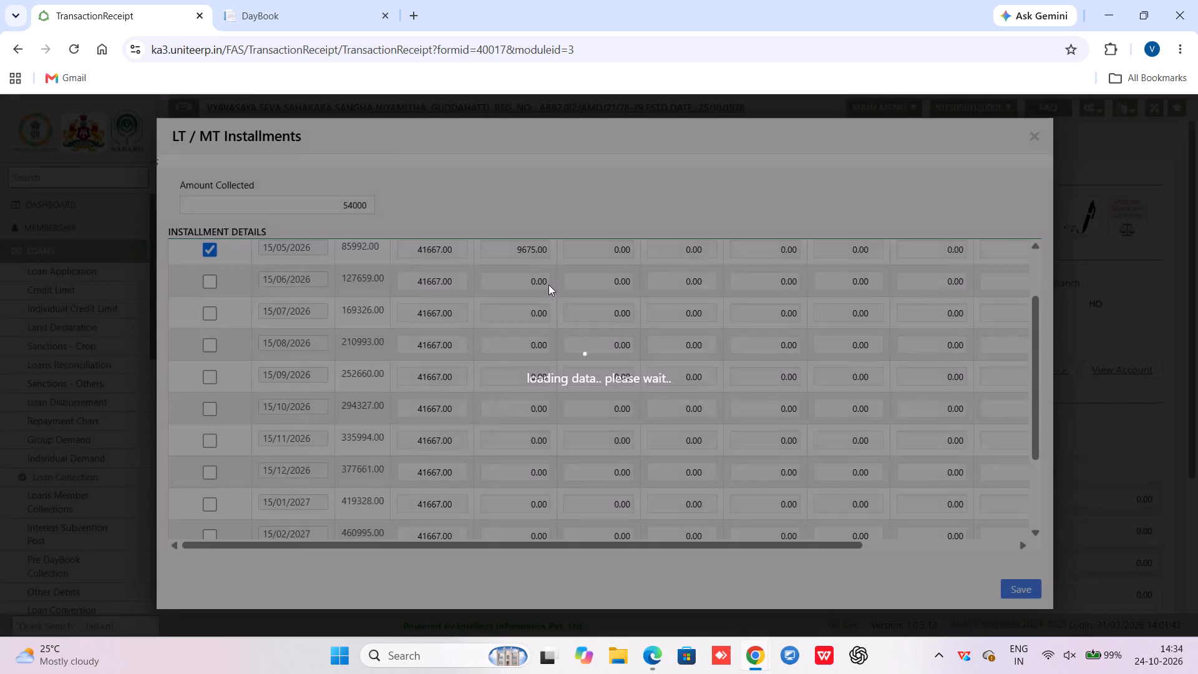
scroll(548, 315, down, 2)
scroll(548, 315, up, 2)
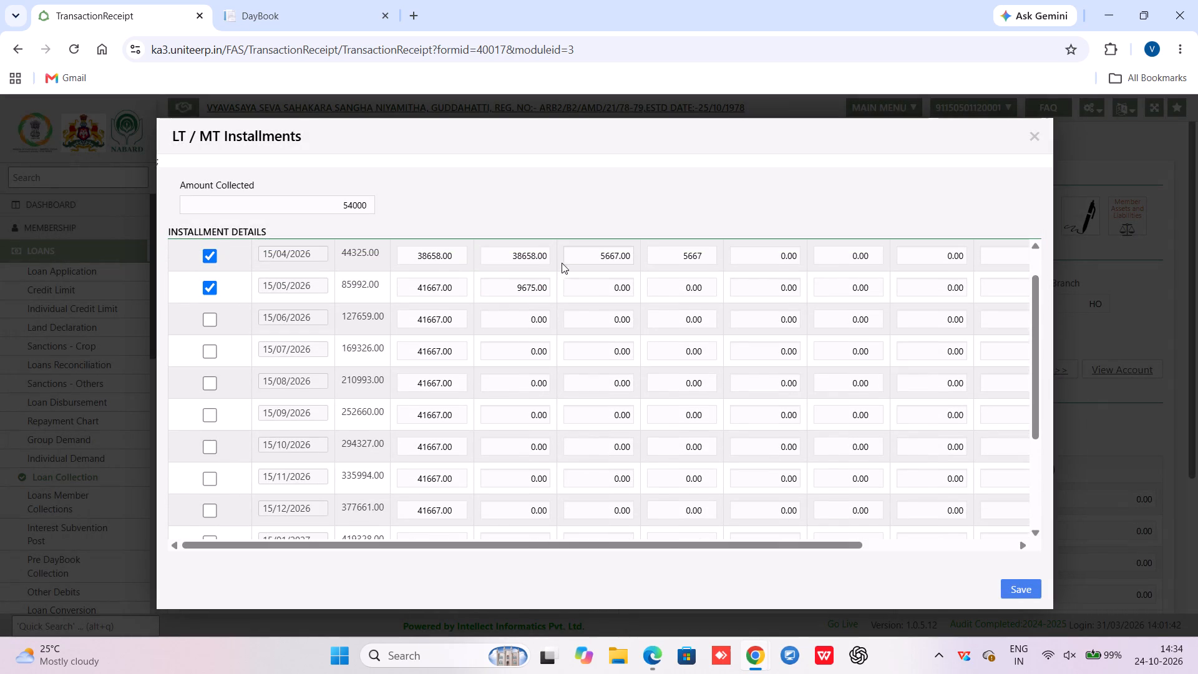
Set the 15/04/2026 installment's demand interest to 5666 and save the installments.
drag(590, 257, 772, 258)
text(44)
key(BackSpace)
key(BackSpace)
text(5666)
key(Tab)
scroll(866, 300, down, 3)
scroll(848, 304, up, 6)
scroll(848, 305, down, 1)
scroll(848, 305, up, 1)
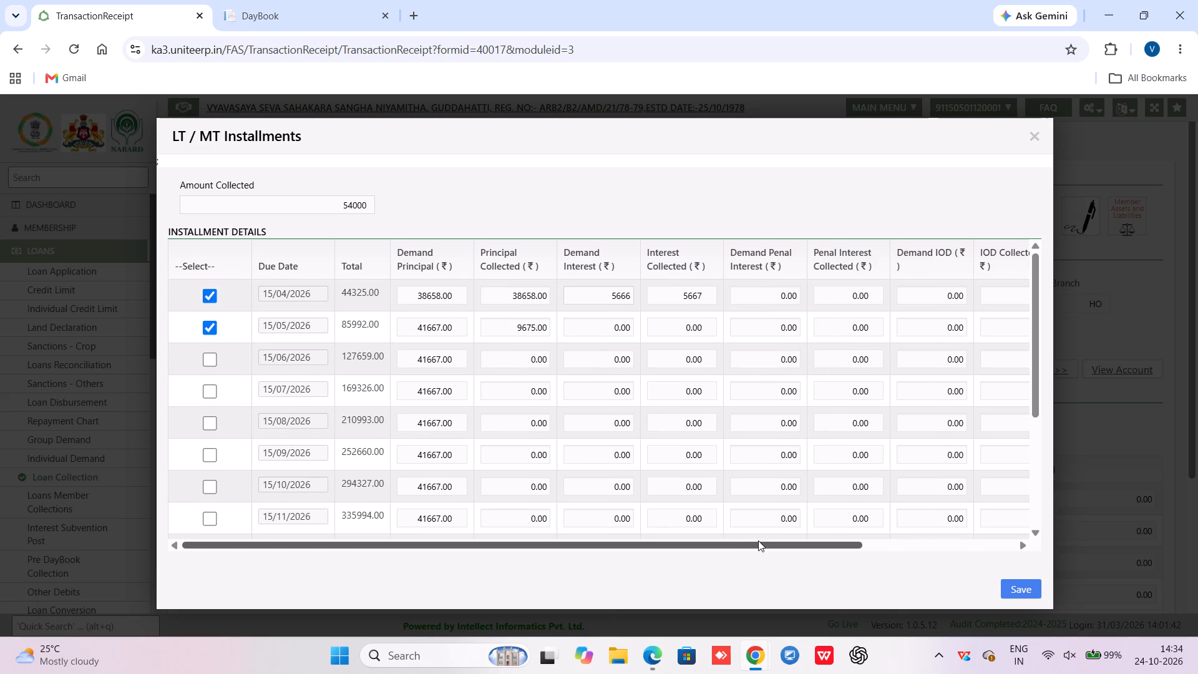
drag(761, 541, 728, 568)
drag(728, 568, 707, 560)
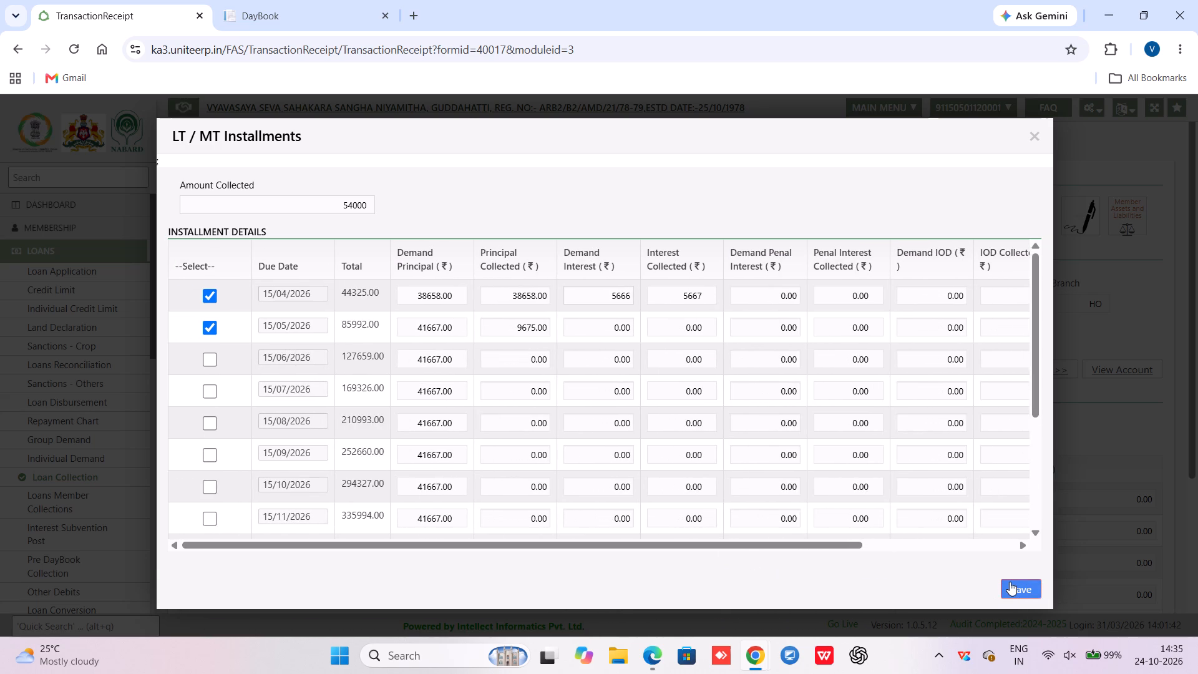
click(1010, 582)
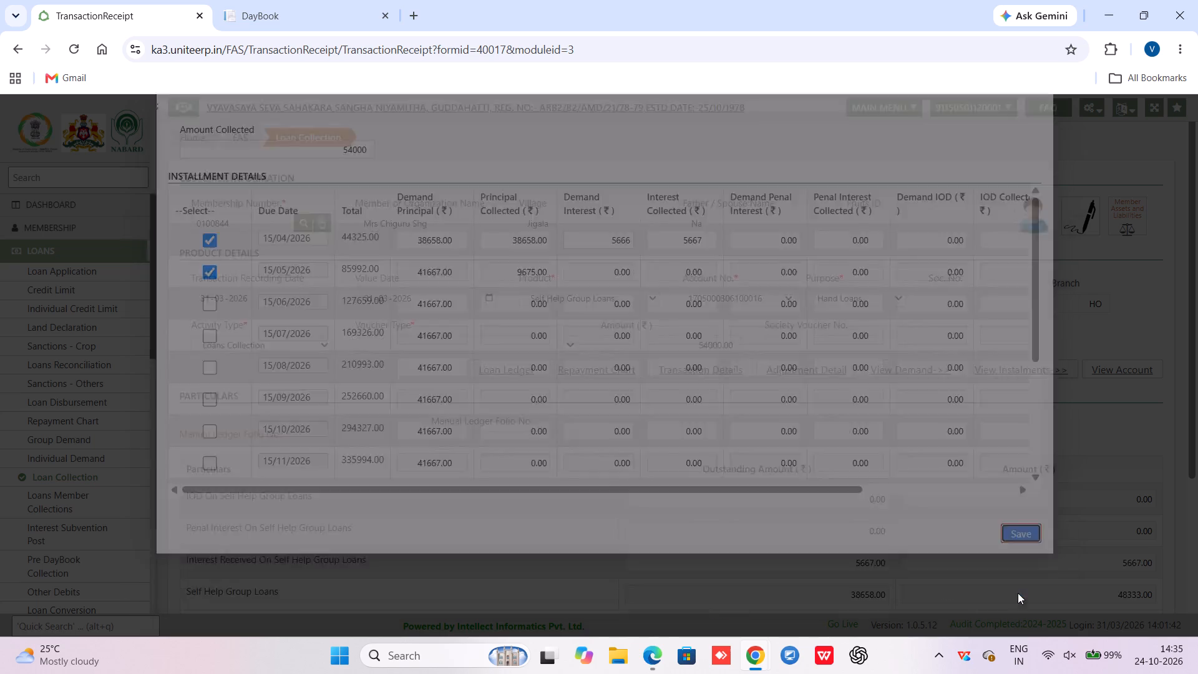
Set the voucher type of Chiguru Shg's 54000 collection to Cash.
click(452, 348)
click(401, 389)
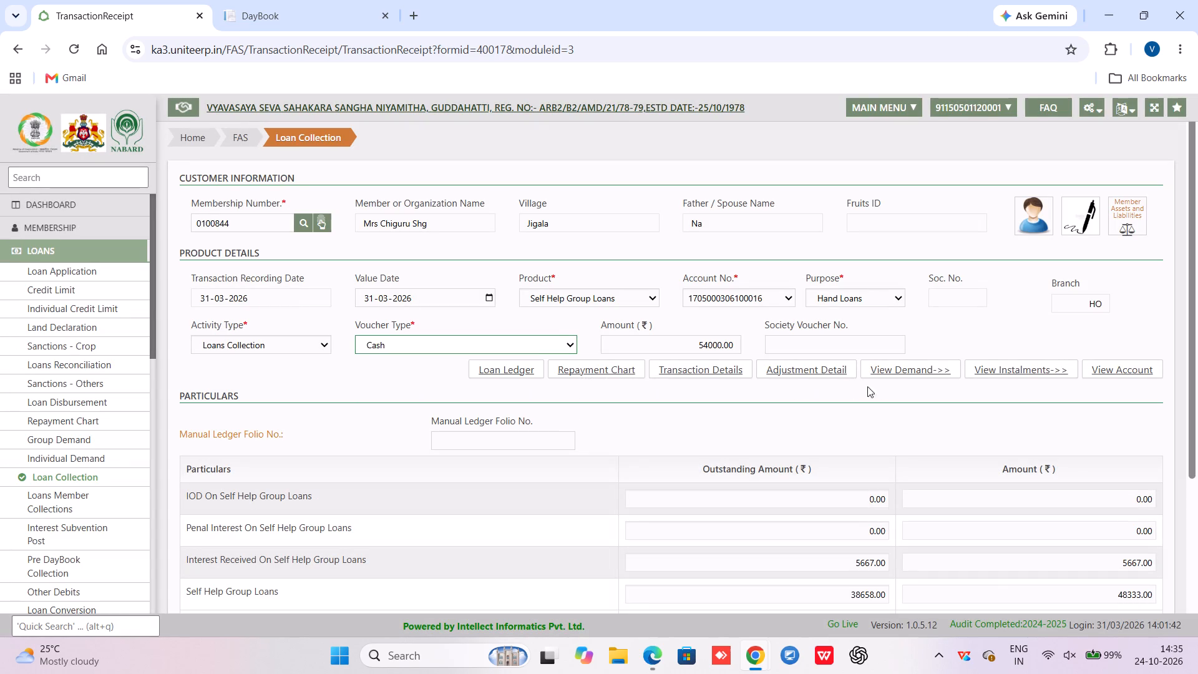
Reopen the installments of Chiguru Shg's 54000 collection and save them with 5666 interest and 48334 principal collected.
click(1027, 371)
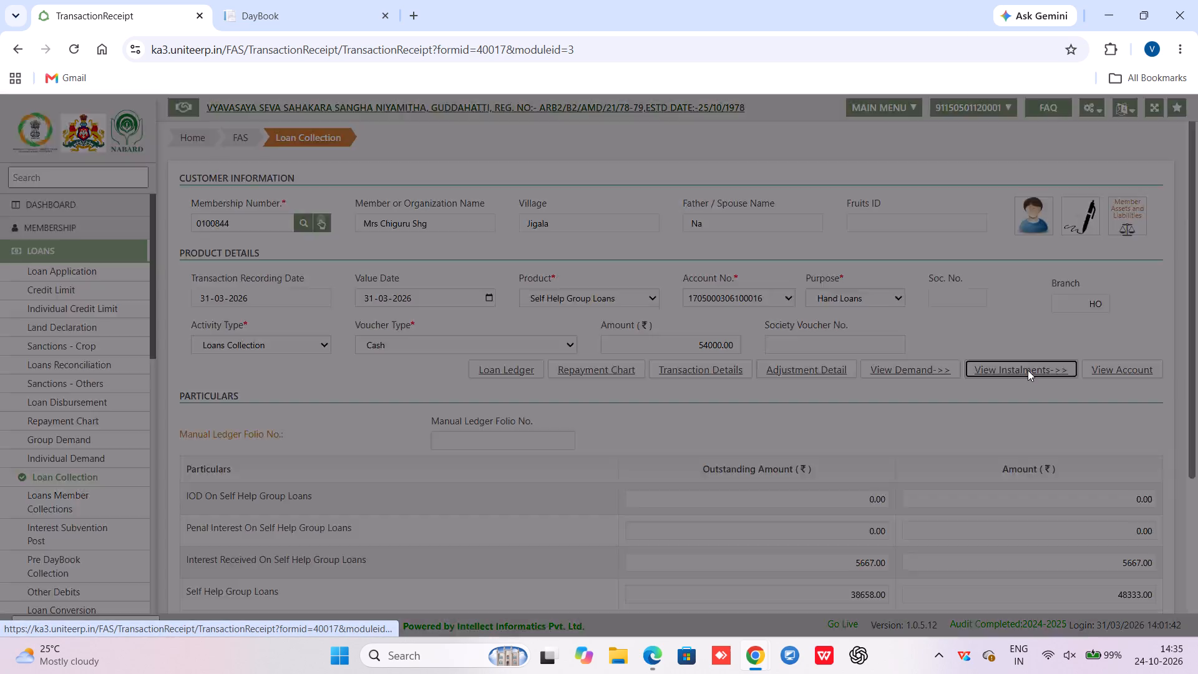
click(628, 560)
click(663, 408)
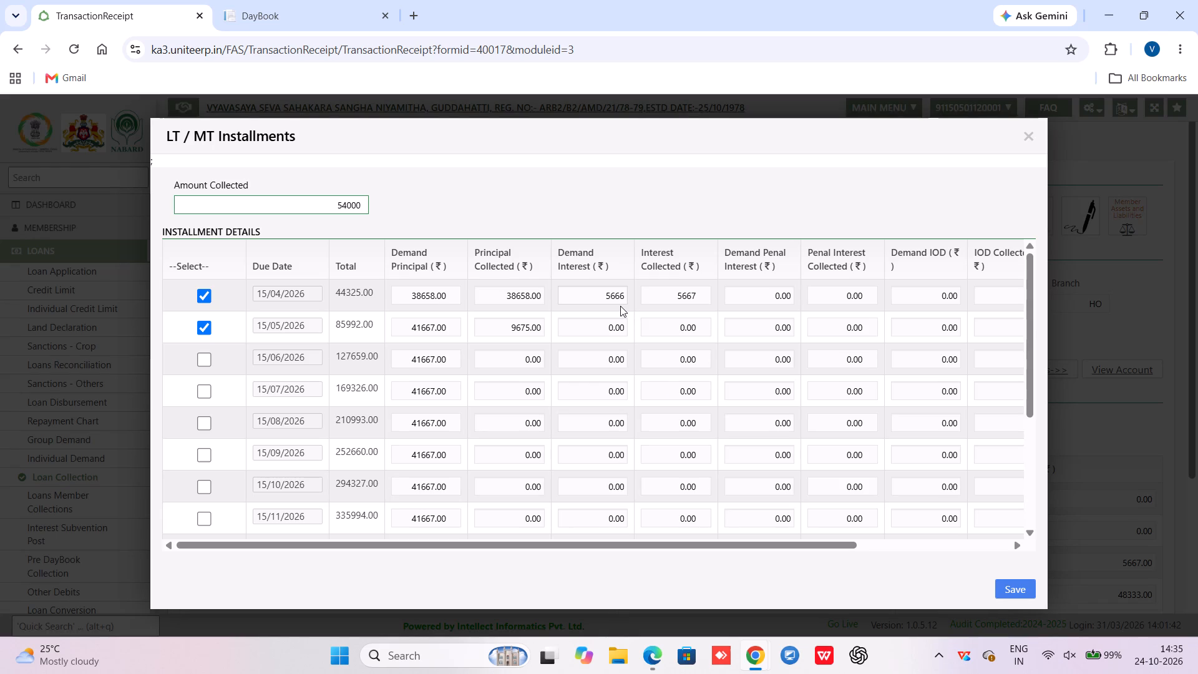
scroll(547, 446, down, 4)
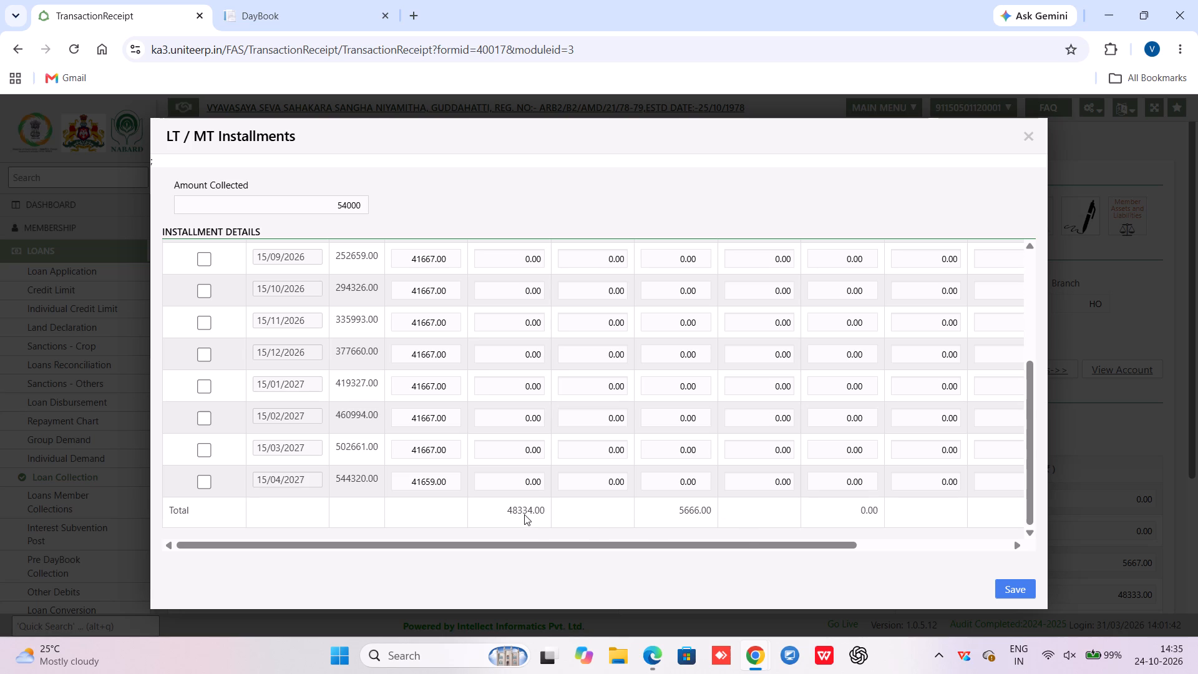
click(1009, 587)
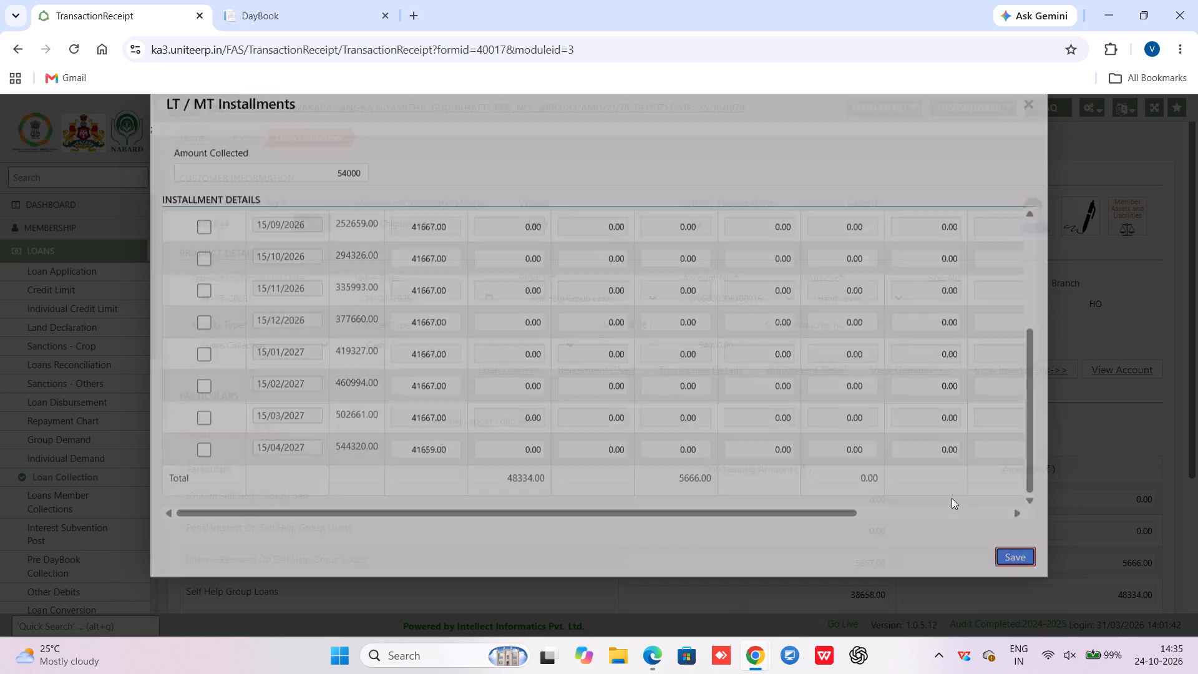
Save Chiguru Shg's 54000 cash collection, accept the transaction, and close its voucher without printing.
scroll(770, 434, down, 4)
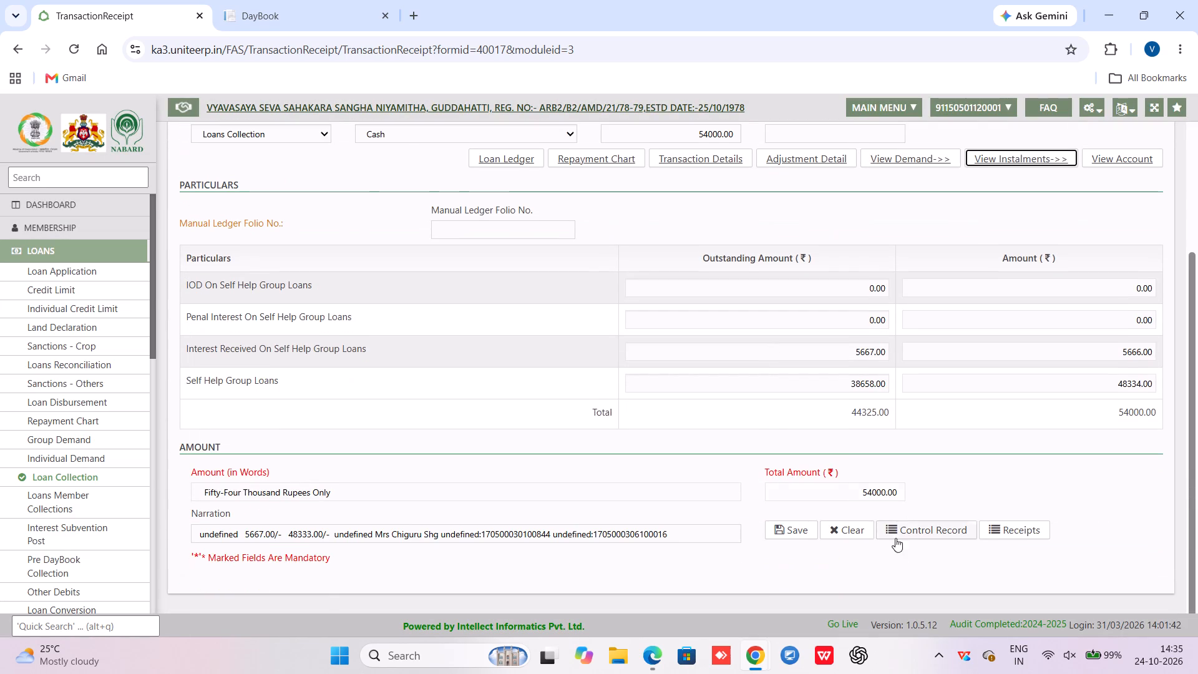
click(786, 532)
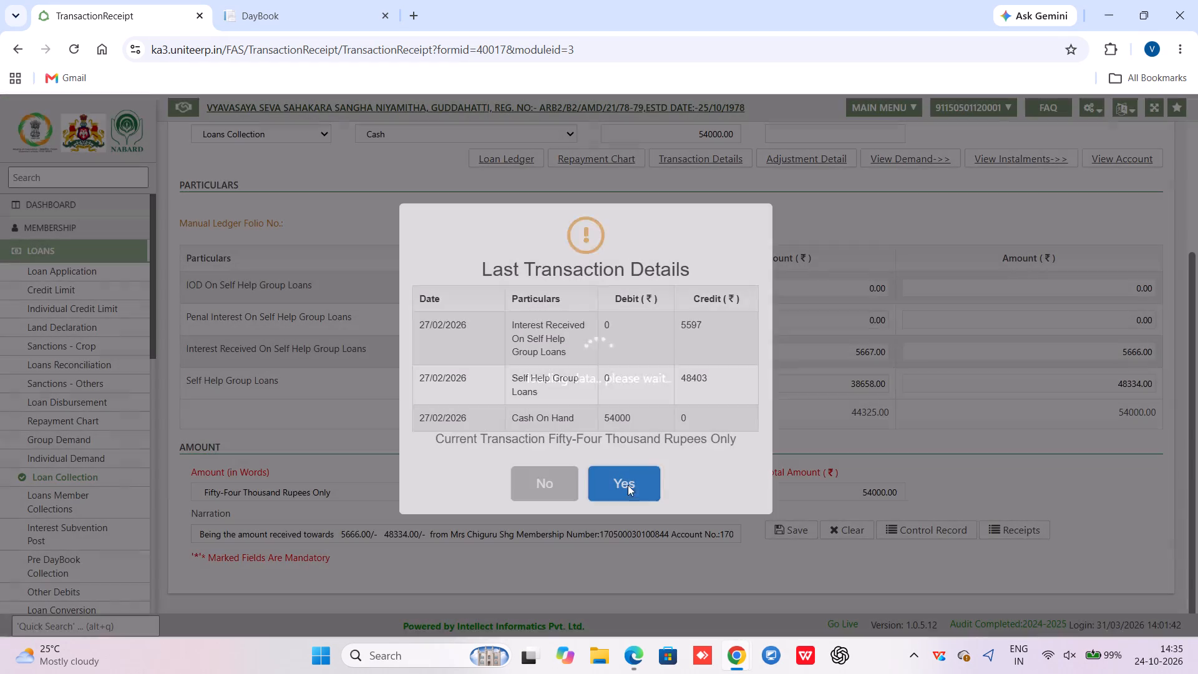
click(626, 483)
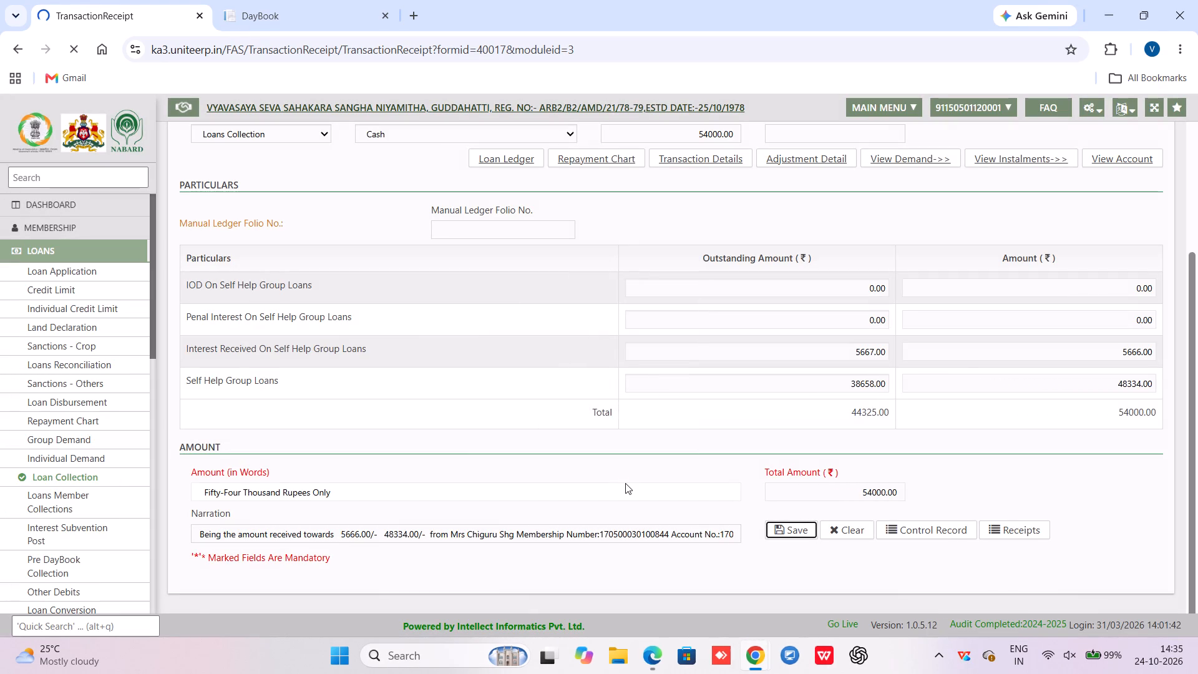
click(591, 328)
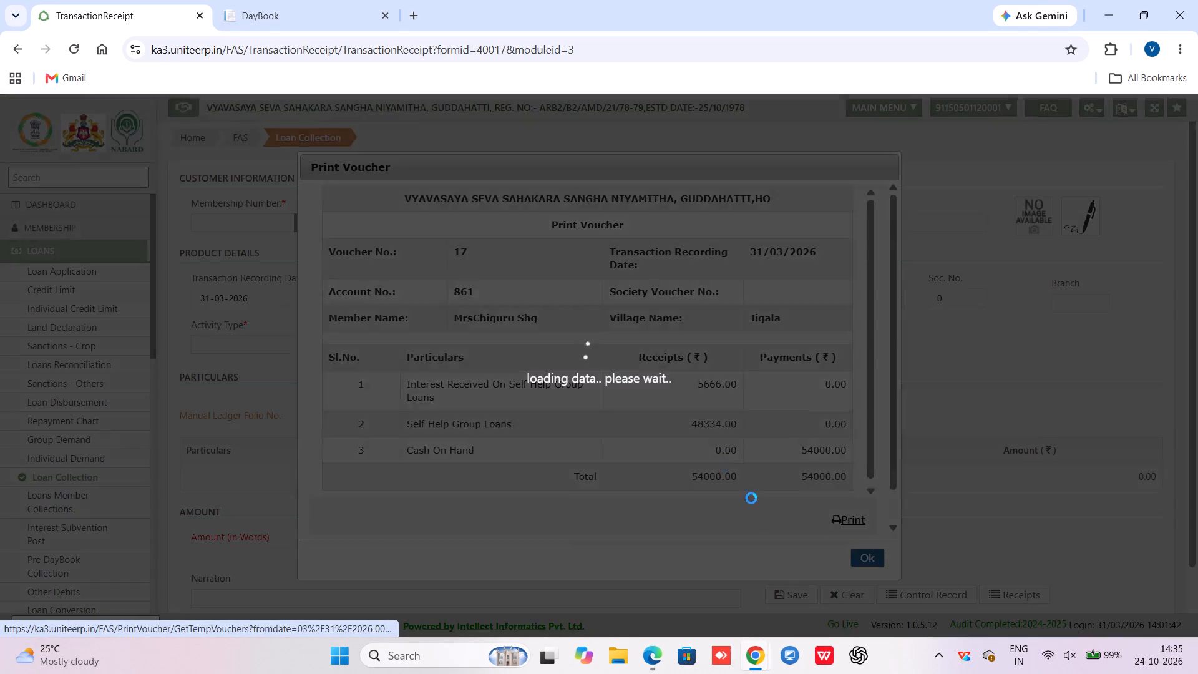
click(864, 560)
click(300, 223)
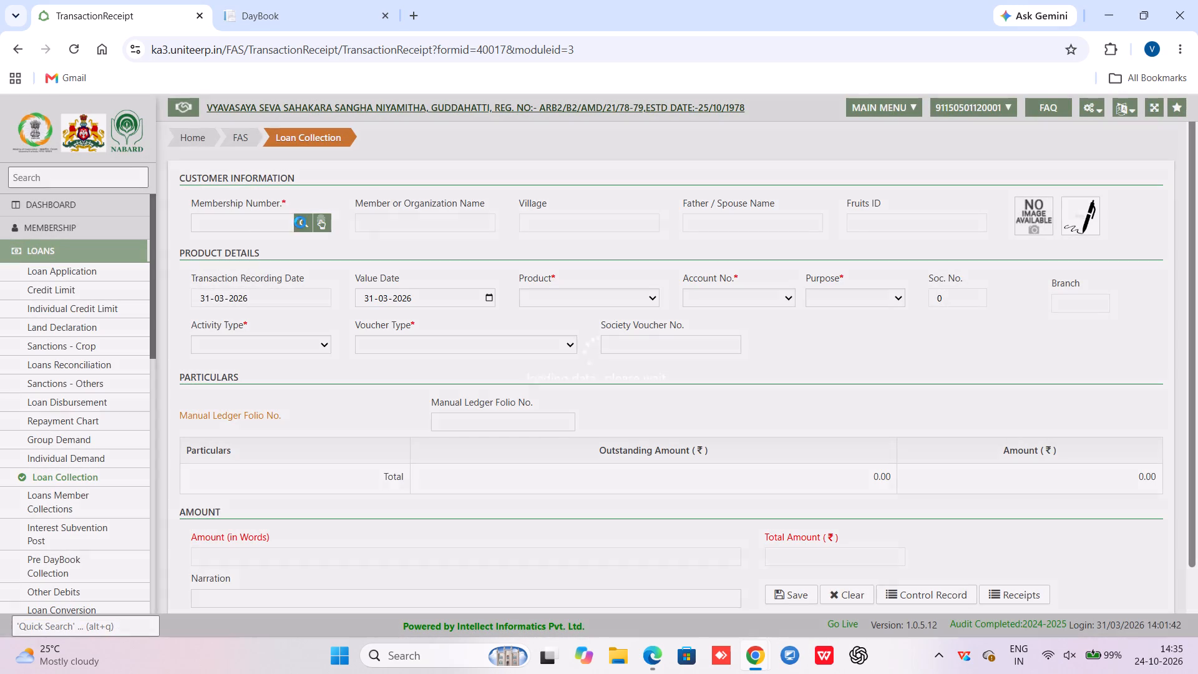
click(318, 239)
click(312, 274)
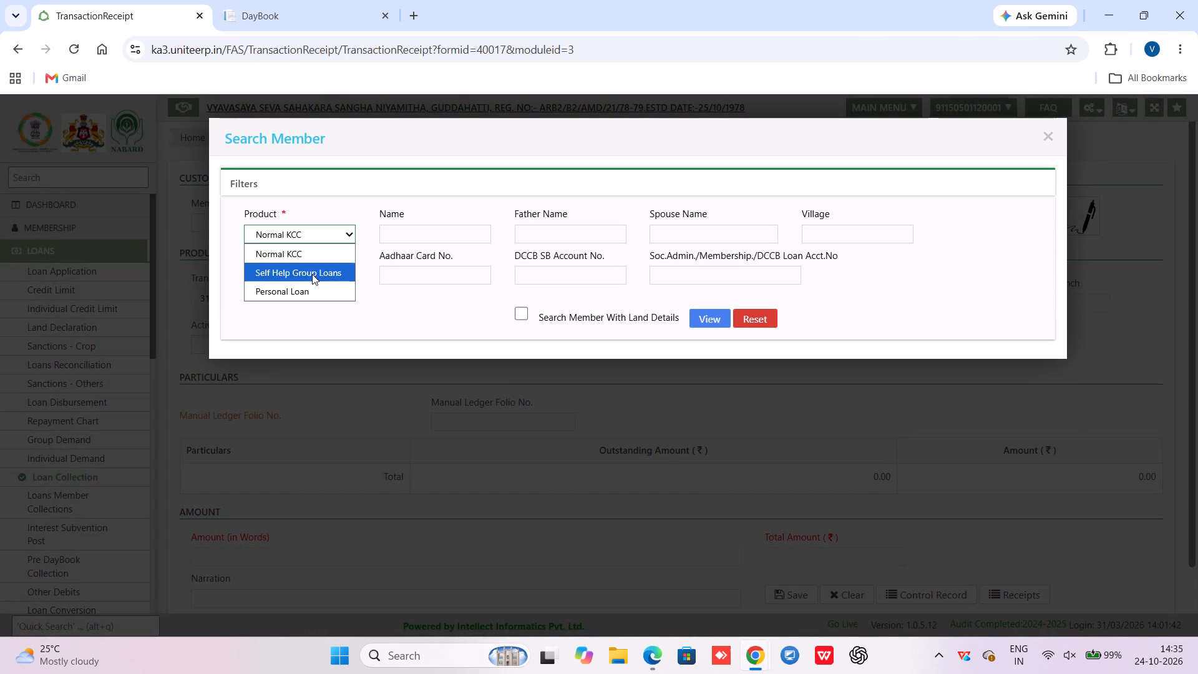
click(417, 235)
text(sap)
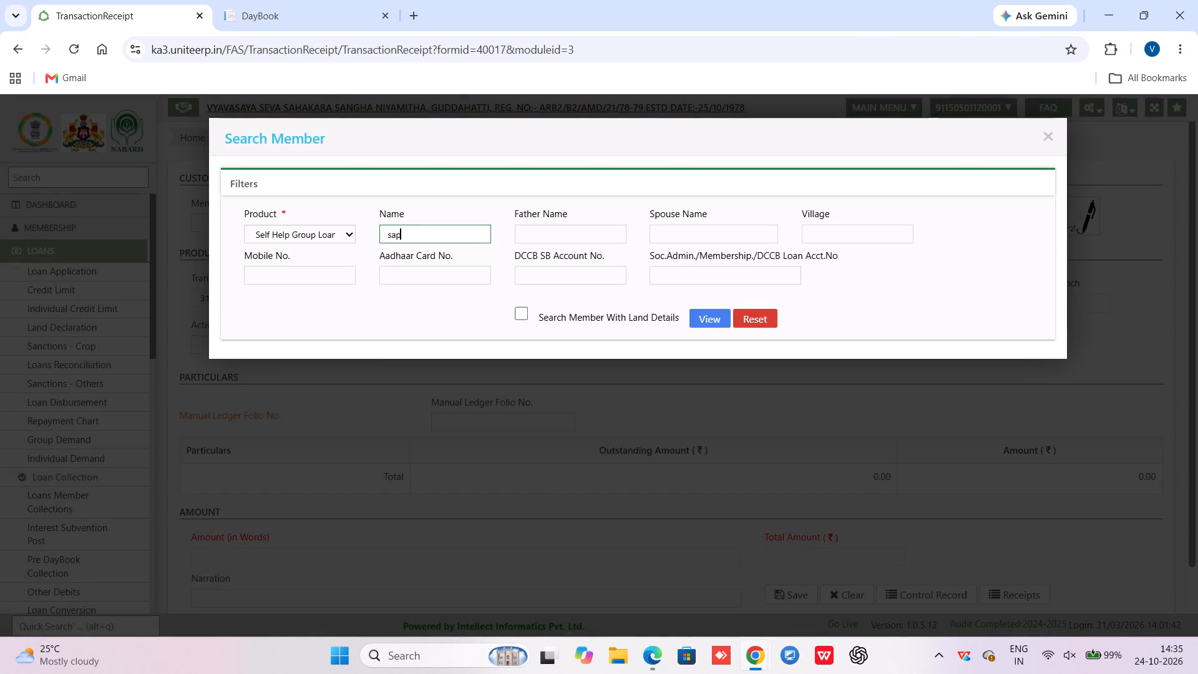
click(714, 325)
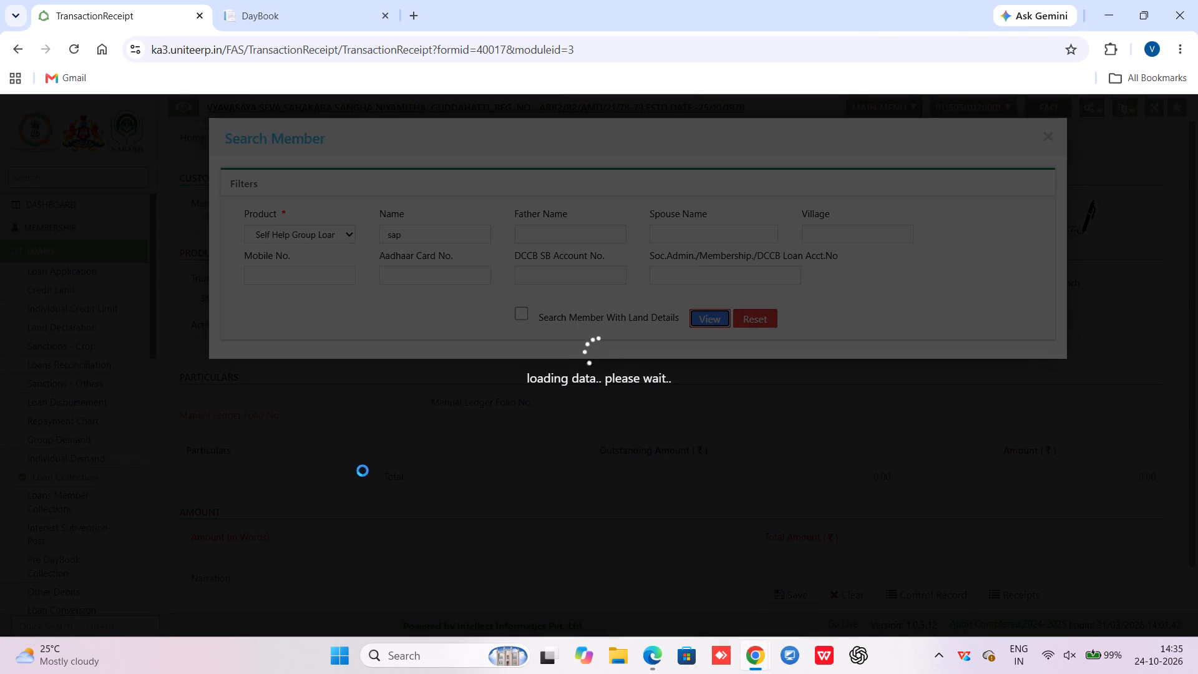
click(291, 501)
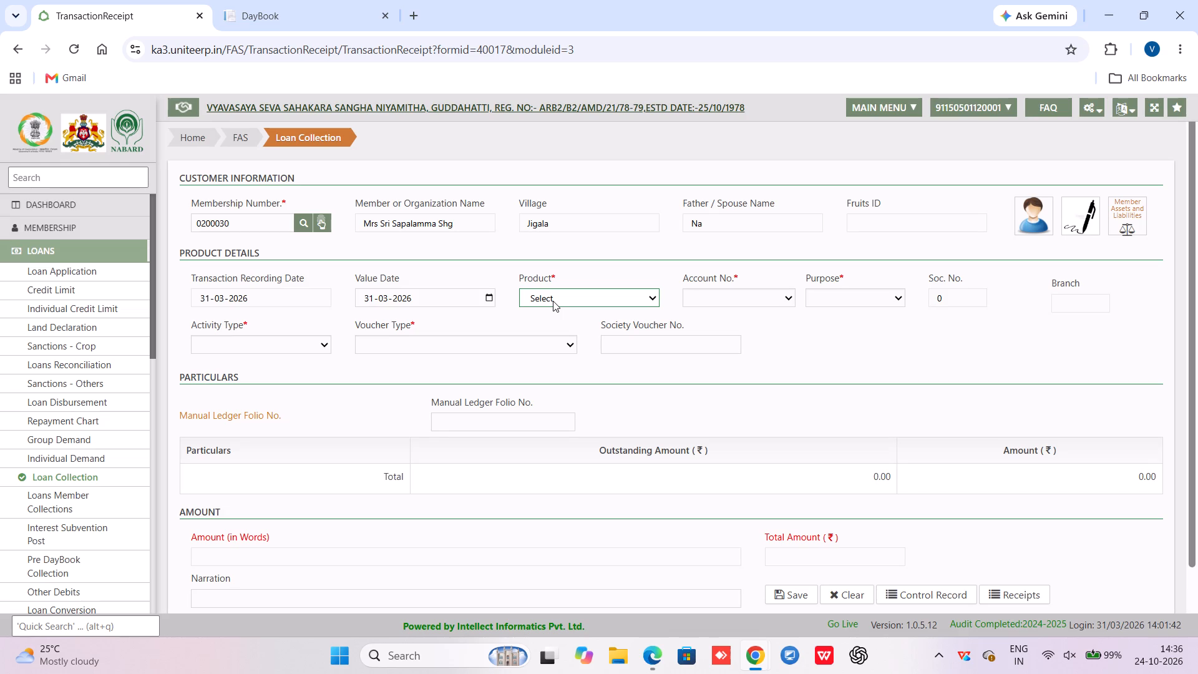
Set the product to Self Help Group Loans, choose the account ending in 25, purpose Hand Loans and activity type Loans Collection.
click(553, 301)
click(563, 336)
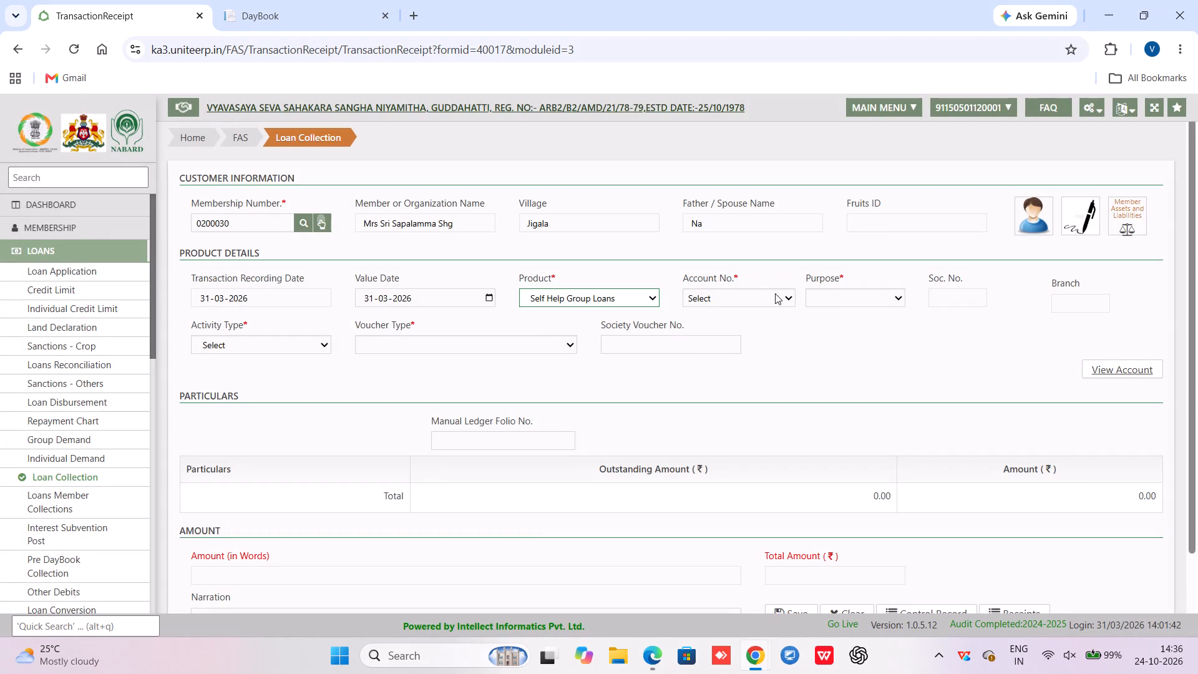
click(735, 290)
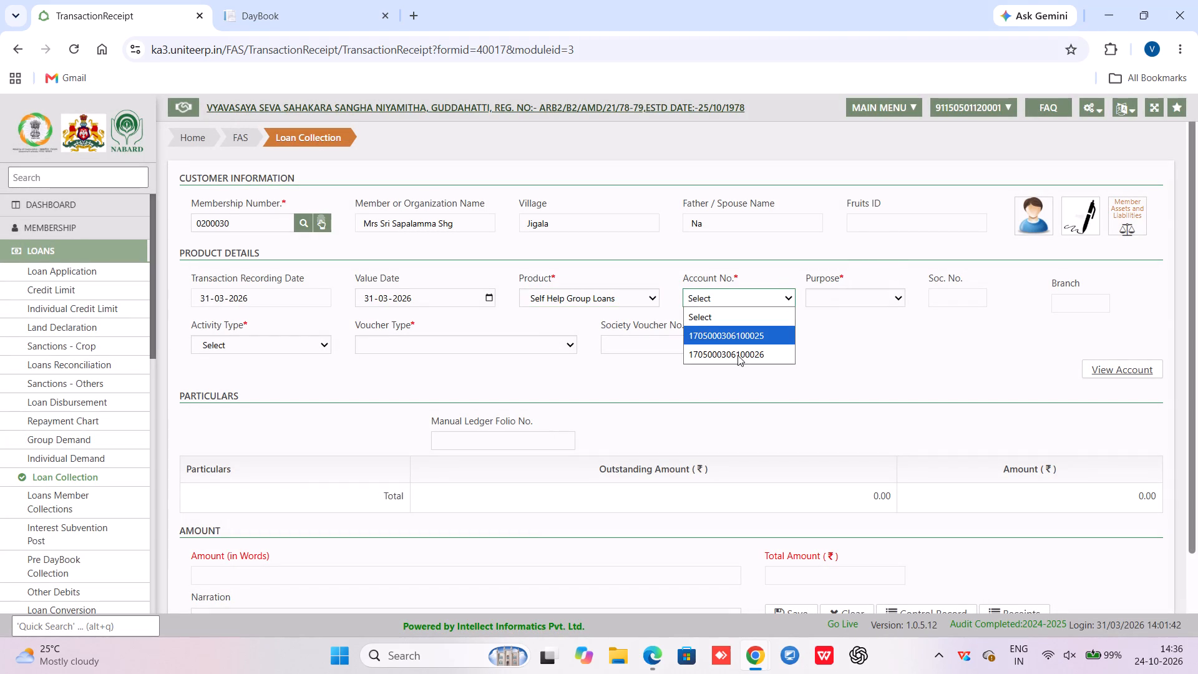
click(734, 337)
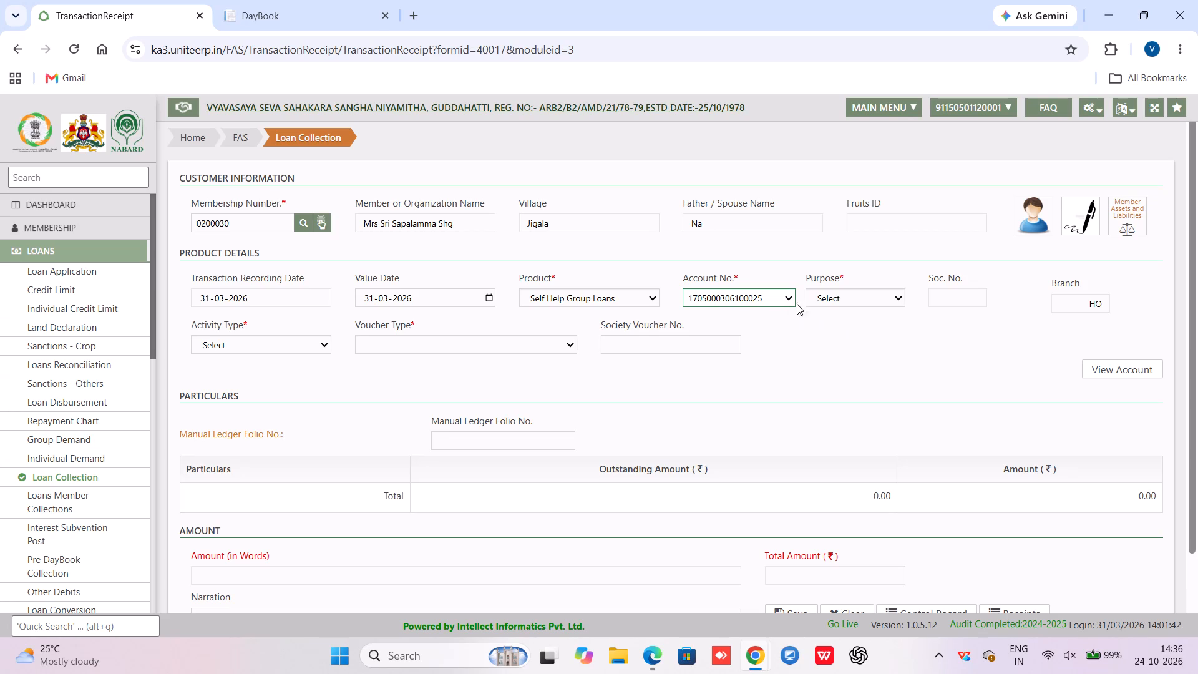
click(848, 296)
click(845, 334)
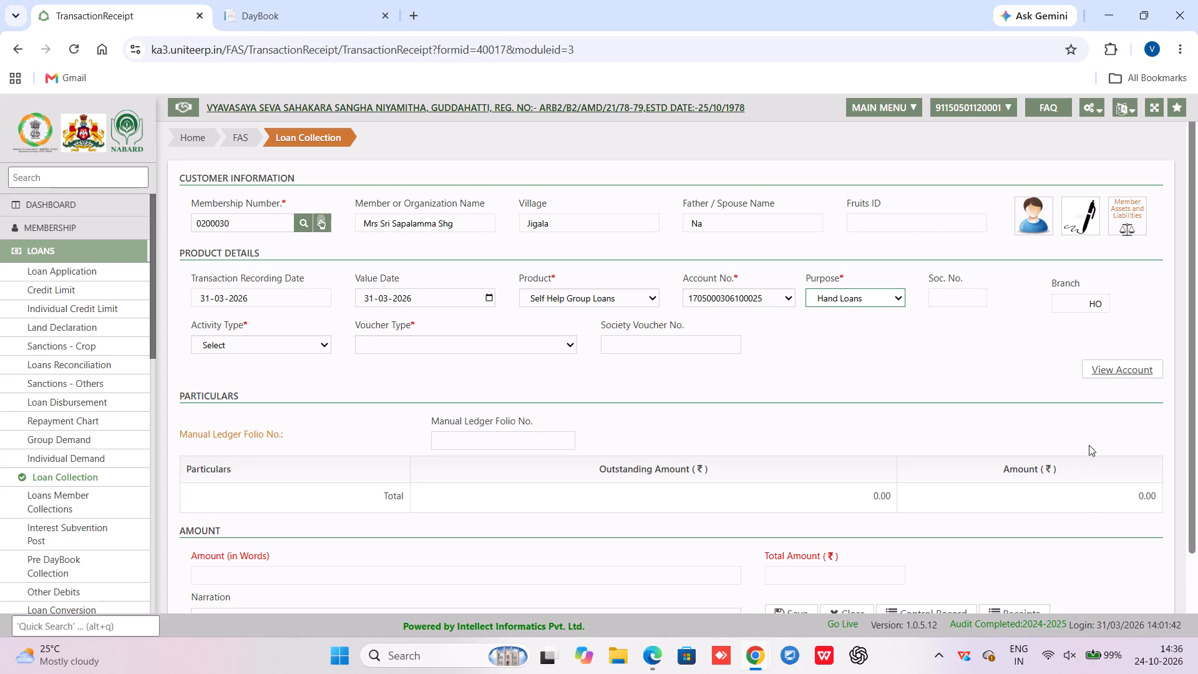
click(251, 336)
click(250, 381)
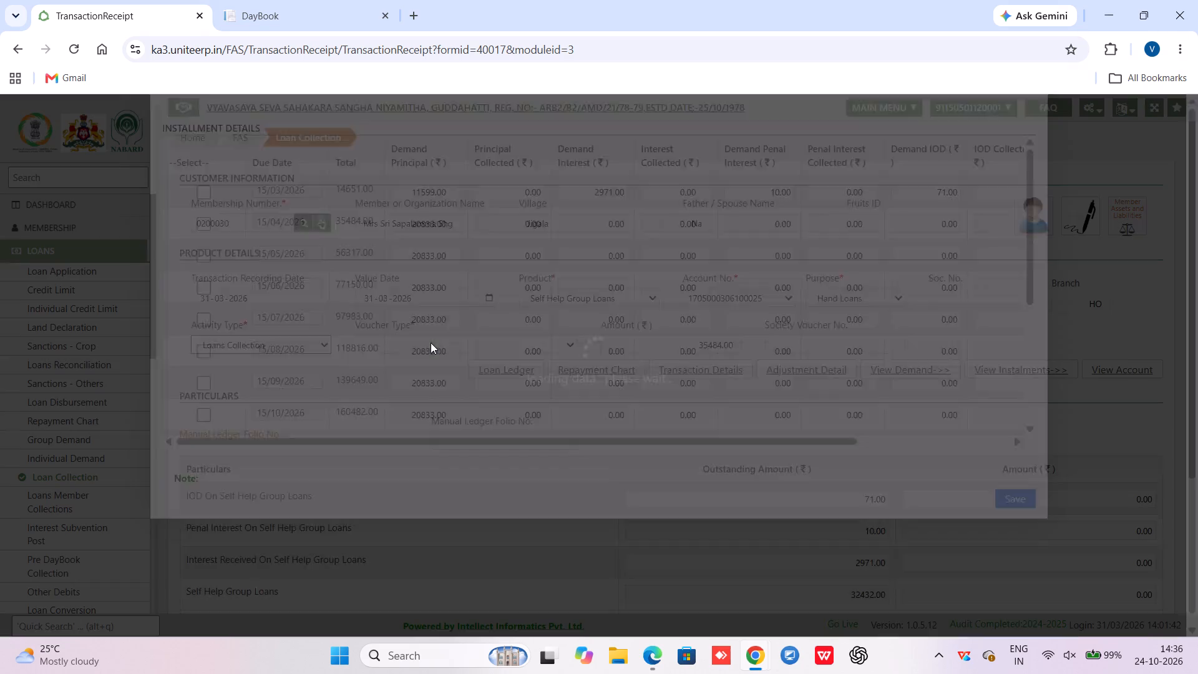
Review the installments of Sri Sapalamma Shg's first account and allocate a collected amount of 26000 across them.
scroll(382, 386, down, 6)
scroll(382, 389, up, 1)
scroll(382, 389, down, 1)
scroll(382, 389, up, 1)
scroll(382, 389, down, 1)
scroll(382, 389, up, 4)
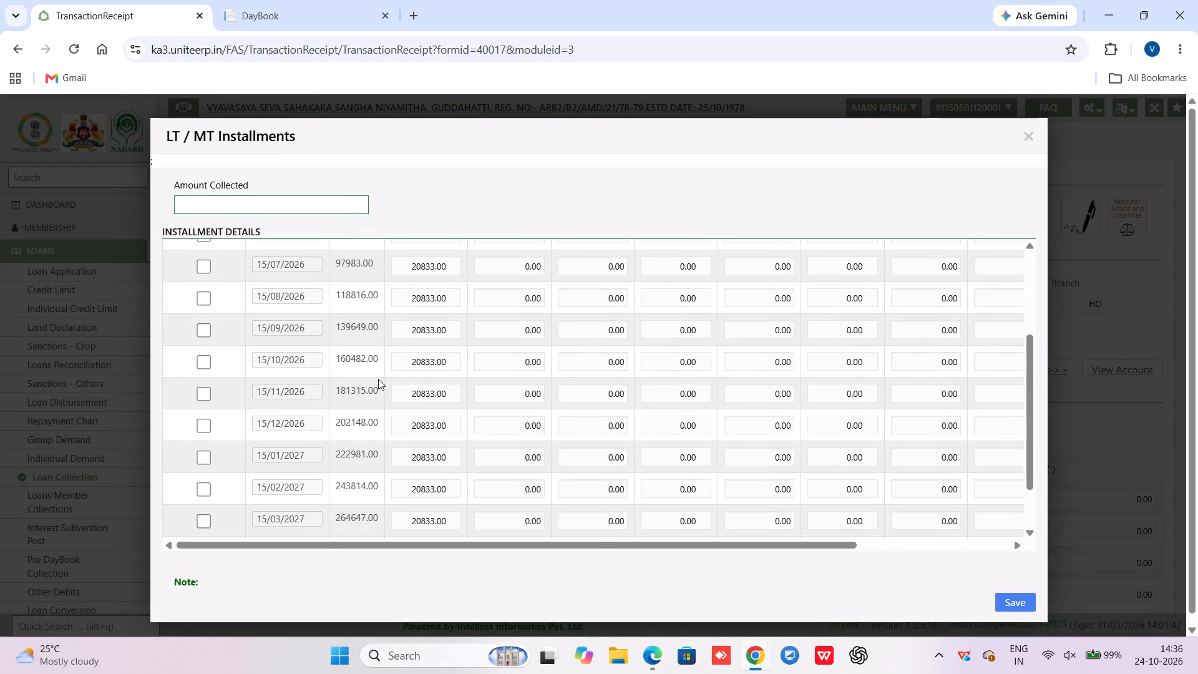
scroll(373, 393, down, 4)
scroll(370, 386, up, 4)
scroll(330, 294, up, 3)
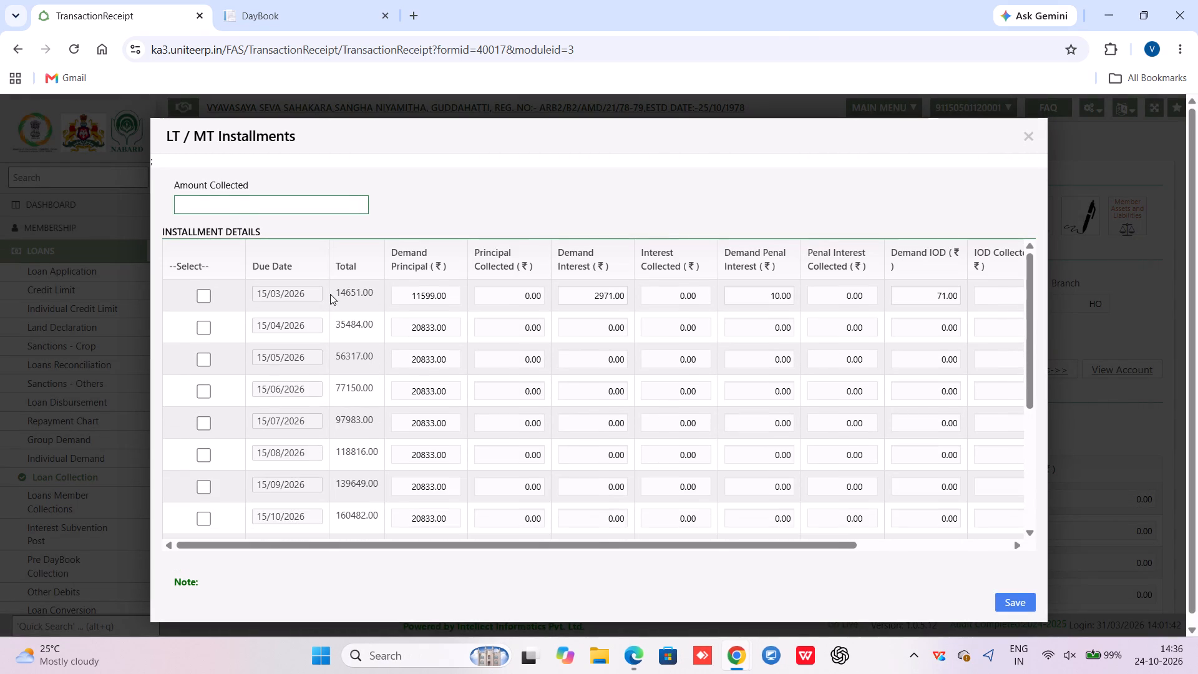
scroll(330, 294, up, 1)
text(26000)
click(422, 188)
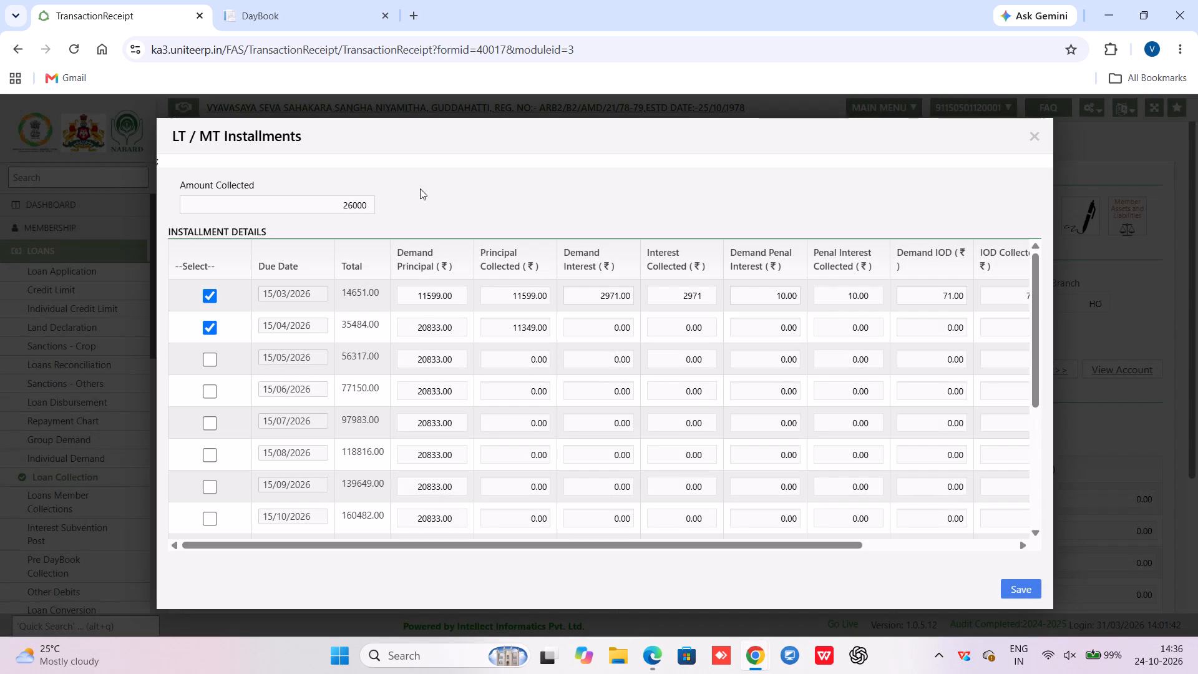
Open the demand interest of the 15/03/2026 installment for editing.
click(590, 295)
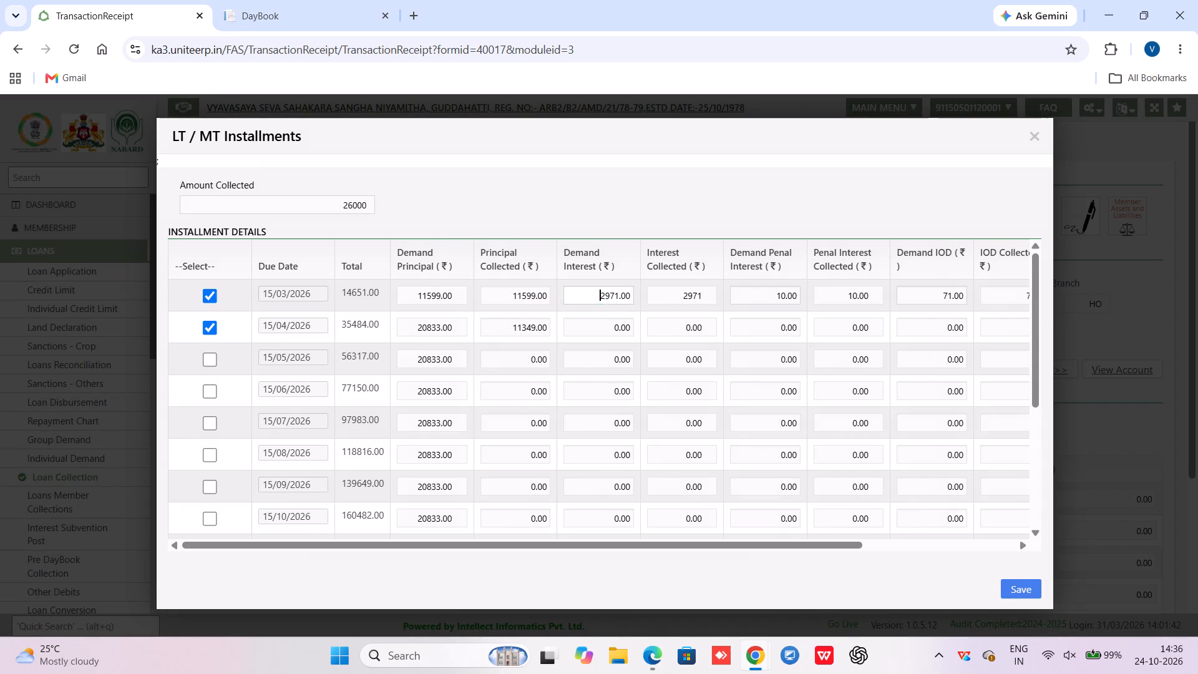
click(595, 305)
click(587, 295)
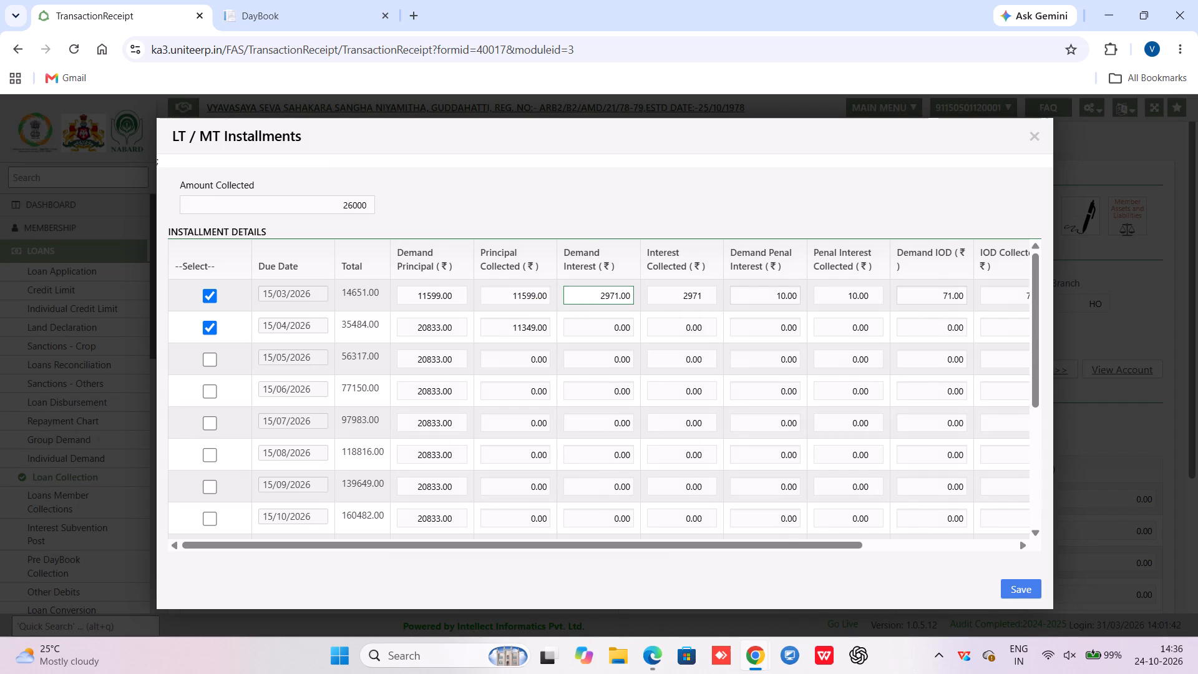
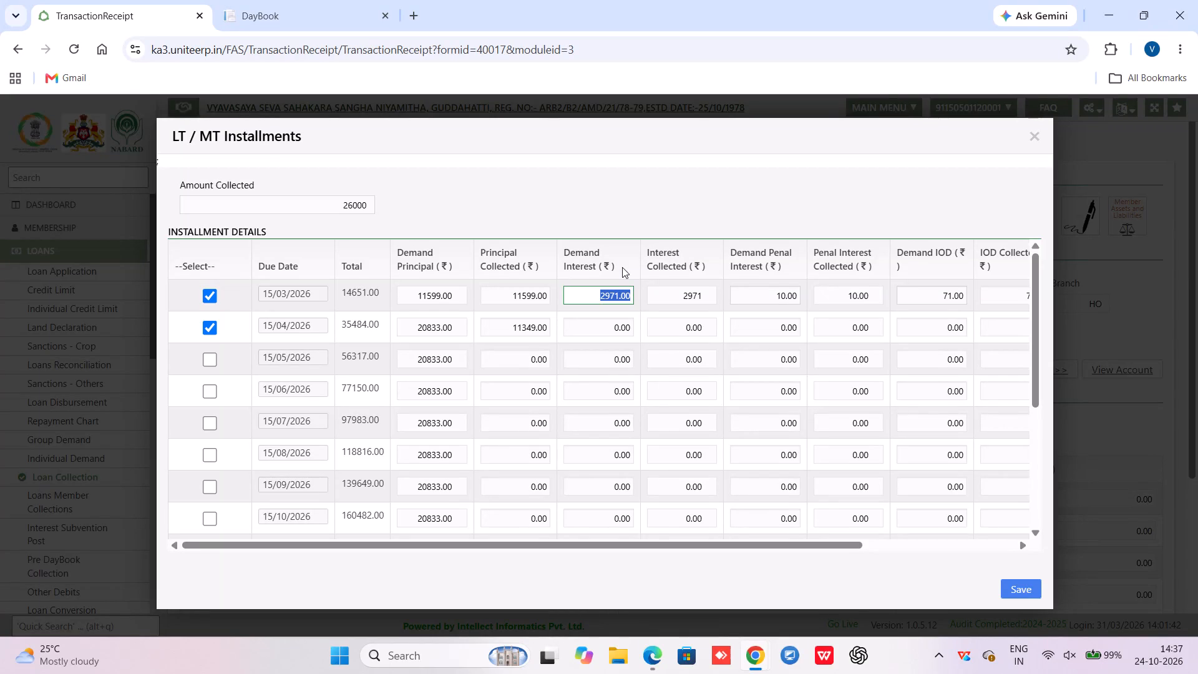
Set the demand penal interest and demand IOD of the 15/03/2026 installment to 0 and save the allocation.
scroll(348, 222, up, 1)
scroll(348, 222, down, 1)
scroll(348, 222, up, 3)
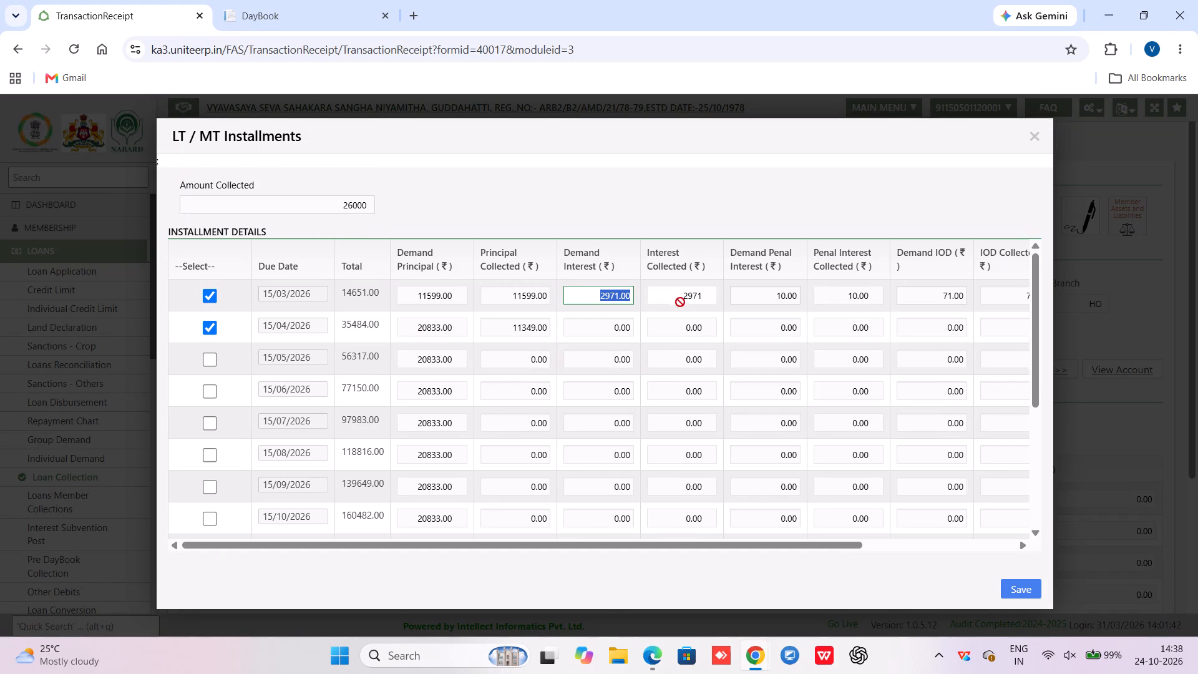
drag(762, 294, 849, 295)
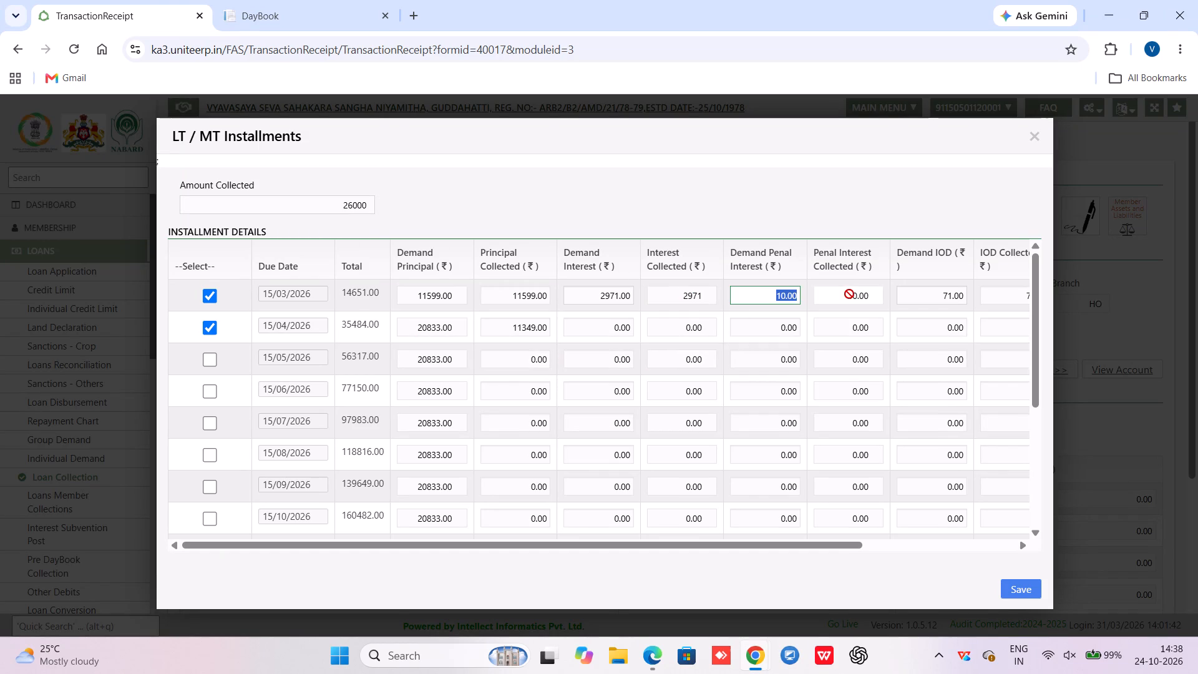
key(0)
drag(931, 295, 1059, 296)
key(0)
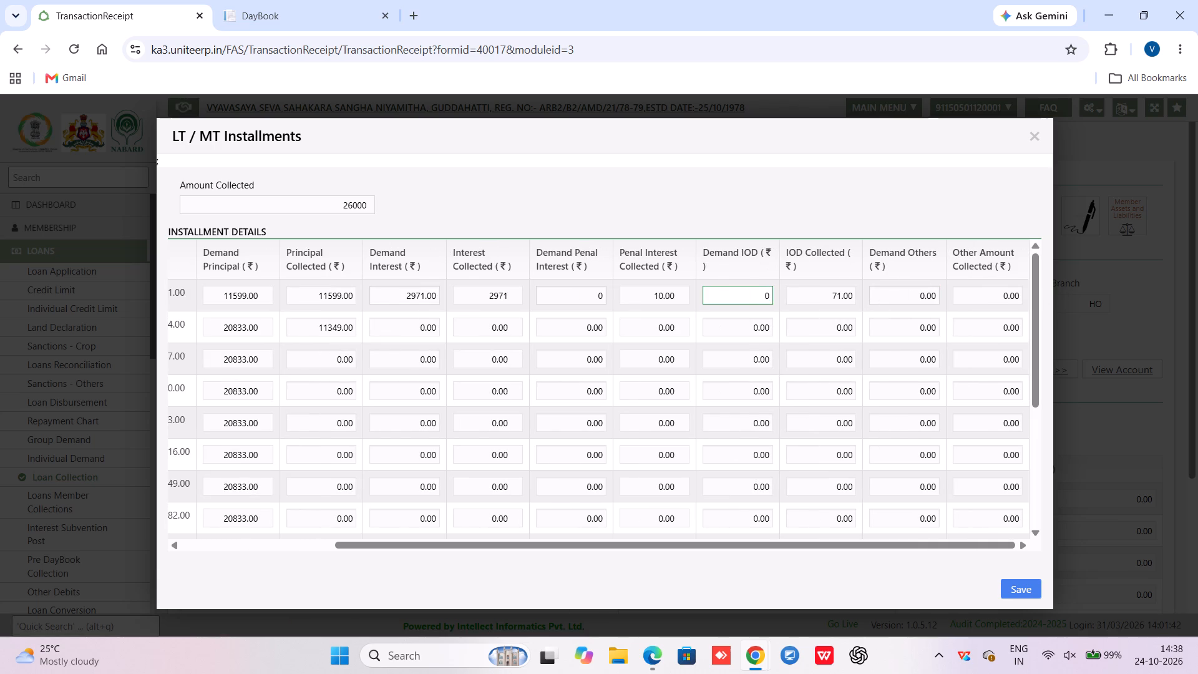
click(1016, 585)
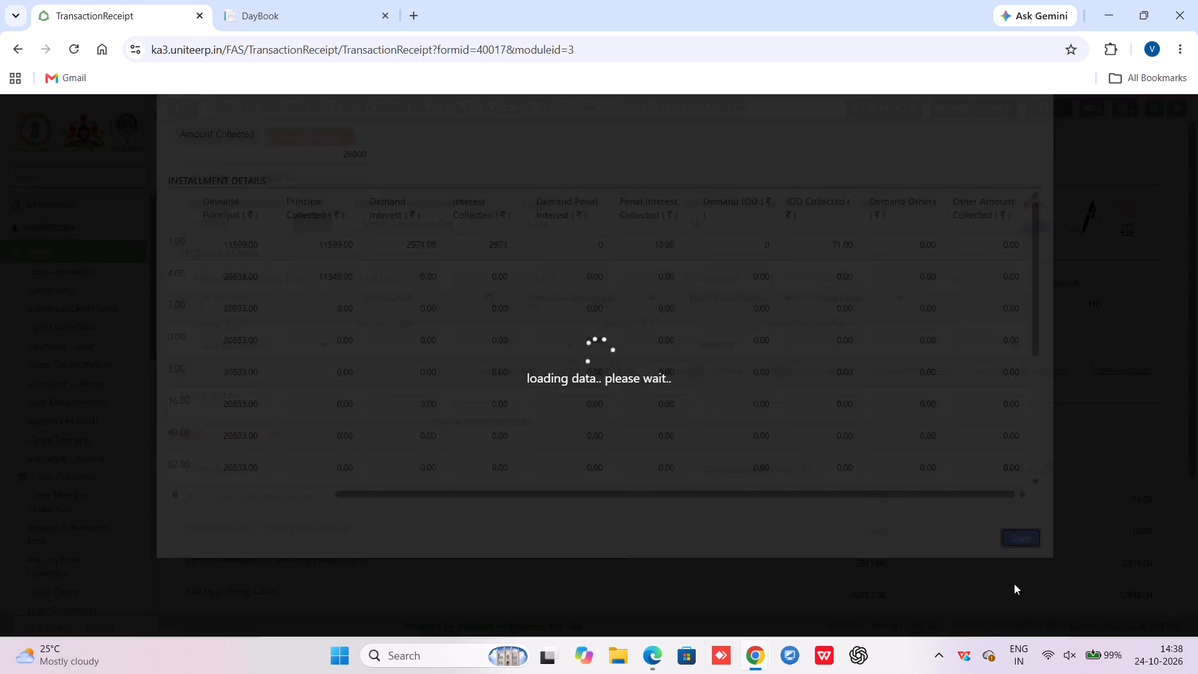
Set the voucher type of the collection to Cash.
click(387, 338)
click(387, 384)
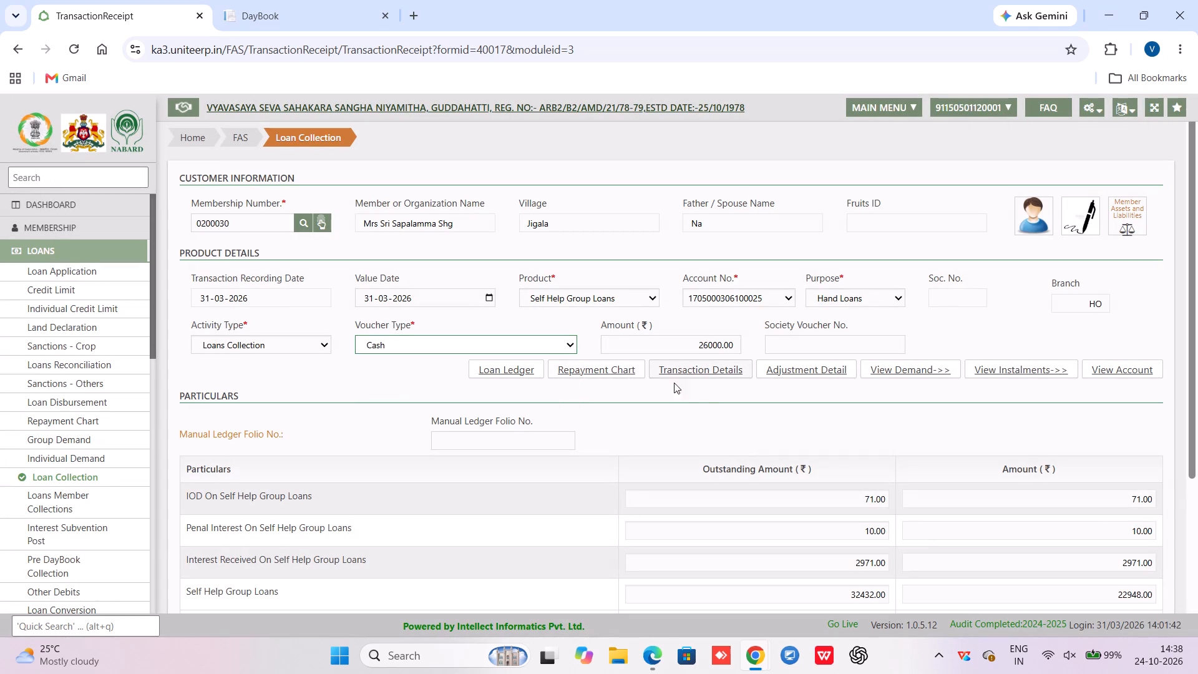
click(707, 399)
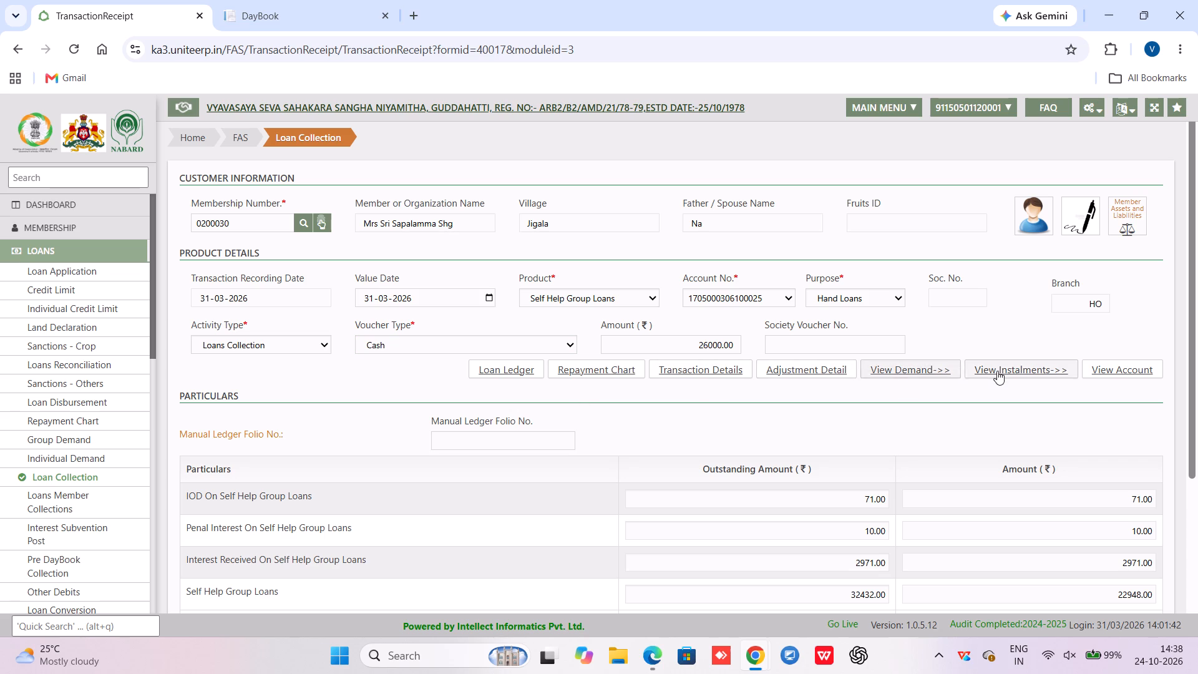
Reopen the account's installments, check the collected principal and interest totals, and save the allocation again.
click(997, 371)
click(726, 400)
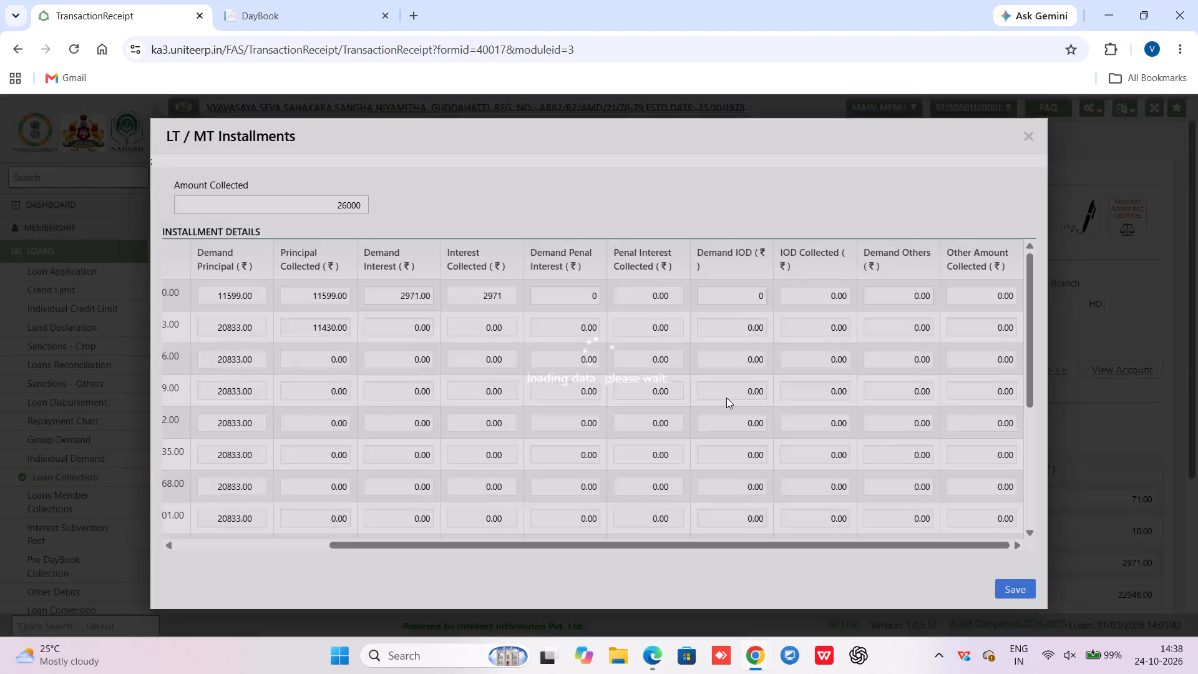
scroll(726, 399, down, 10)
scroll(726, 408, up, 1)
scroll(726, 409, down, 10)
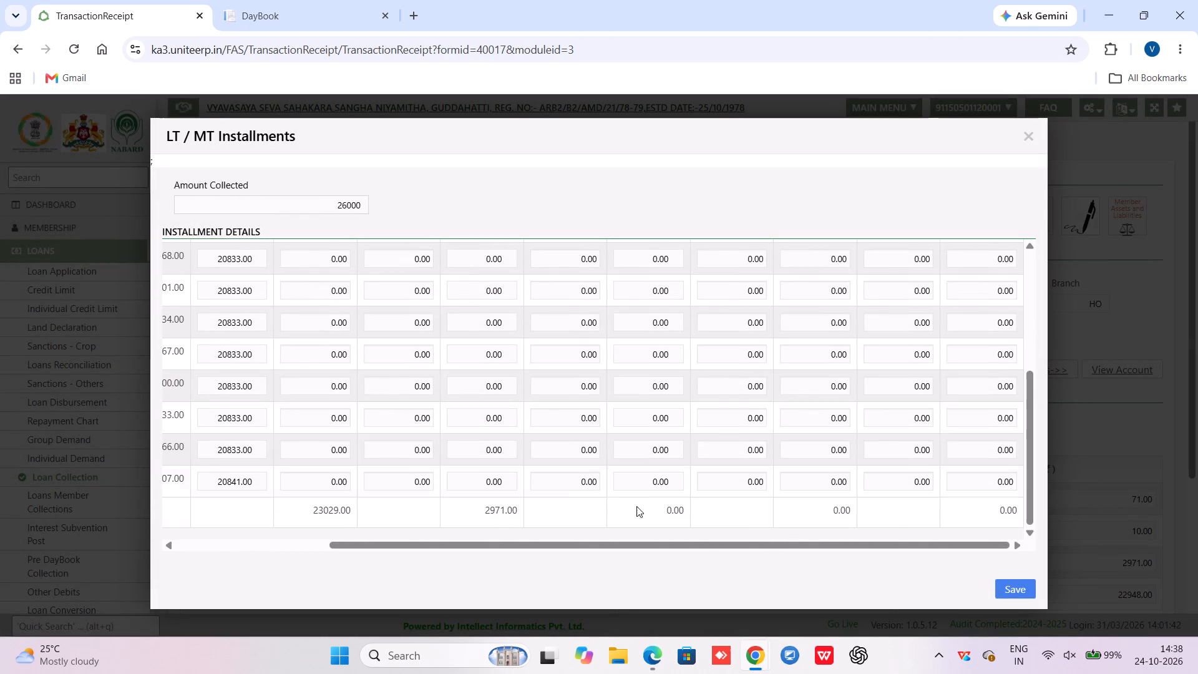
drag(310, 517, 358, 510)
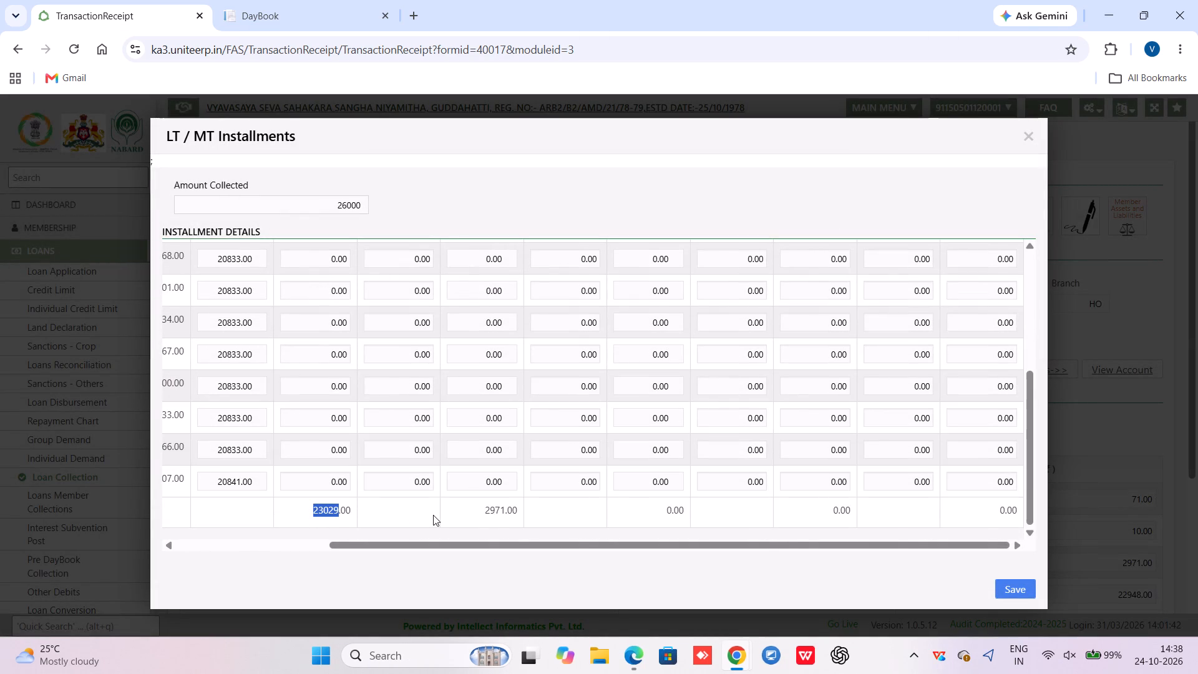
drag(485, 509, 515, 511)
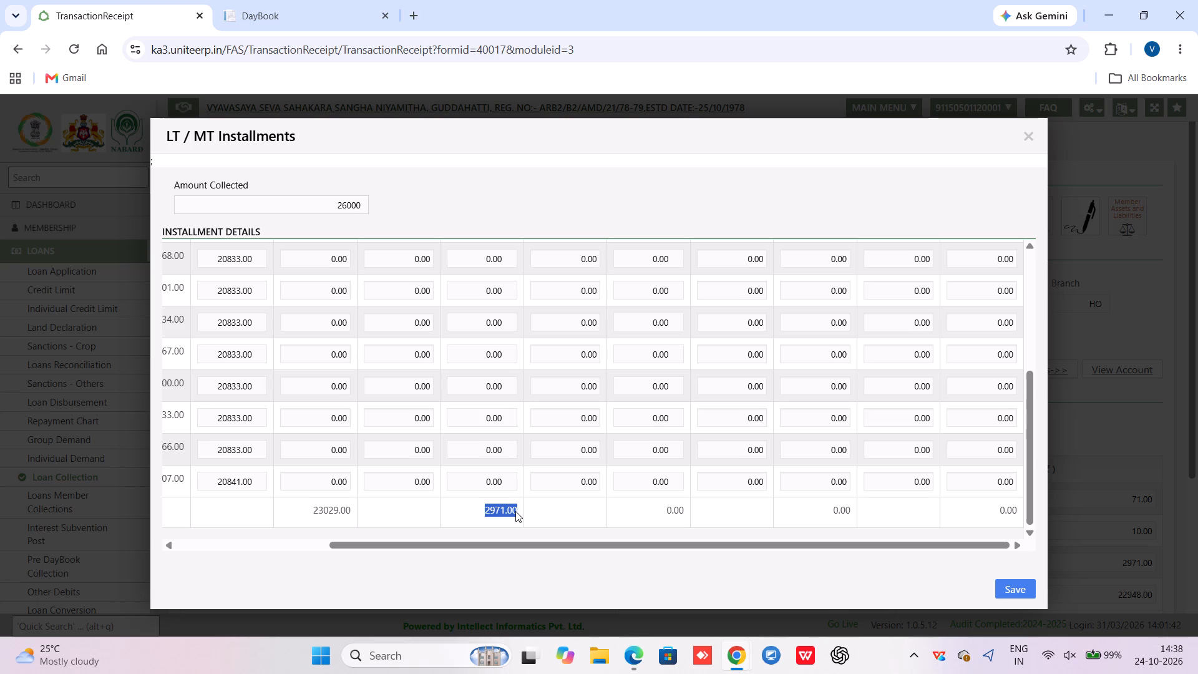
drag(515, 511, 518, 511)
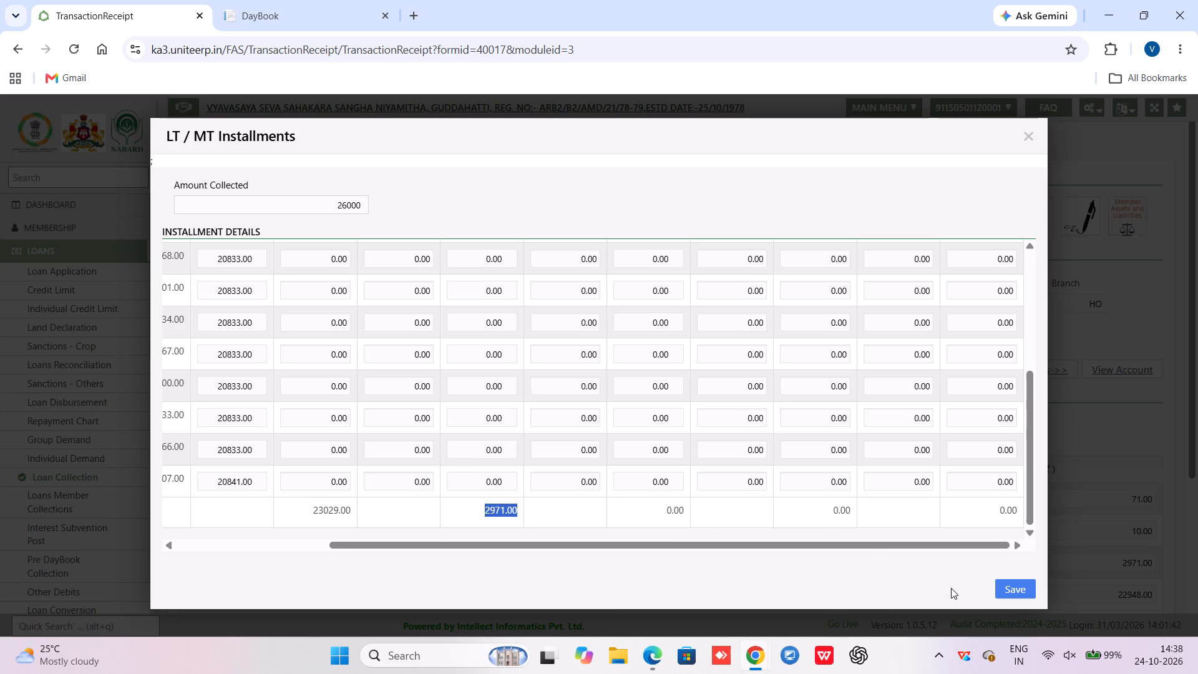
click(1005, 586)
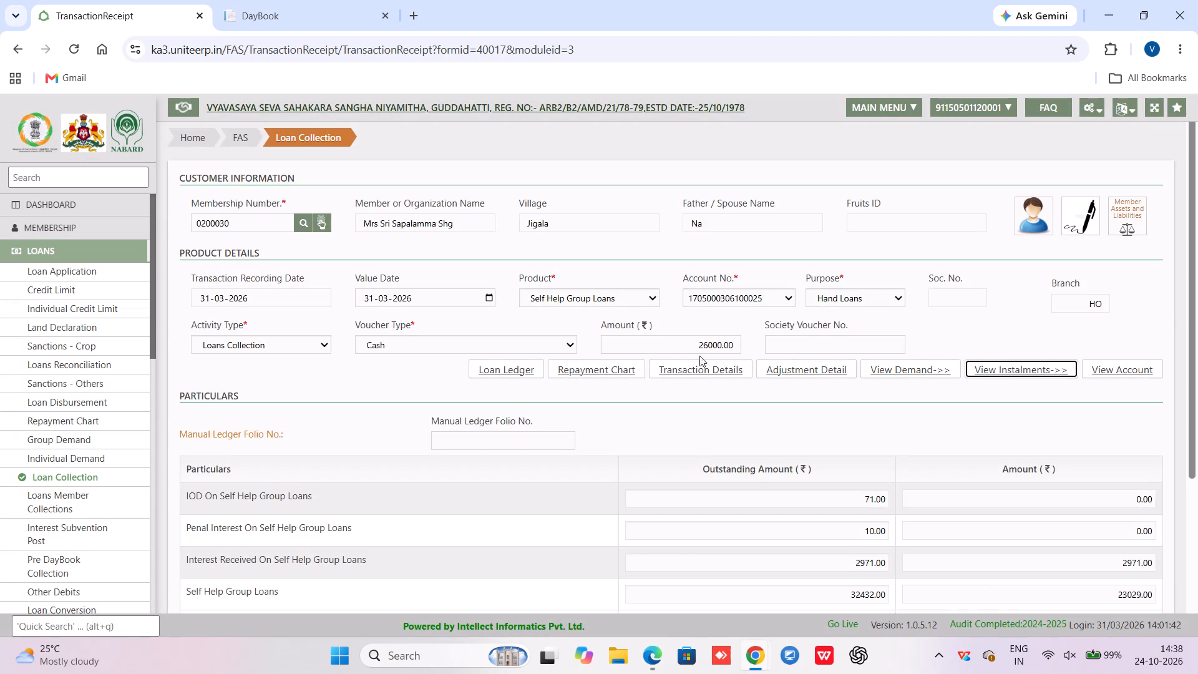
scroll(717, 388, down, 6)
click(807, 522)
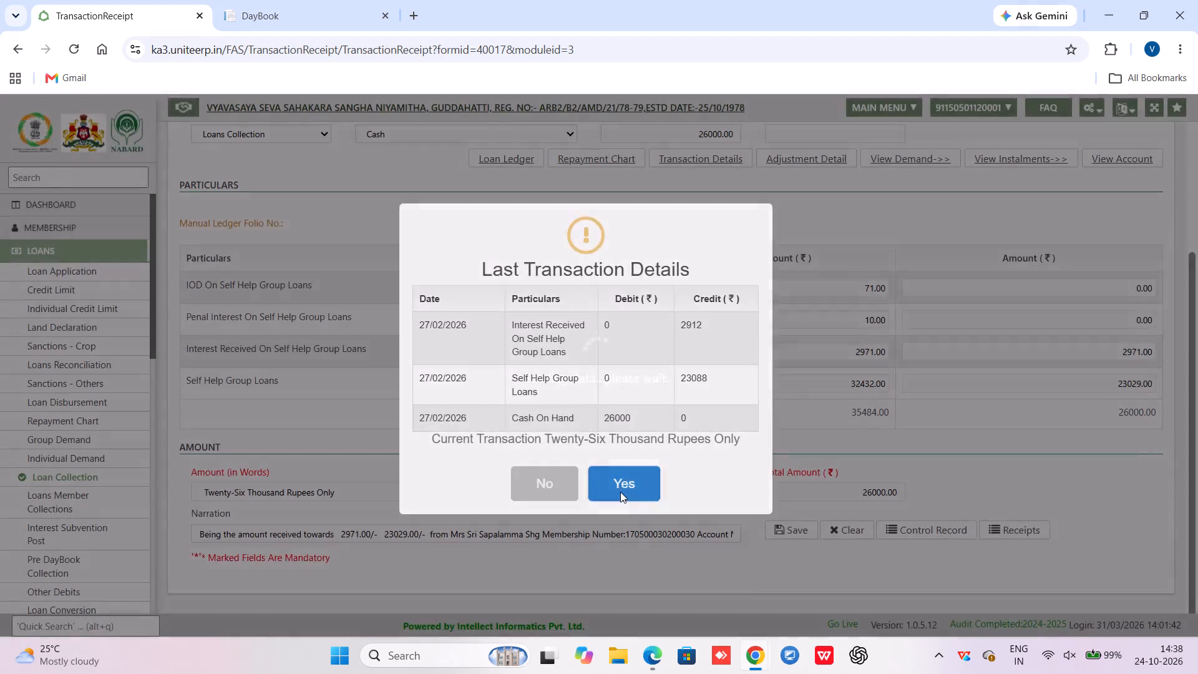
click(620, 485)
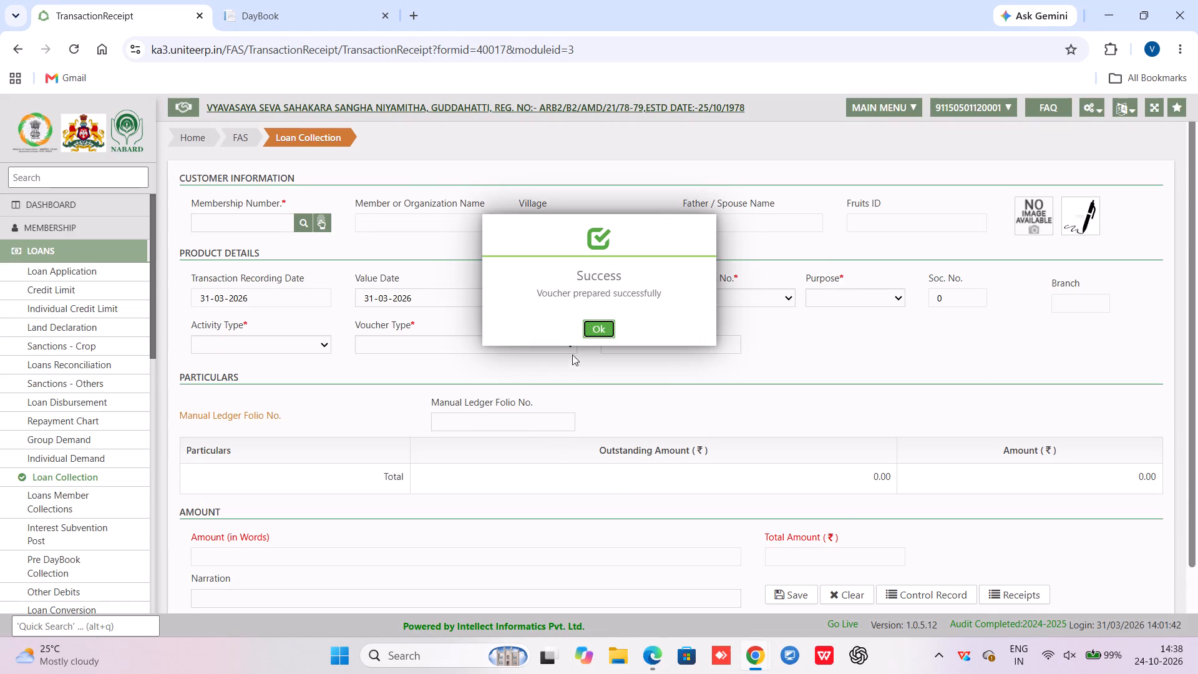
click(587, 323)
click(854, 554)
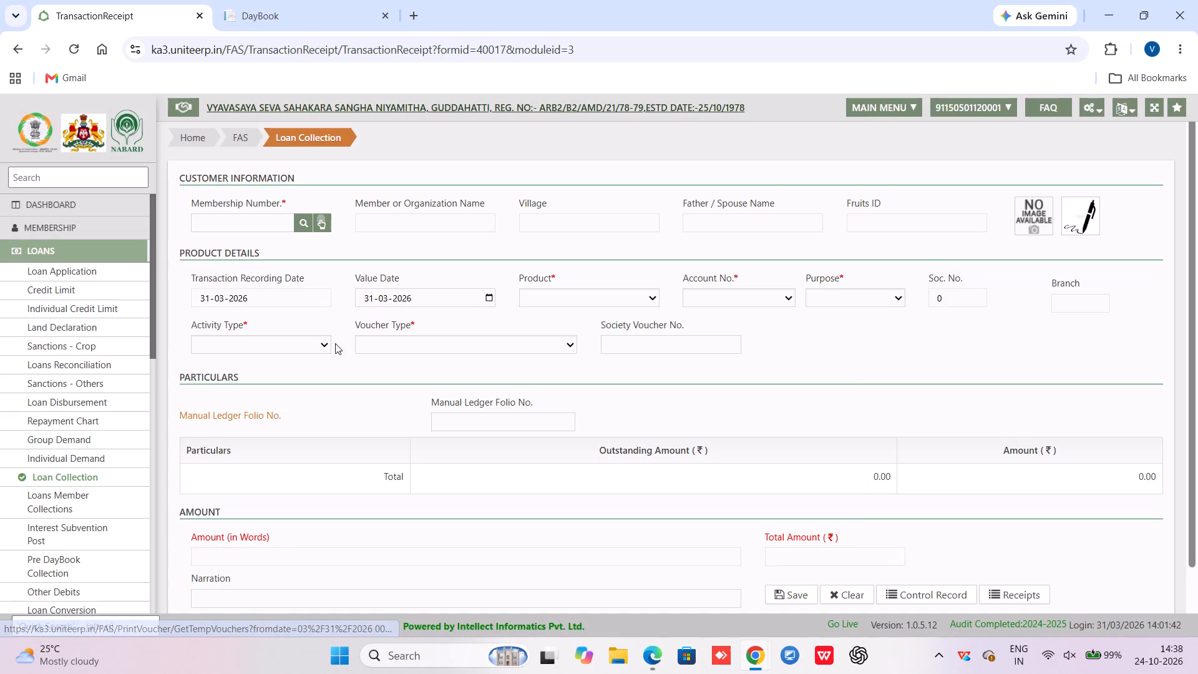
click(301, 232)
click(317, 238)
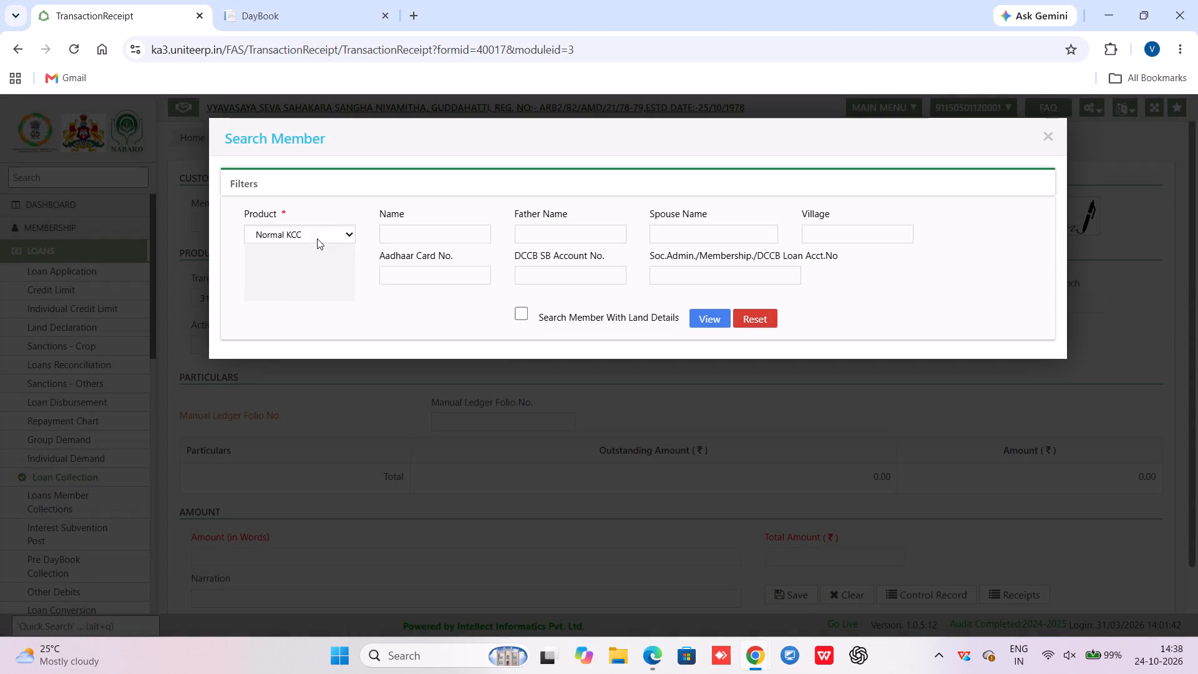
drag(307, 274, 329, 255)
click(423, 240)
text(sap)
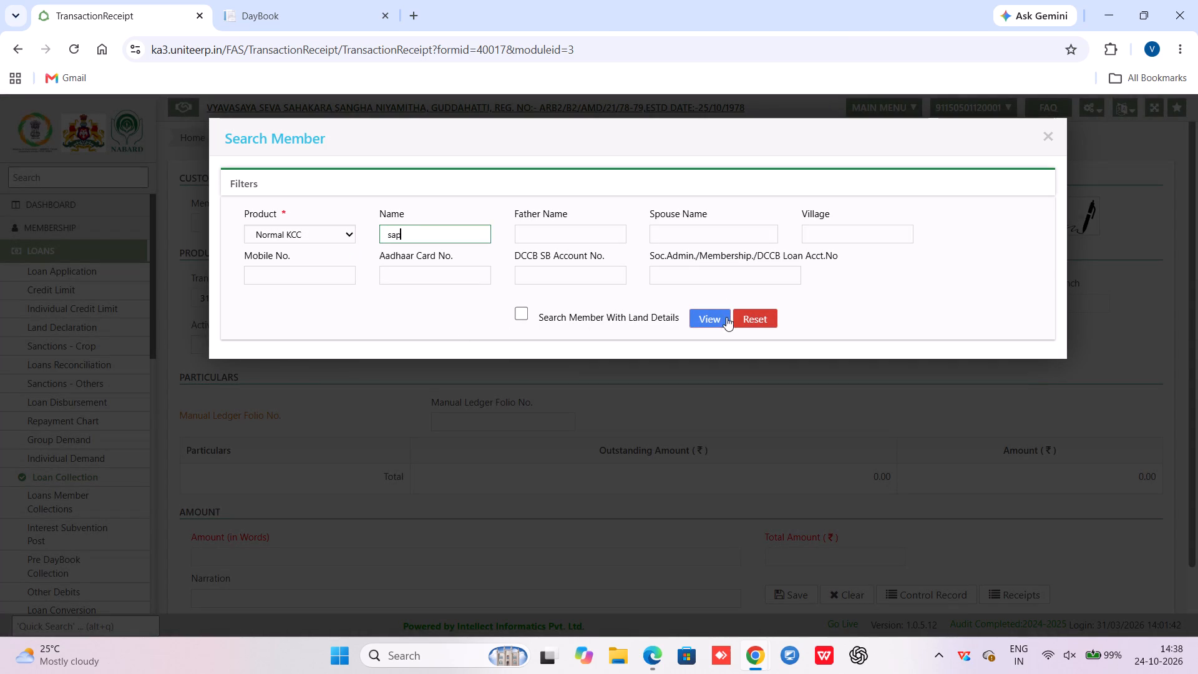
click(718, 321)
drag(408, 236, 402, 235)
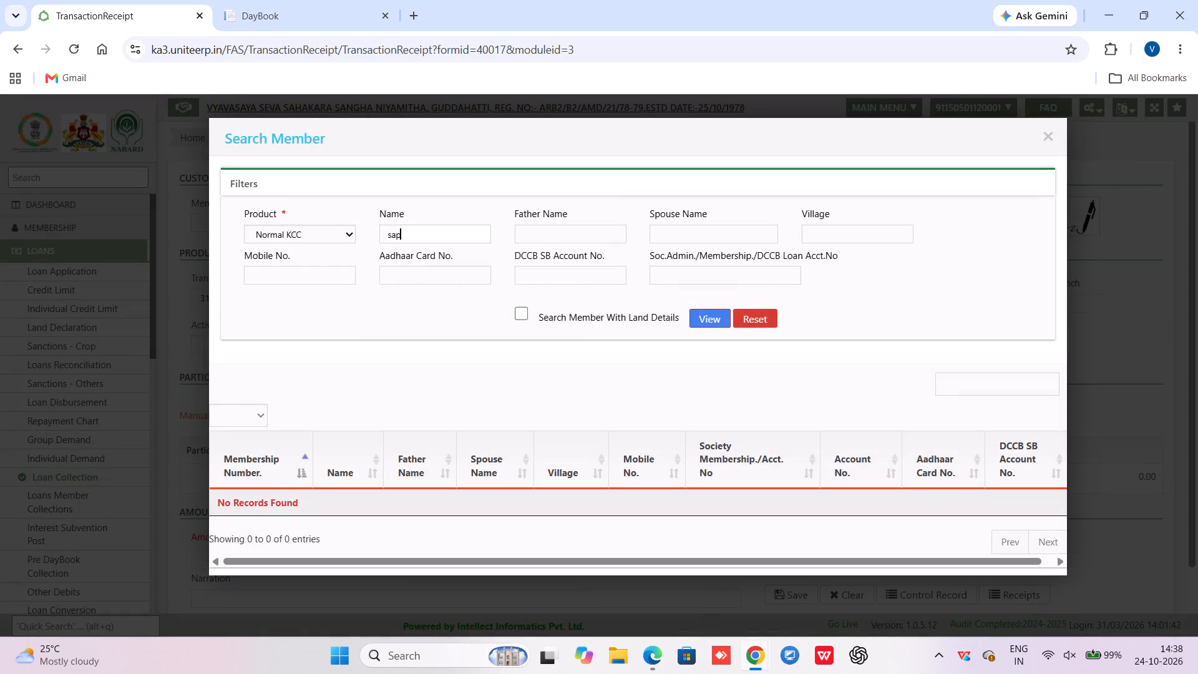
drag(402, 235, 364, 232)
click(297, 237)
click(299, 274)
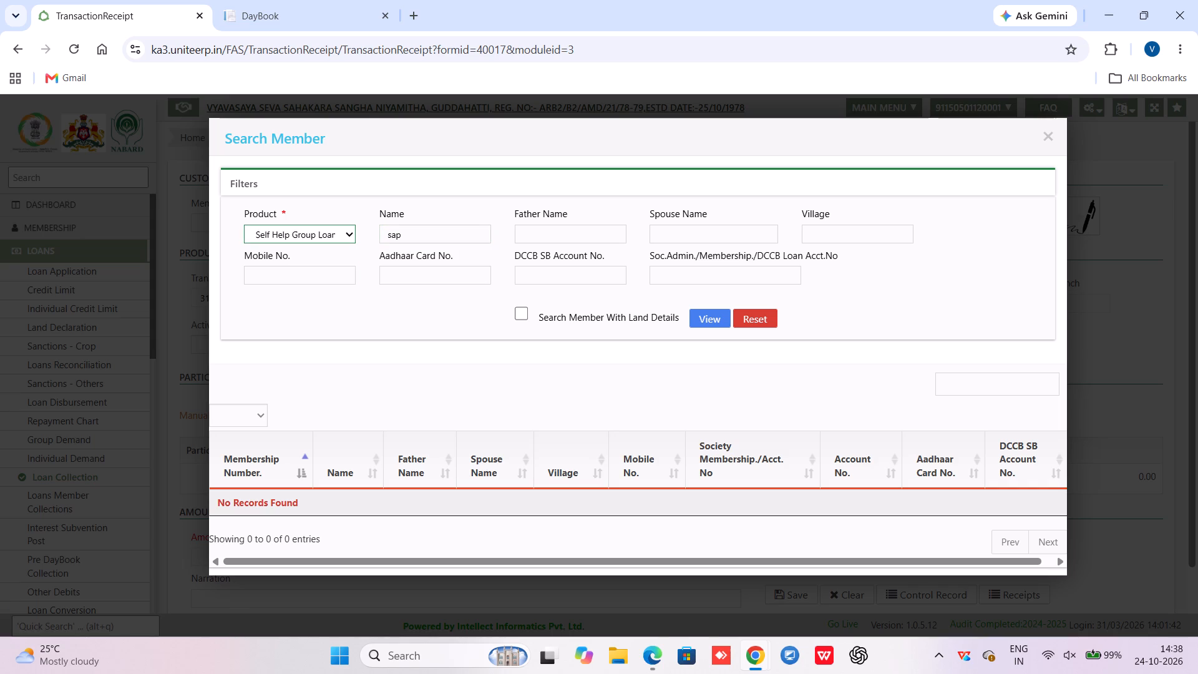
click(723, 325)
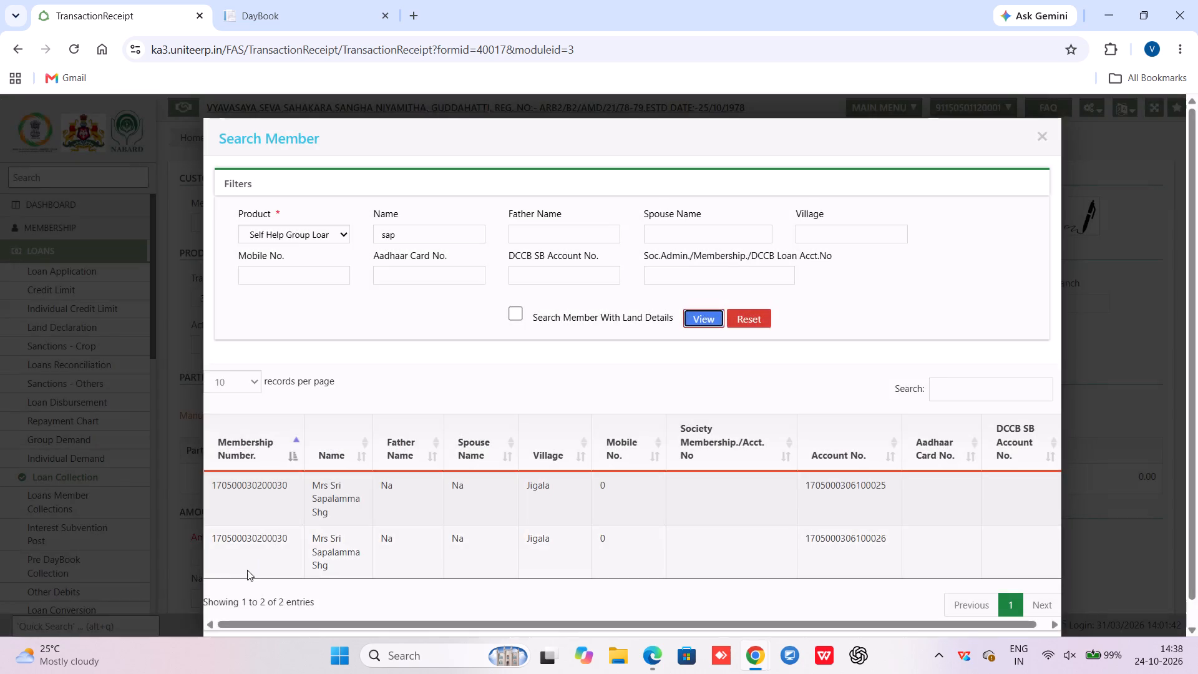
click(247, 572)
Set the product to Self Help Group Loans, choose the account ending in 26, purpose Hand Loans and activity type Loans Collection.
click(610, 299)
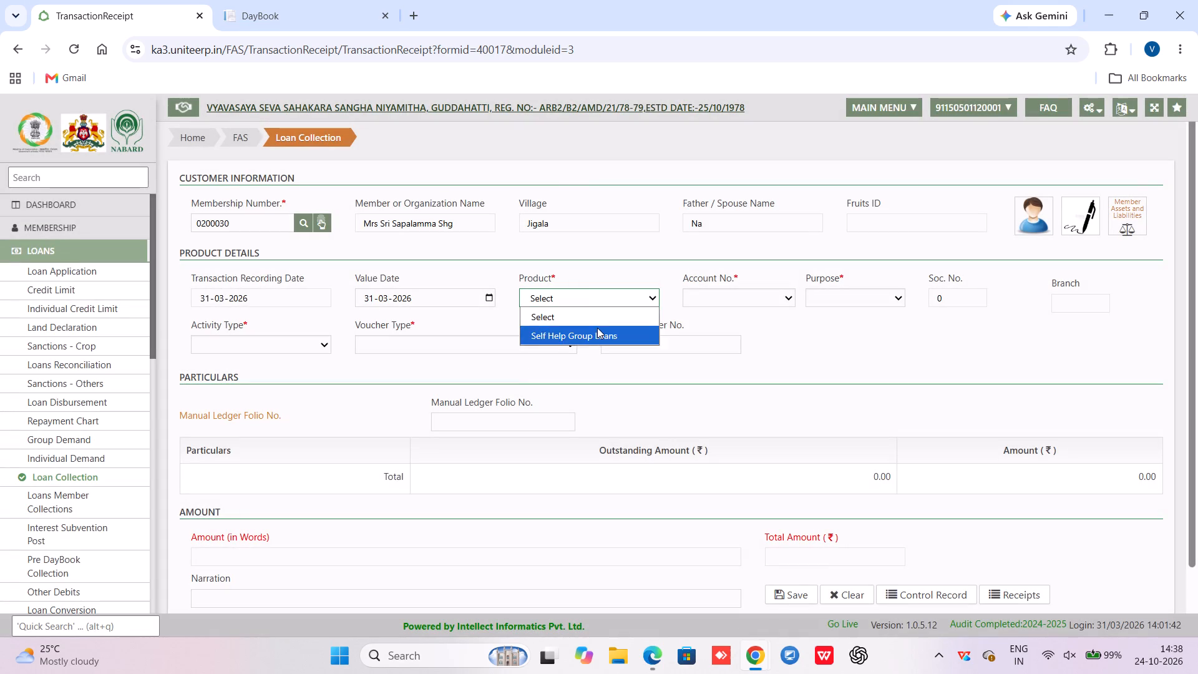
click(597, 328)
click(716, 304)
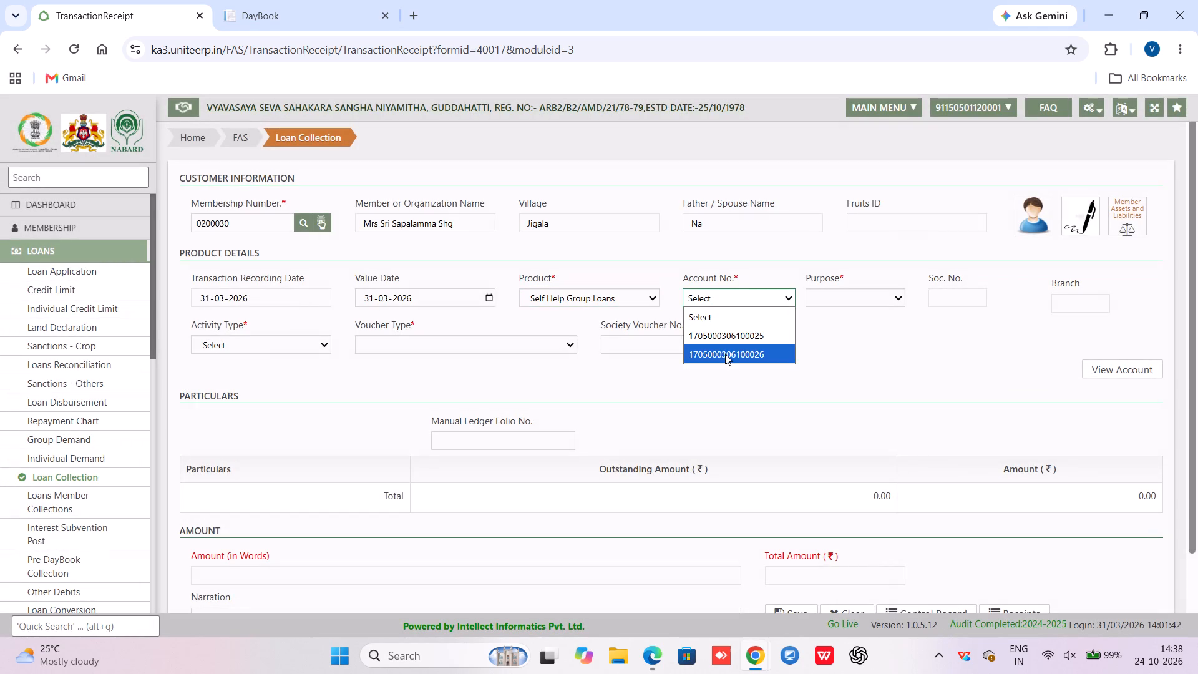
click(725, 354)
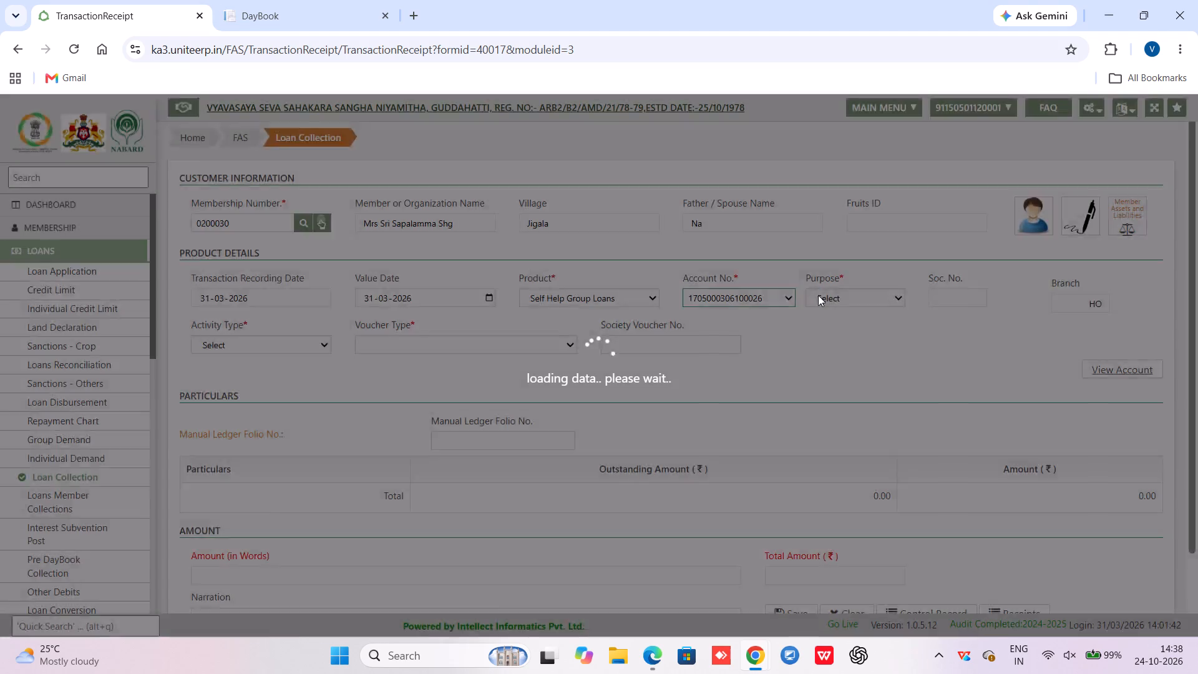
click(821, 295)
click(832, 334)
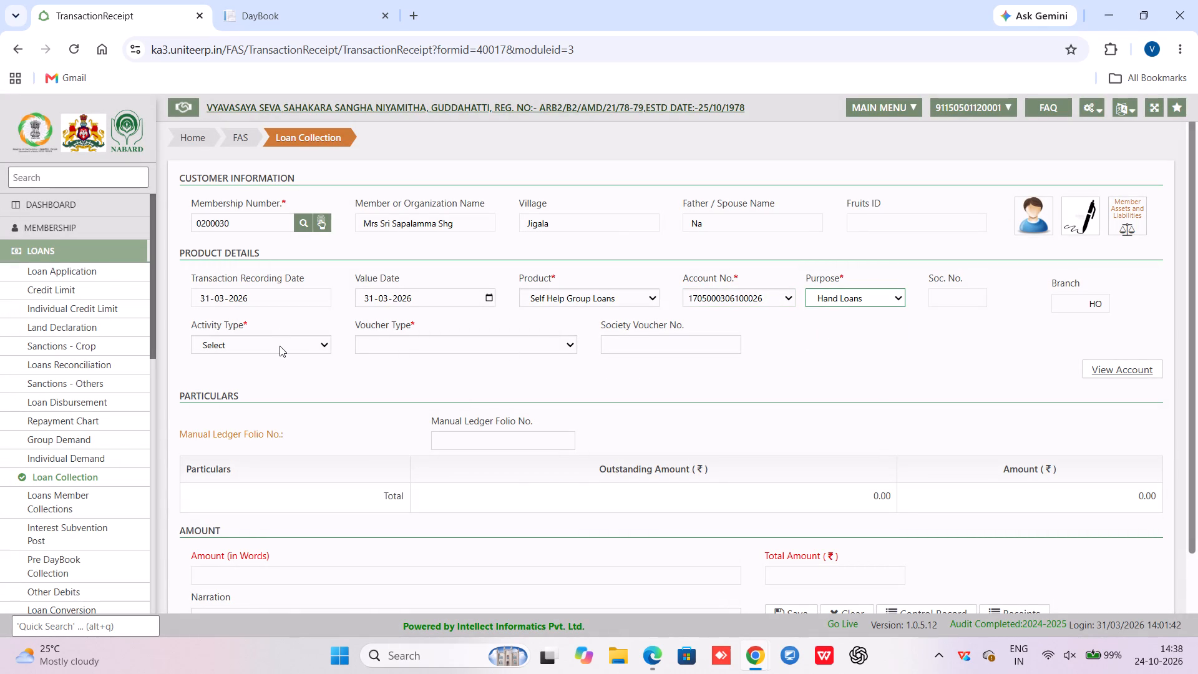
click(280, 346)
click(277, 384)
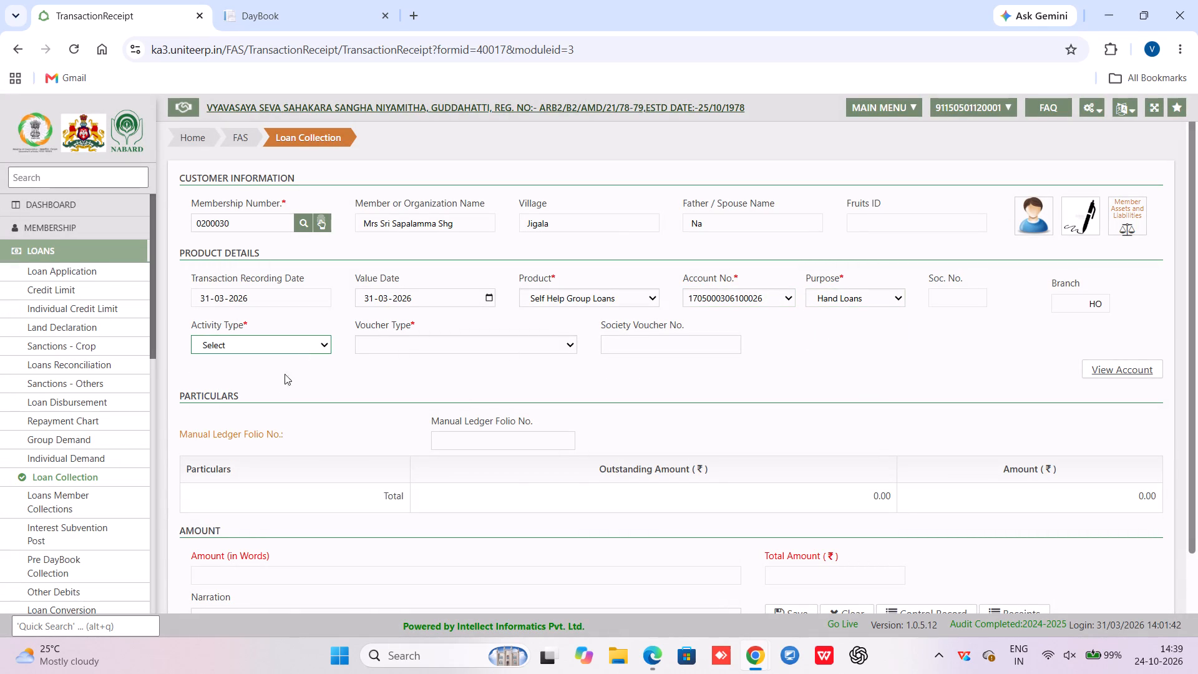
click(414, 342)
click(414, 373)
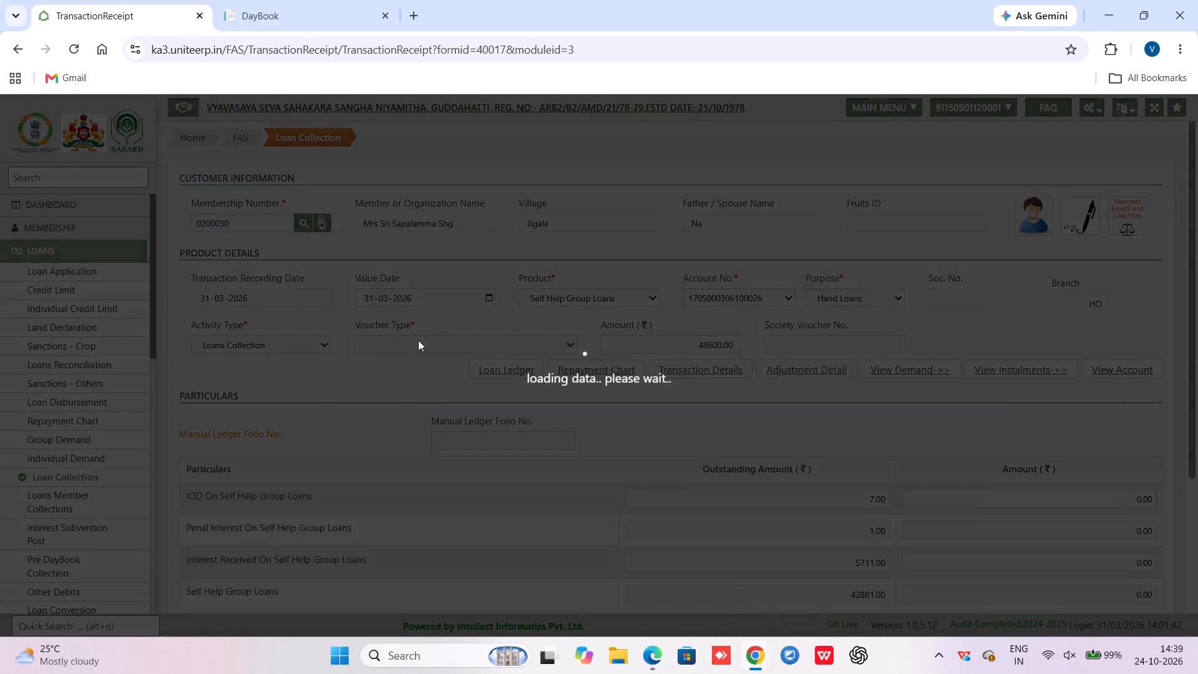
Review the installments of Sri Sapalamma Shg's second account and allocate a collected amount of 54000 across them.
scroll(397, 404, down, 14)
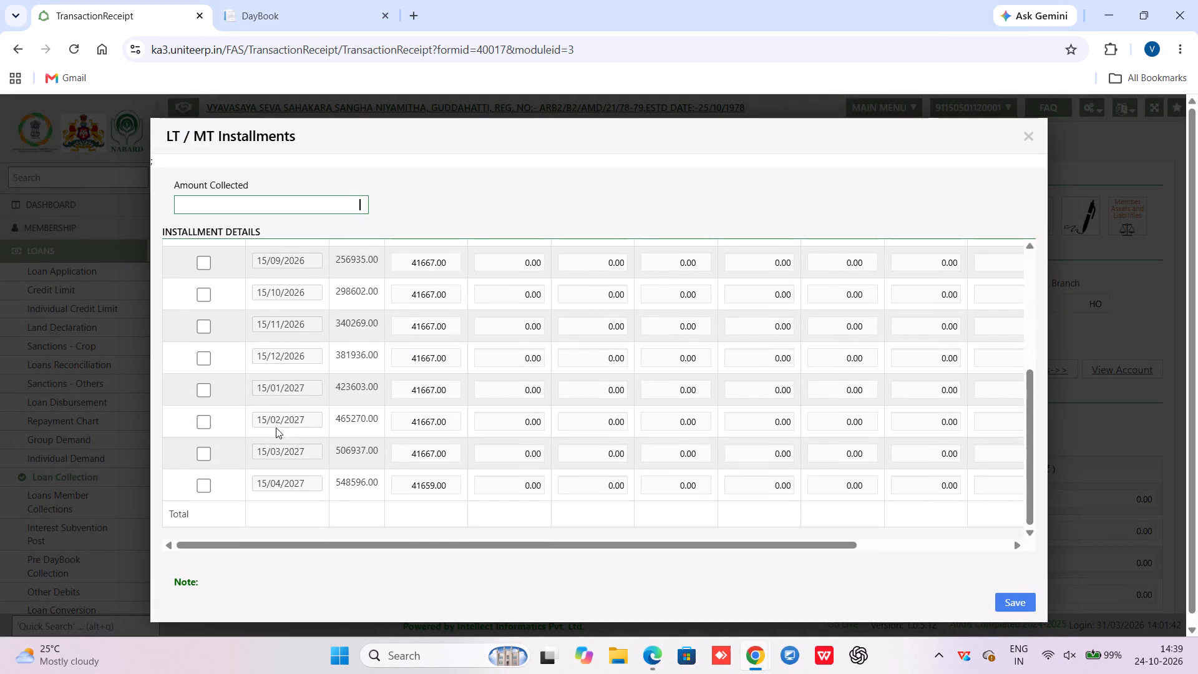
scroll(295, 381, up, 1)
scroll(295, 379, down, 1)
scroll(293, 368, up, 2)
click(264, 207)
text(54000)
click(505, 182)
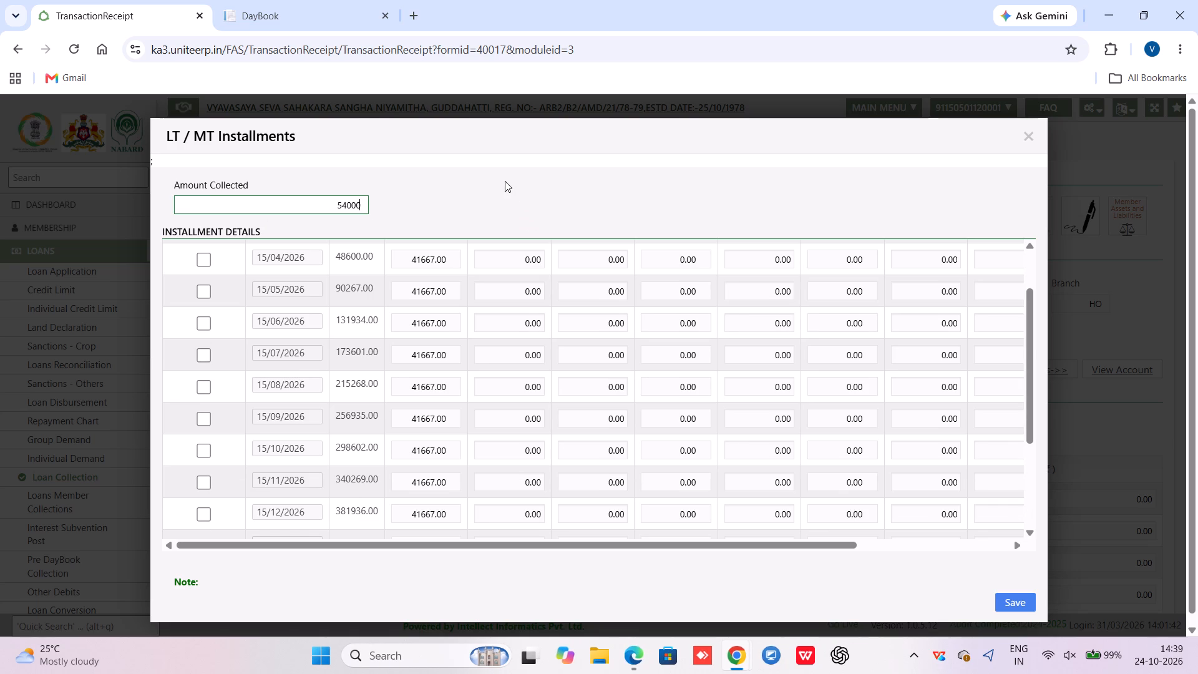
Open the demand interest of the 15/03/2026 installment for editing.
scroll(589, 278, up, 2)
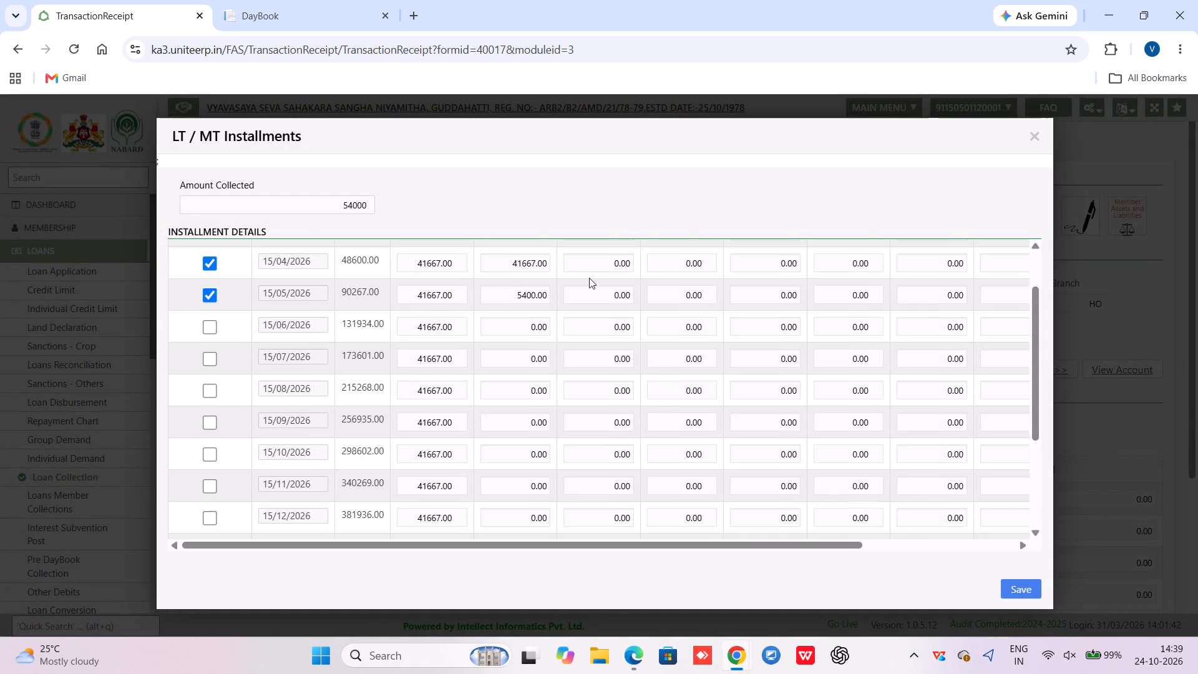
scroll(589, 278, up, 2)
drag(585, 300, 684, 305)
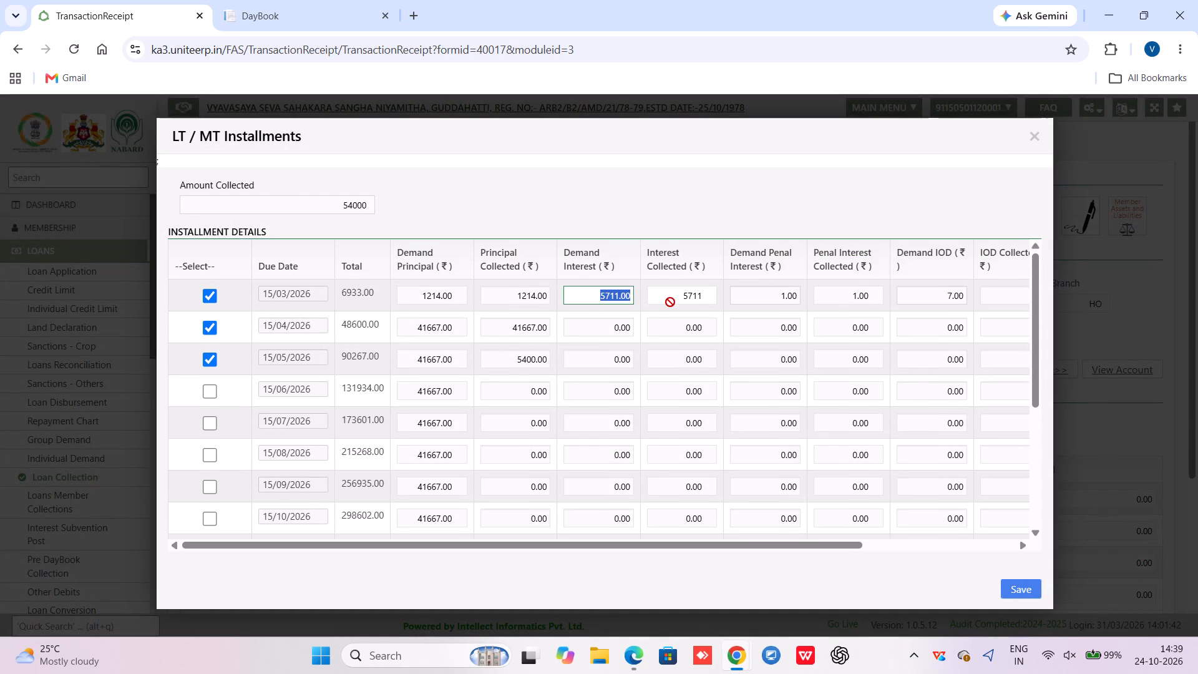
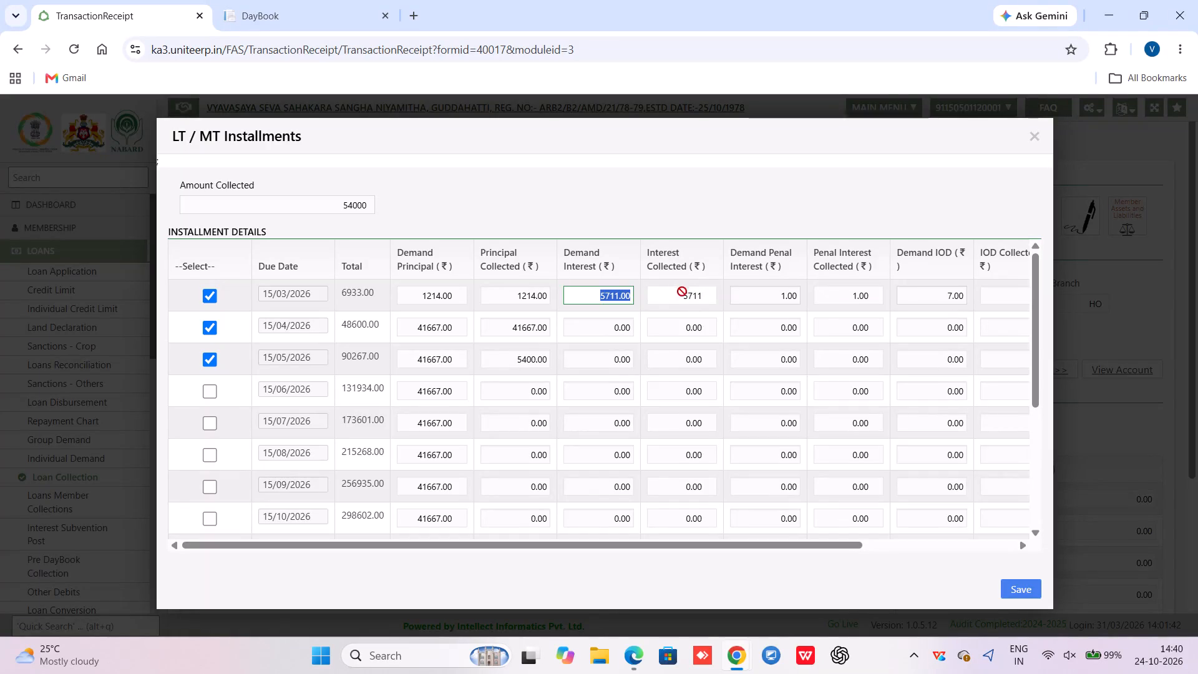
Set the demand penal interest and demand IOD of the 15/03/2026 installment to 0 and save the installments.
drag(772, 295, 838, 301)
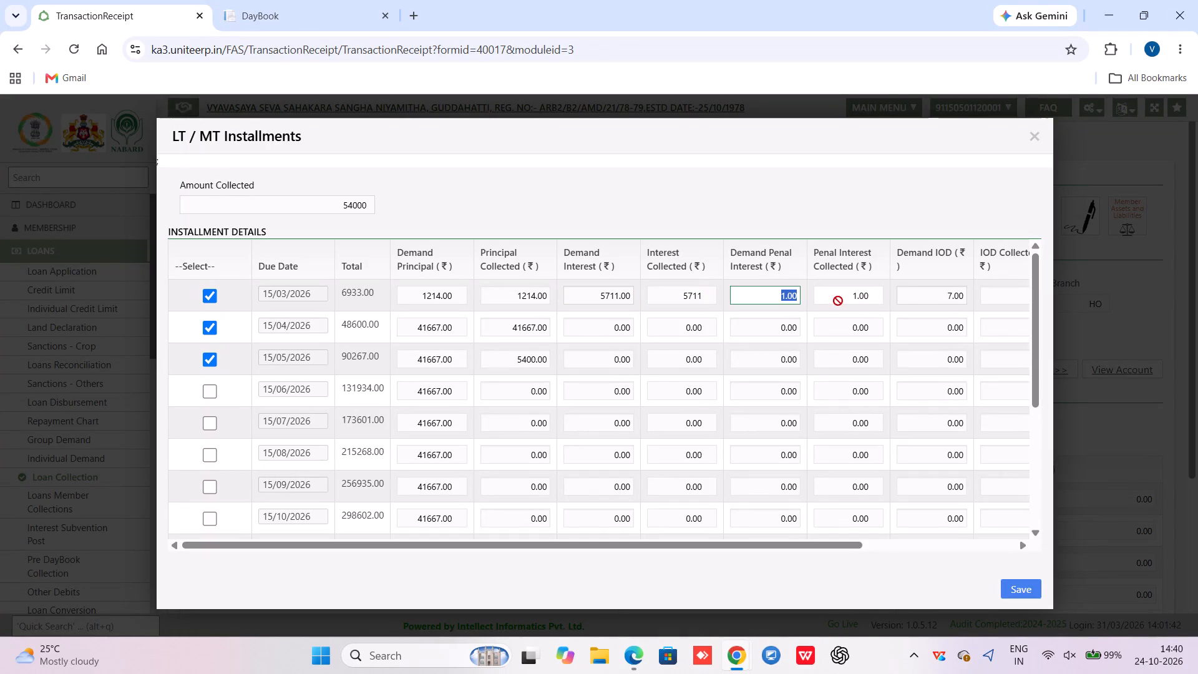
drag(838, 301, 837, 298)
key(0)
drag(902, 296, 1081, 297)
key(0)
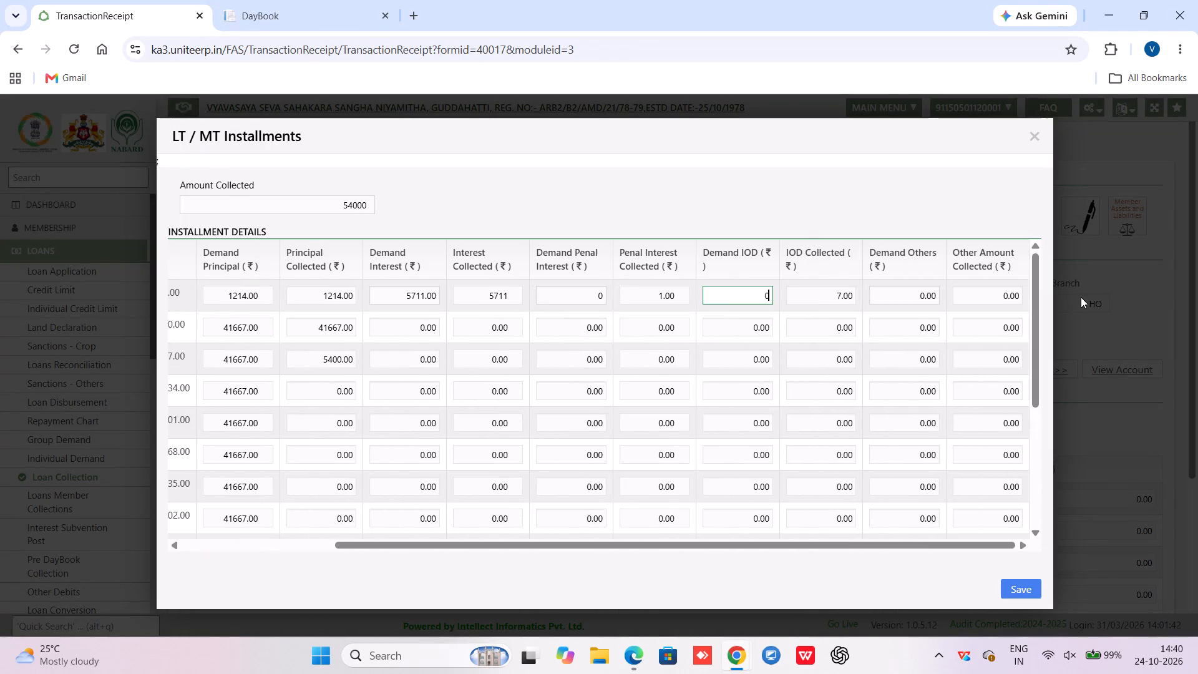
click(885, 311)
scroll(842, 429, down, 6)
scroll(845, 452, up, 1)
scroll(845, 455, down, 3)
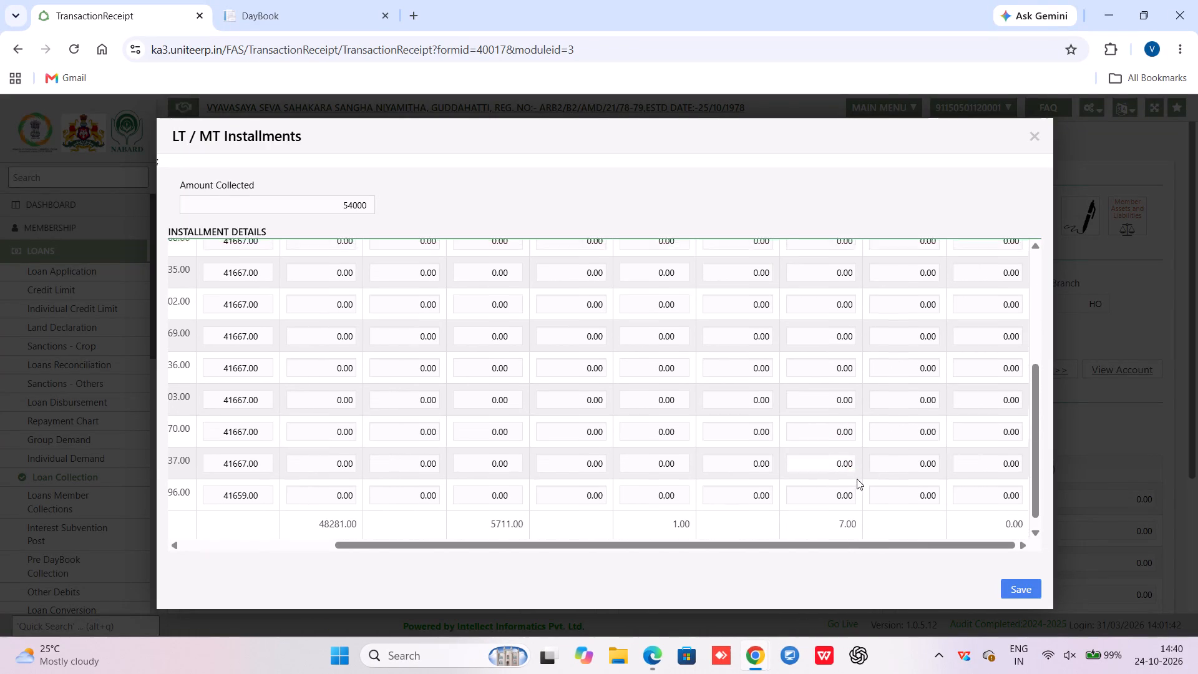
click(1020, 587)
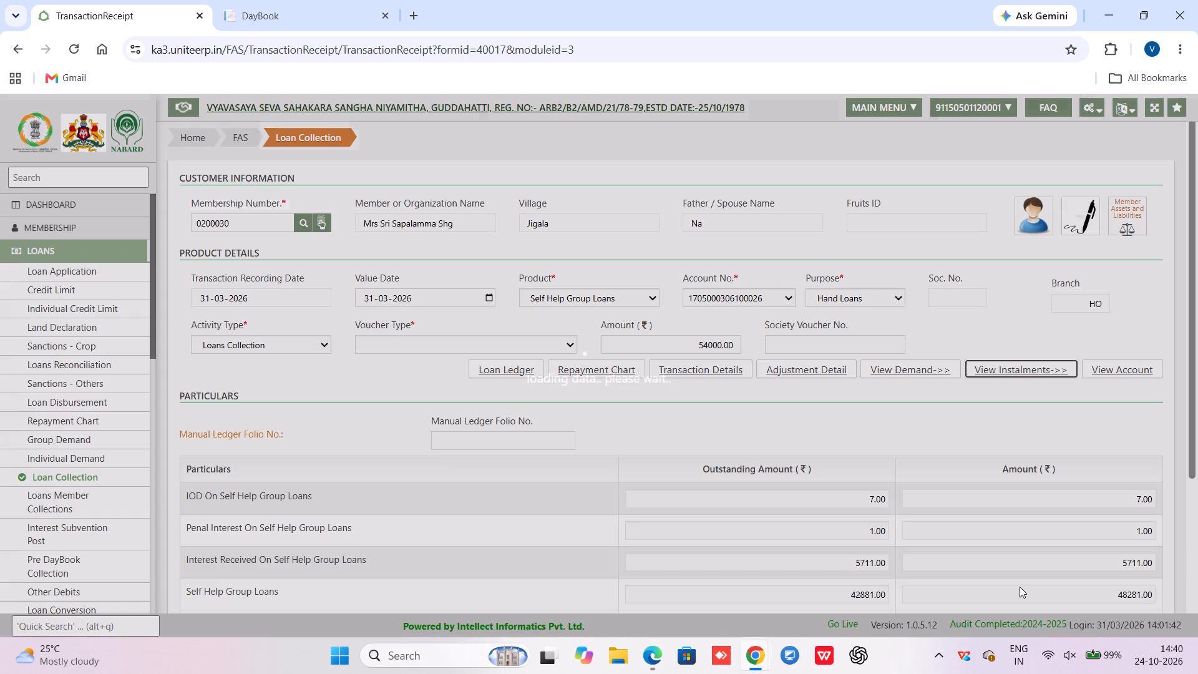
Reopen the installments, reallocate the collected 54000 using the zeroed penal interest and IOD, check the column totals and save.
click(1001, 374)
click(711, 496)
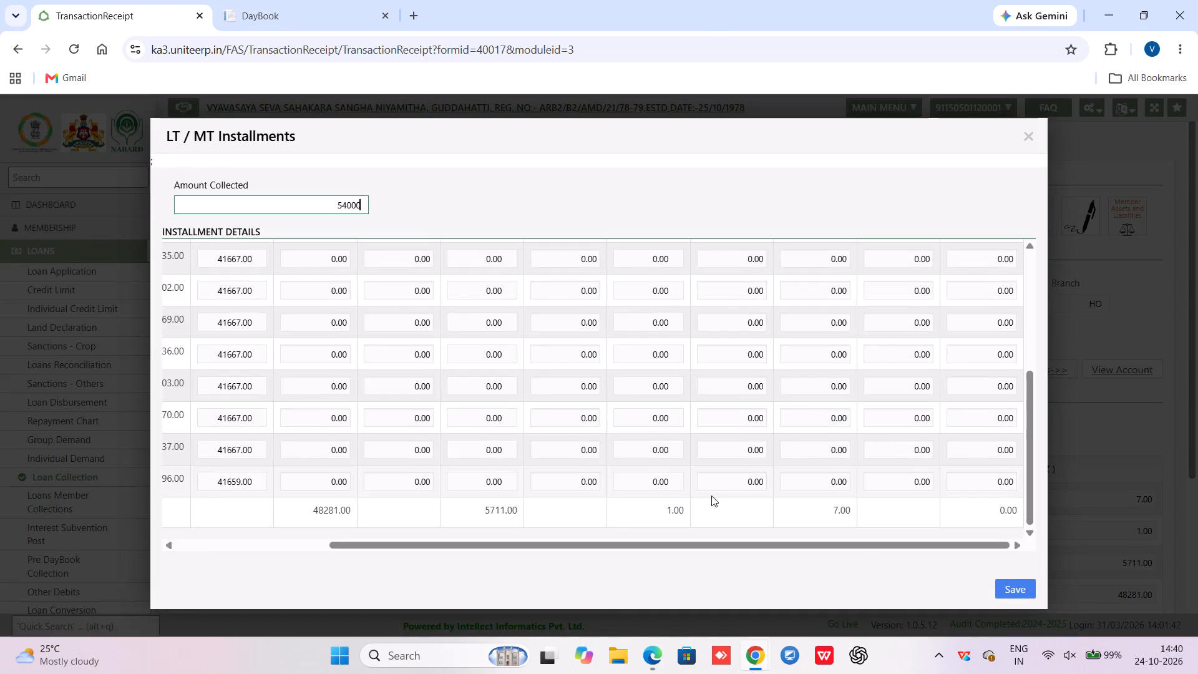
scroll(604, 493, down, 5)
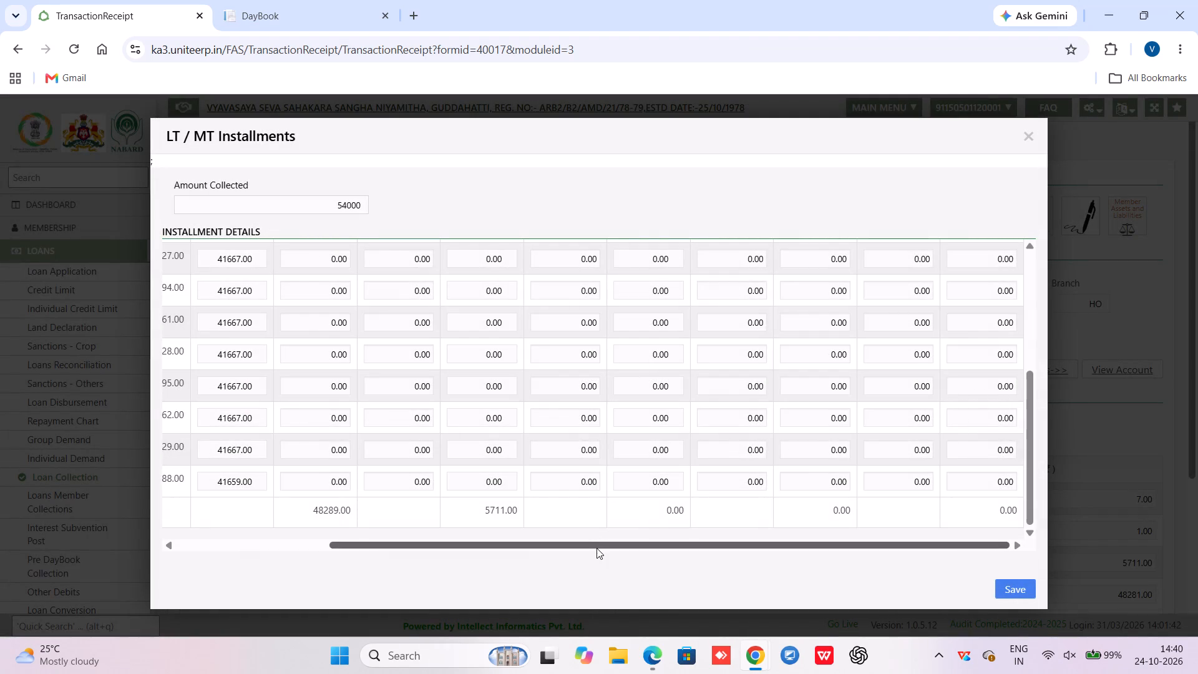
drag(597, 548, 419, 549)
drag(643, 544, 872, 557)
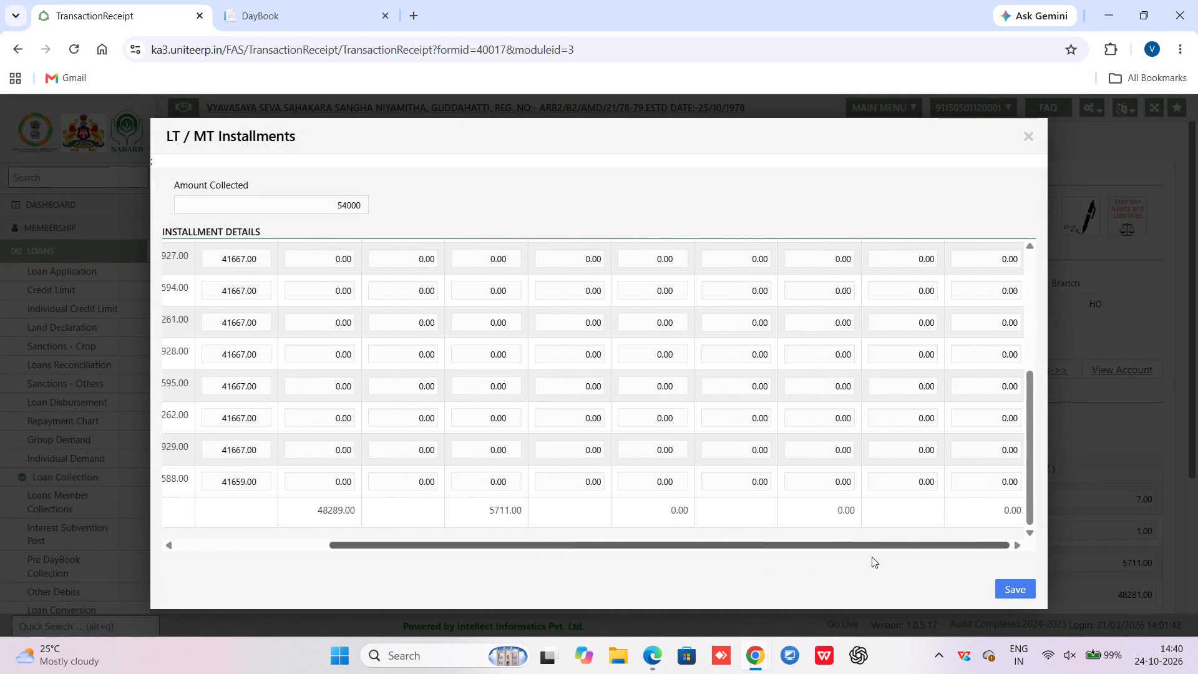
drag(872, 557, 910, 551)
click(1019, 589)
Set the voucher type to Cash, save and confirm the 54000 collection for Sri Sapalamma Shg, and close its voucher preview.
scroll(894, 450, down, 2)
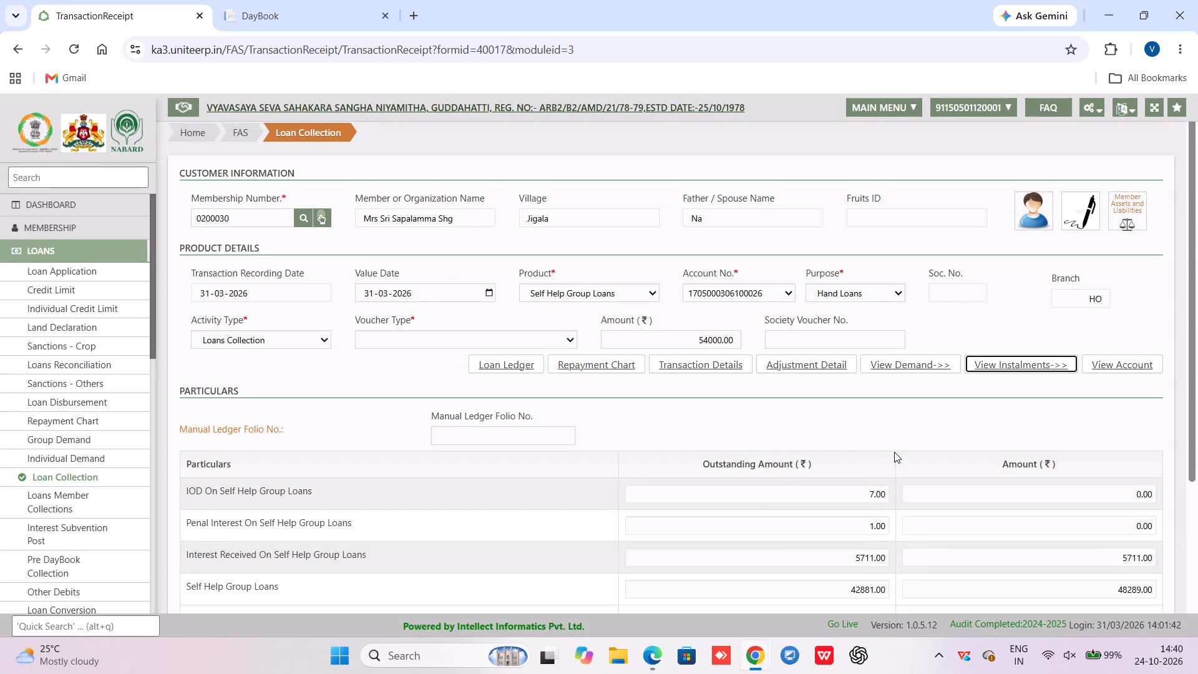
scroll(894, 452, down, 3)
click(797, 534)
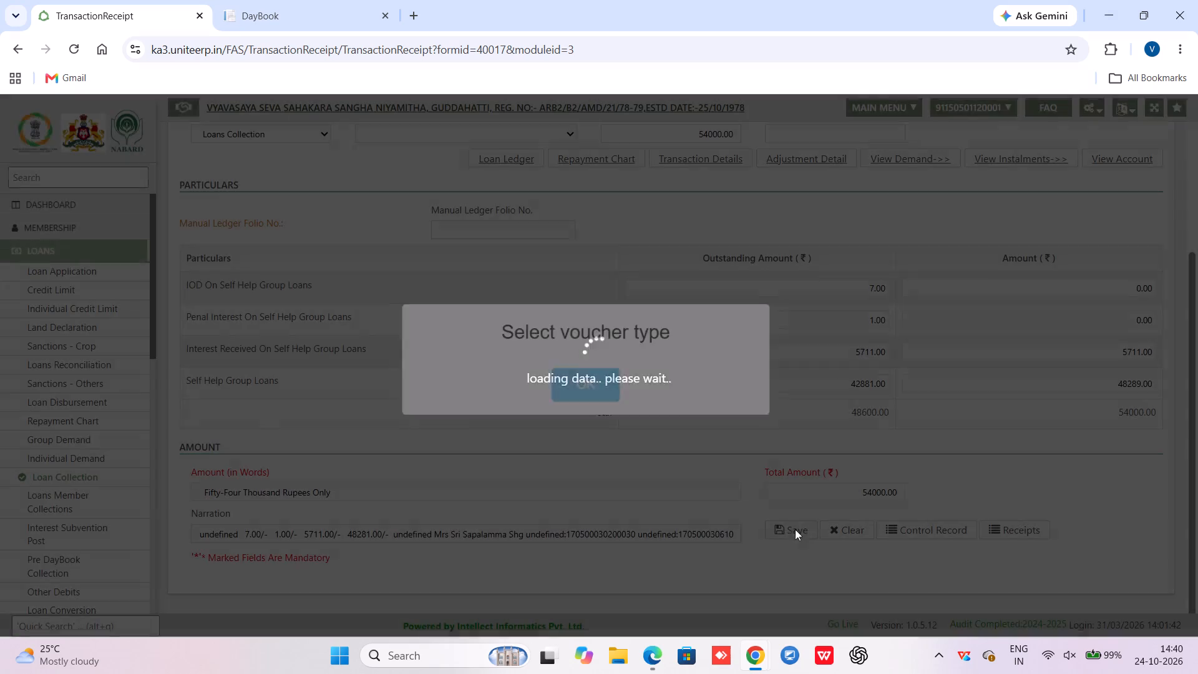
click(595, 373)
click(419, 128)
click(413, 167)
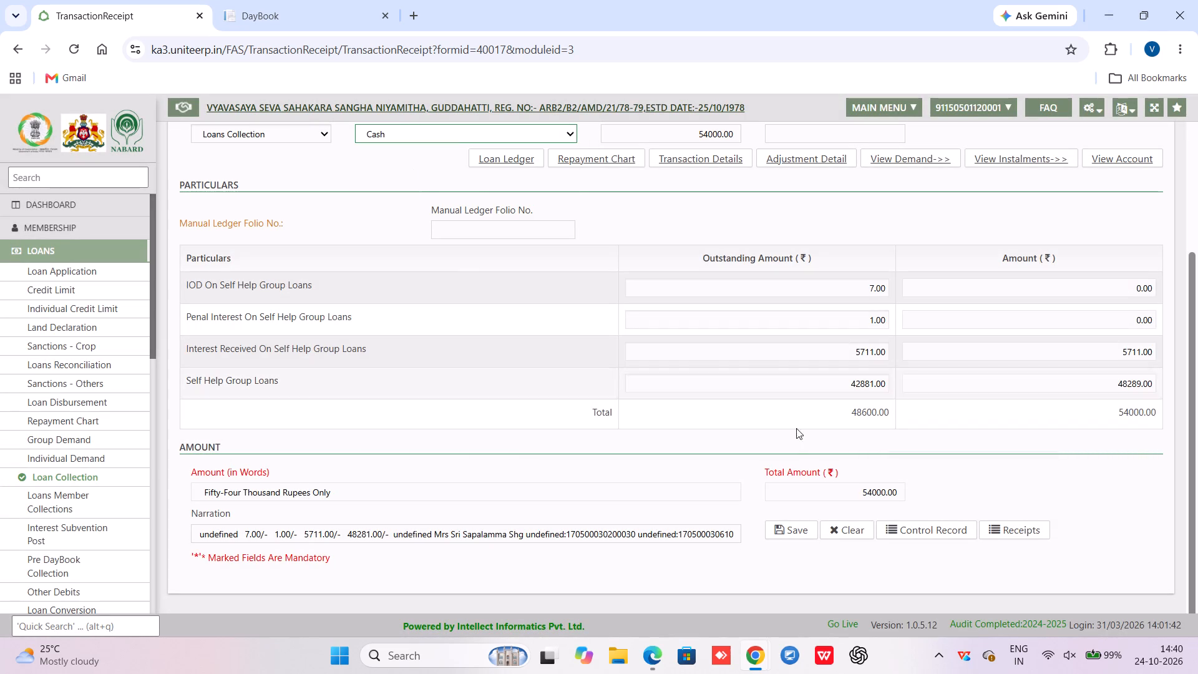
click(799, 526)
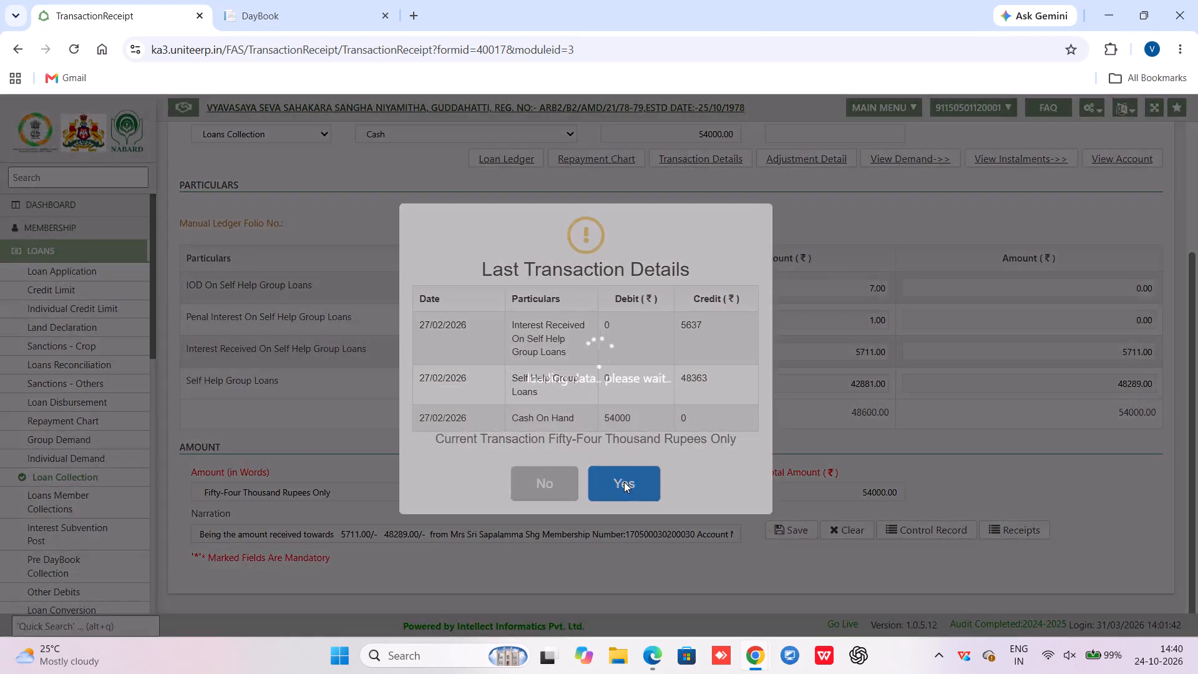
click(624, 482)
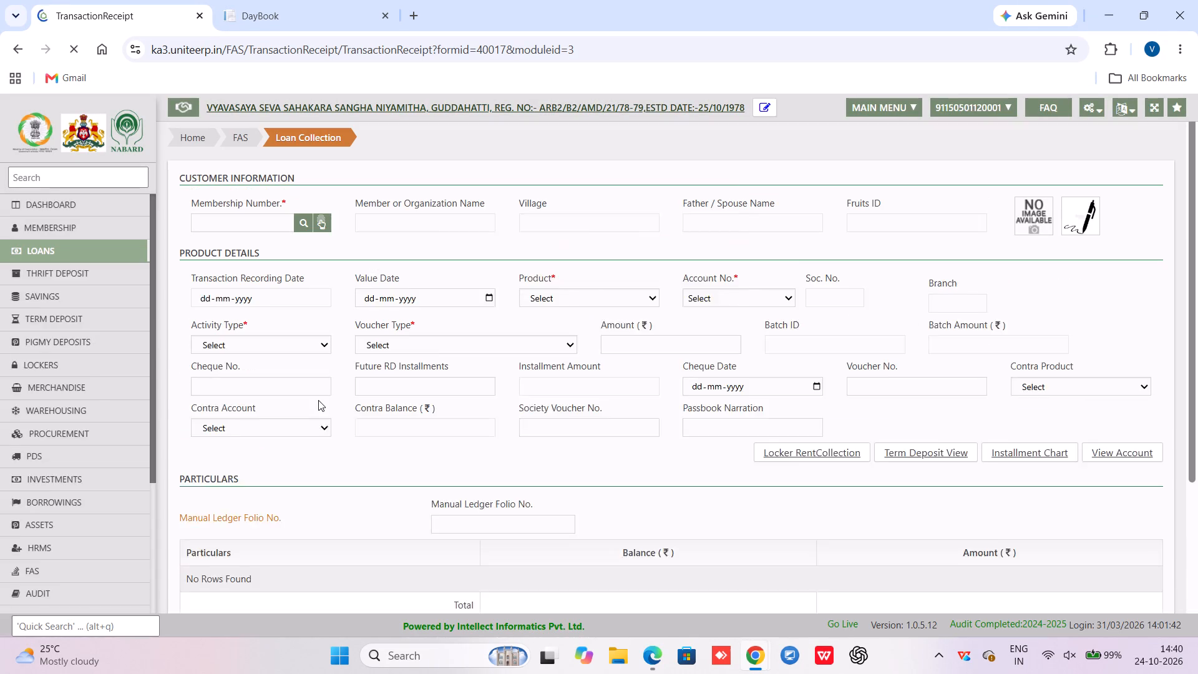
click(595, 335)
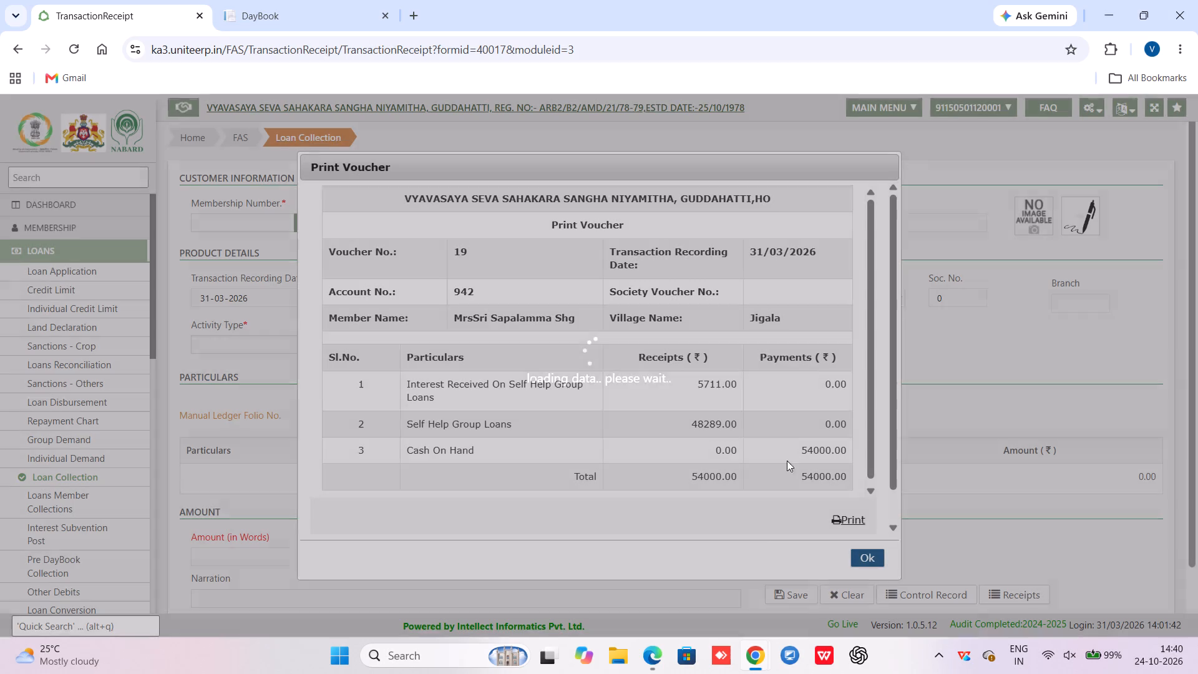
click(858, 559)
Go to Pass Voucher in the FAS module and list the vouchers of all modules for 31-03-2026.
click(81, 213)
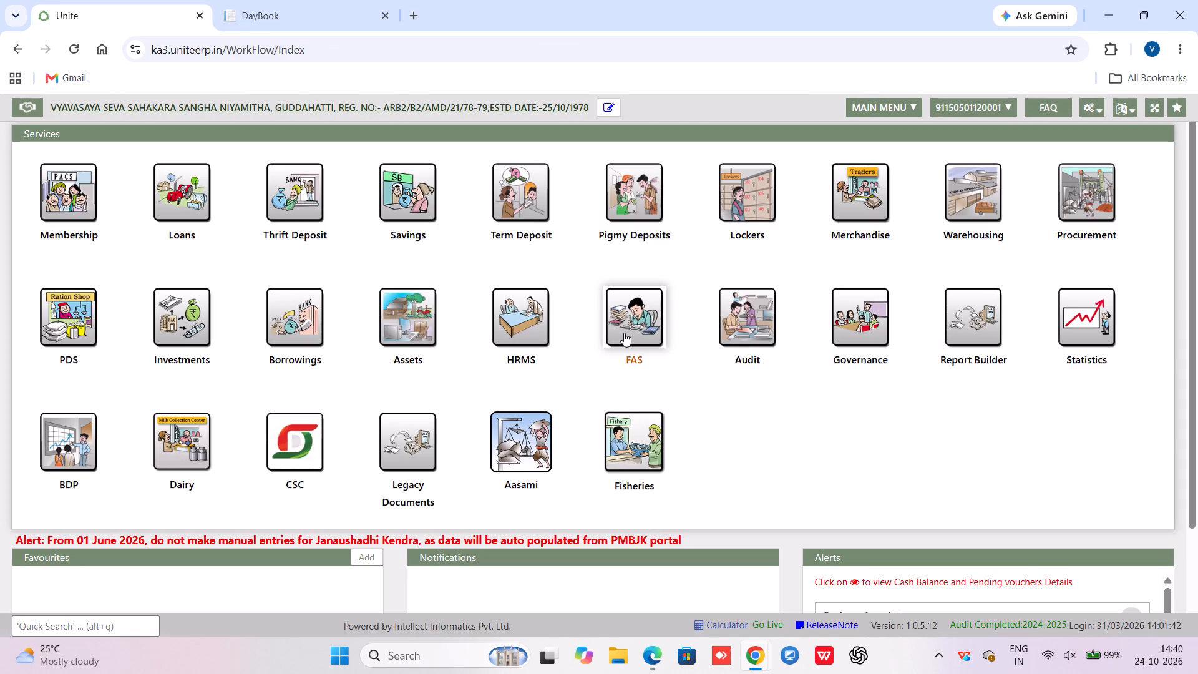
click(624, 333)
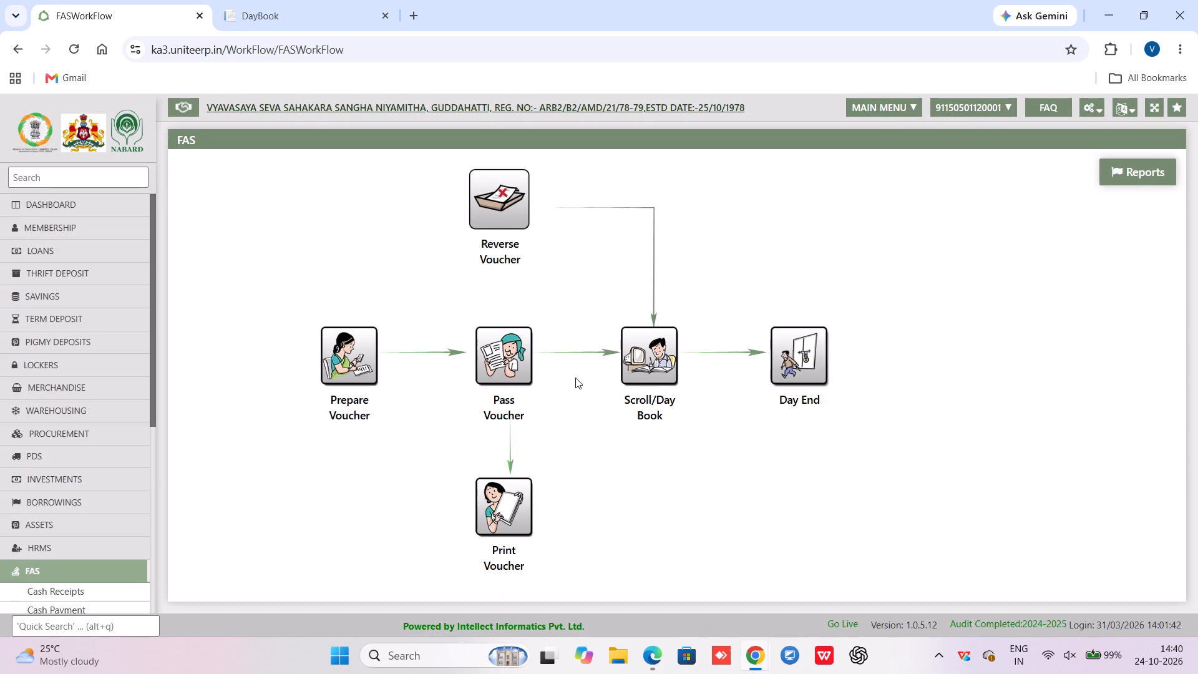
click(487, 369)
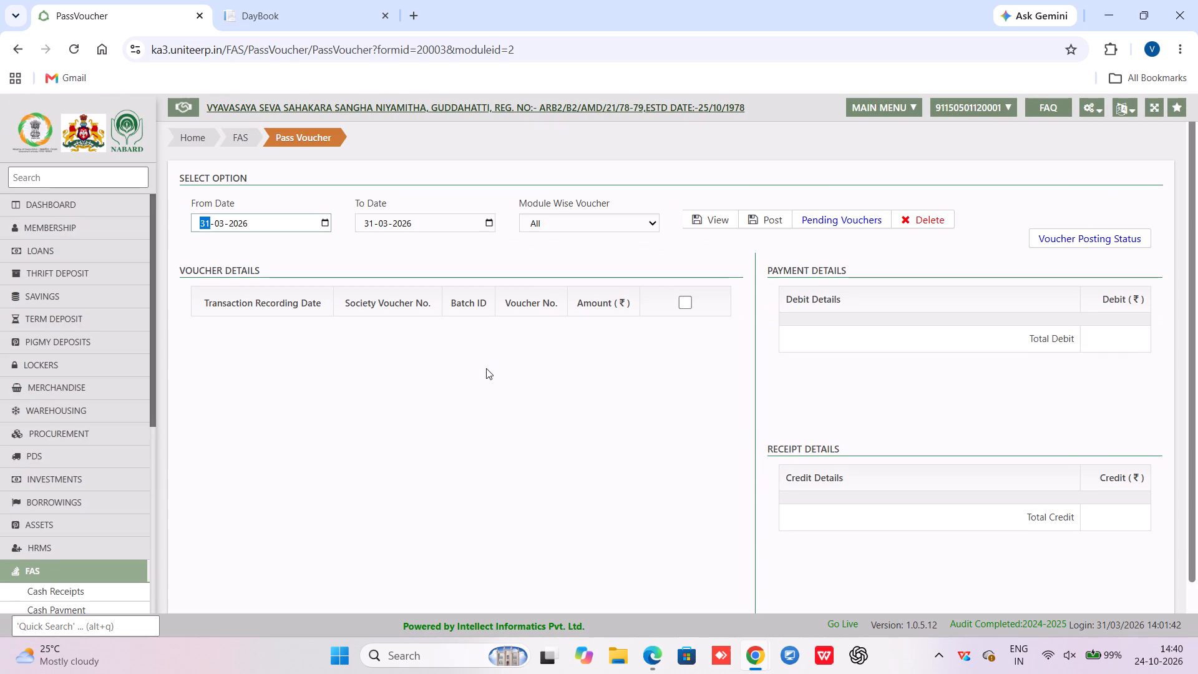
click(726, 224)
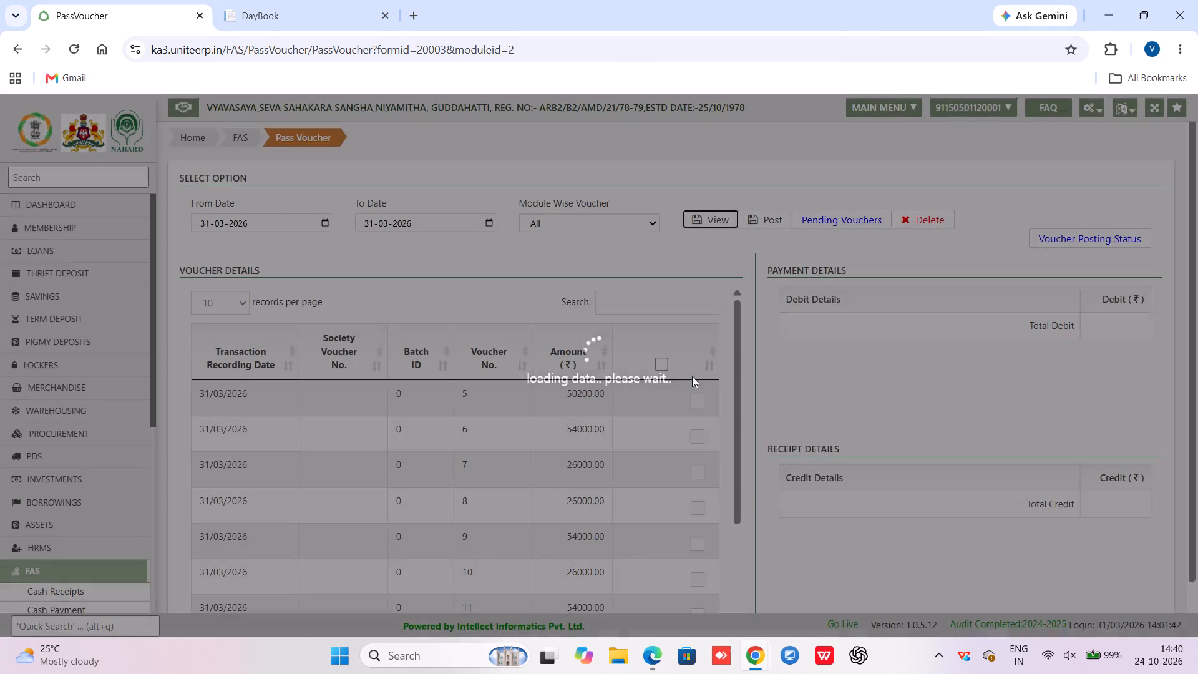
Examine the payment and receipt details of vouchers 5 to 14 one by one.
click(697, 394)
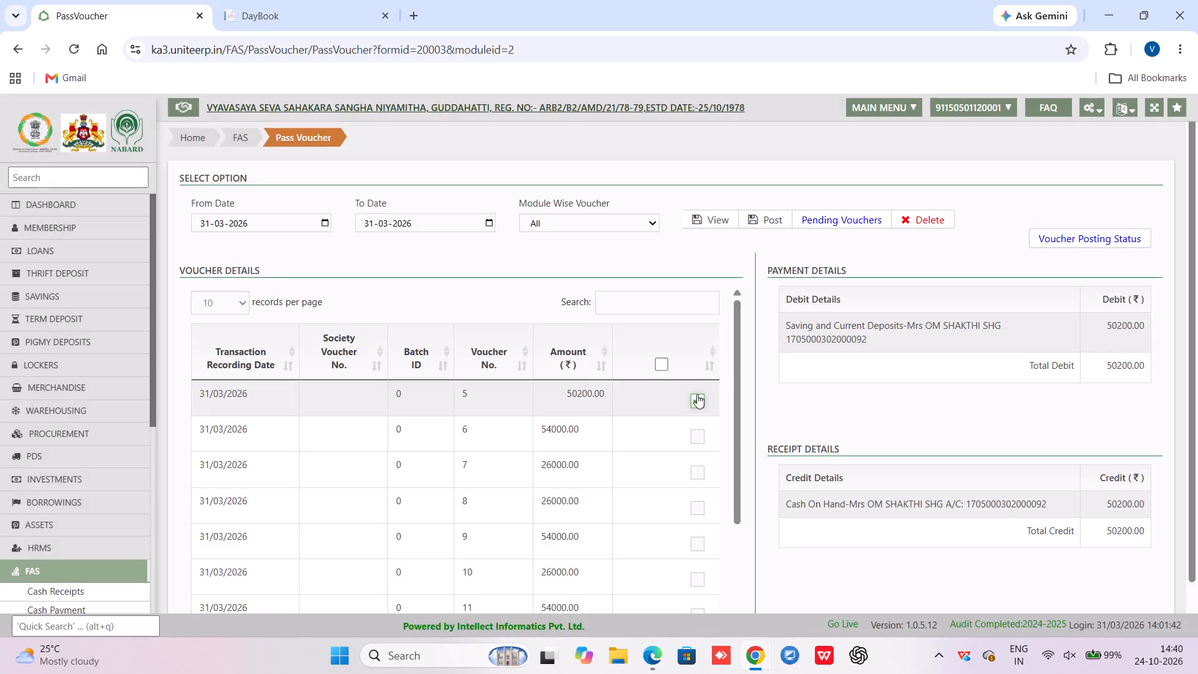
click(697, 435)
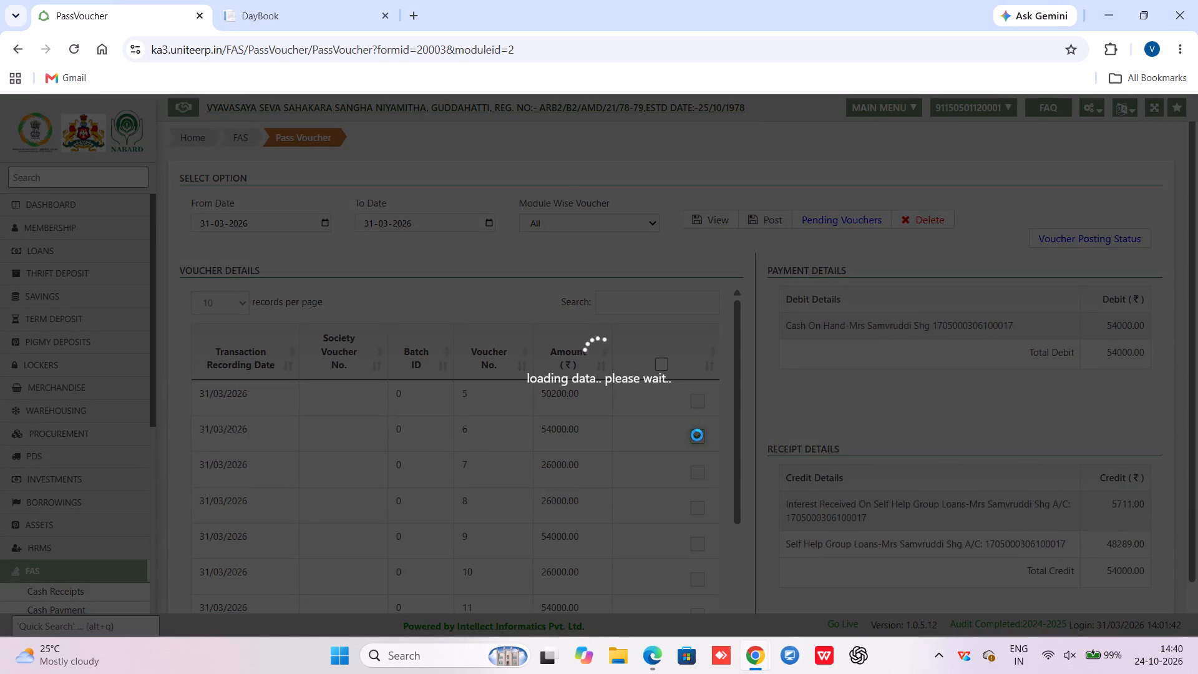
click(693, 471)
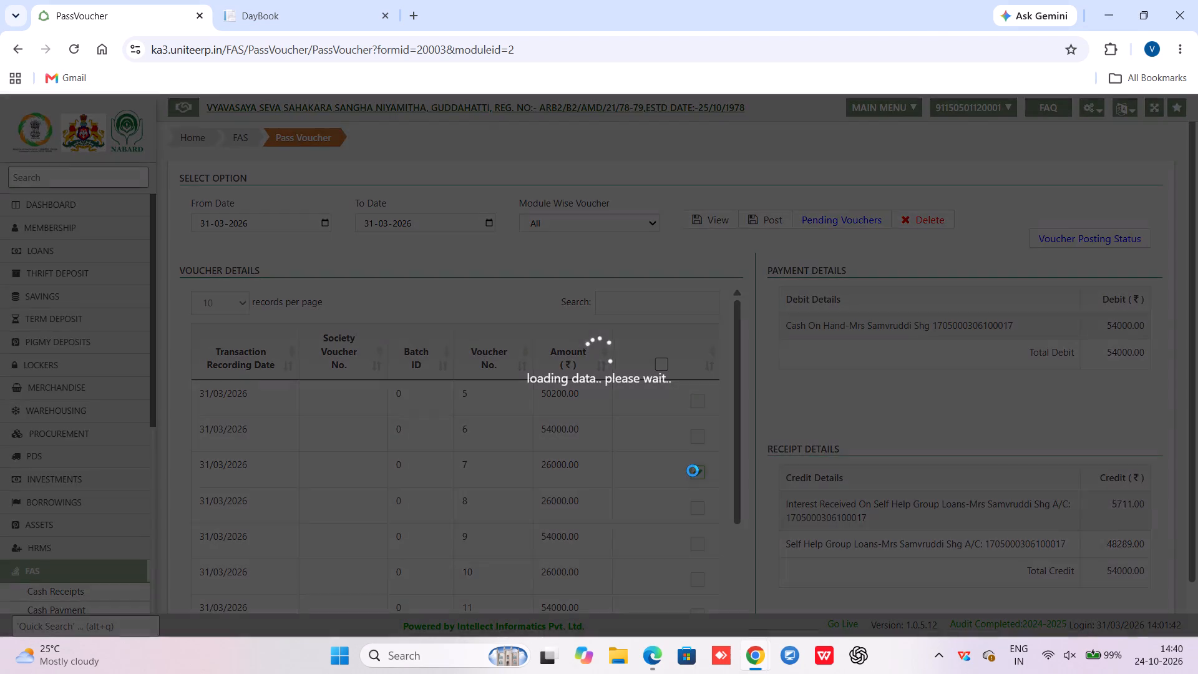
scroll(693, 471, down, 1)
scroll(693, 471, up, 3)
scroll(695, 494, down, 3)
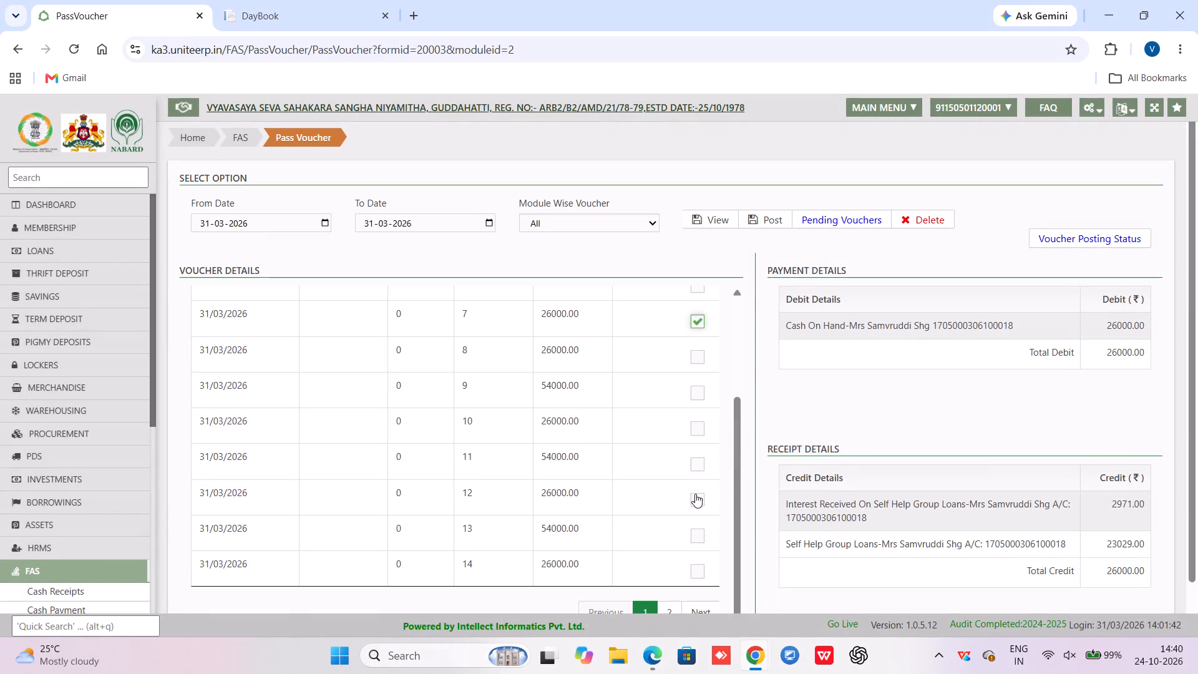
click(691, 356)
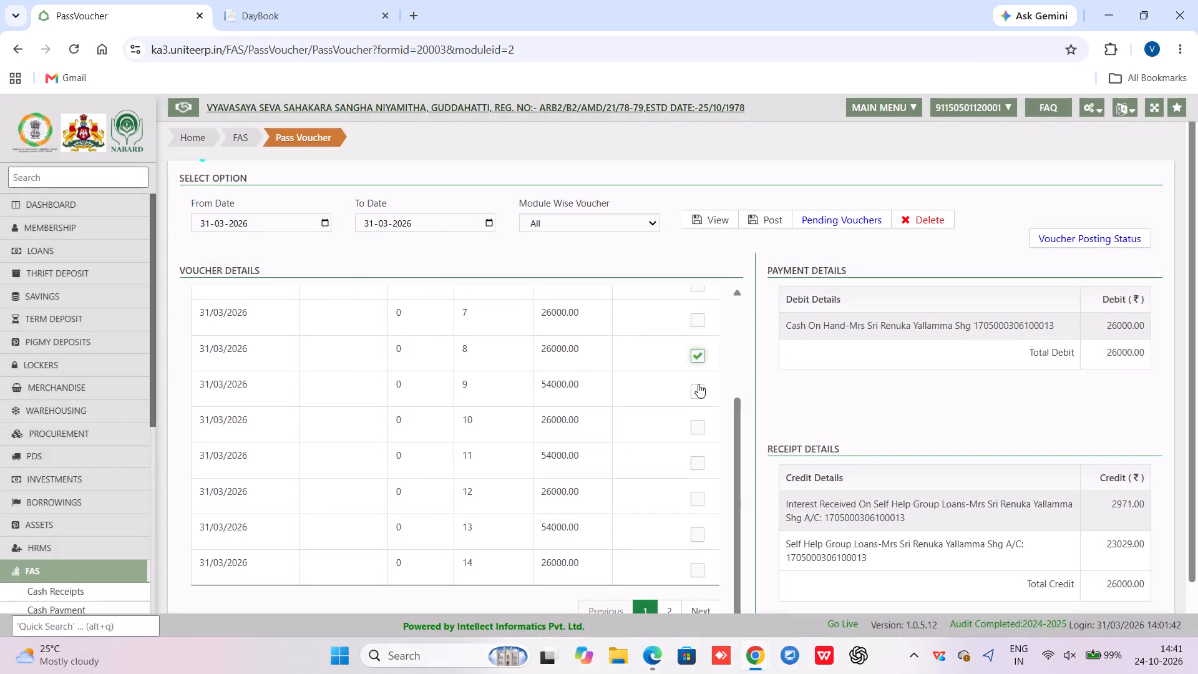
click(698, 384)
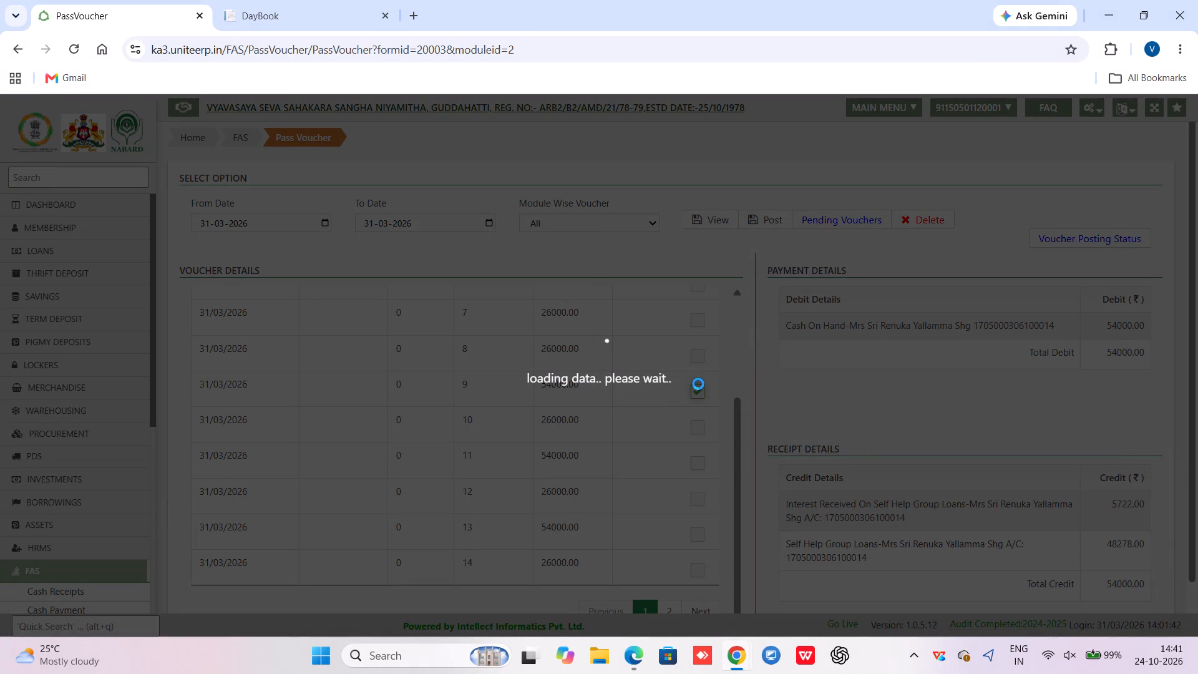
click(699, 428)
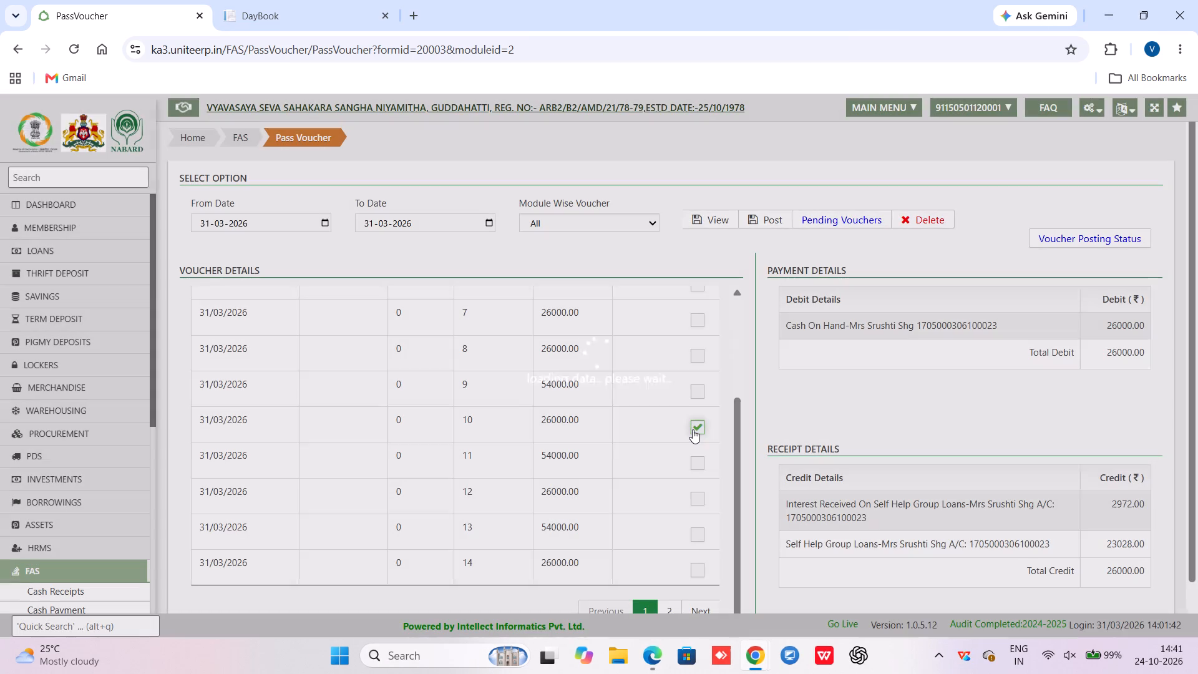
scroll(693, 429, down, 3)
click(698, 463)
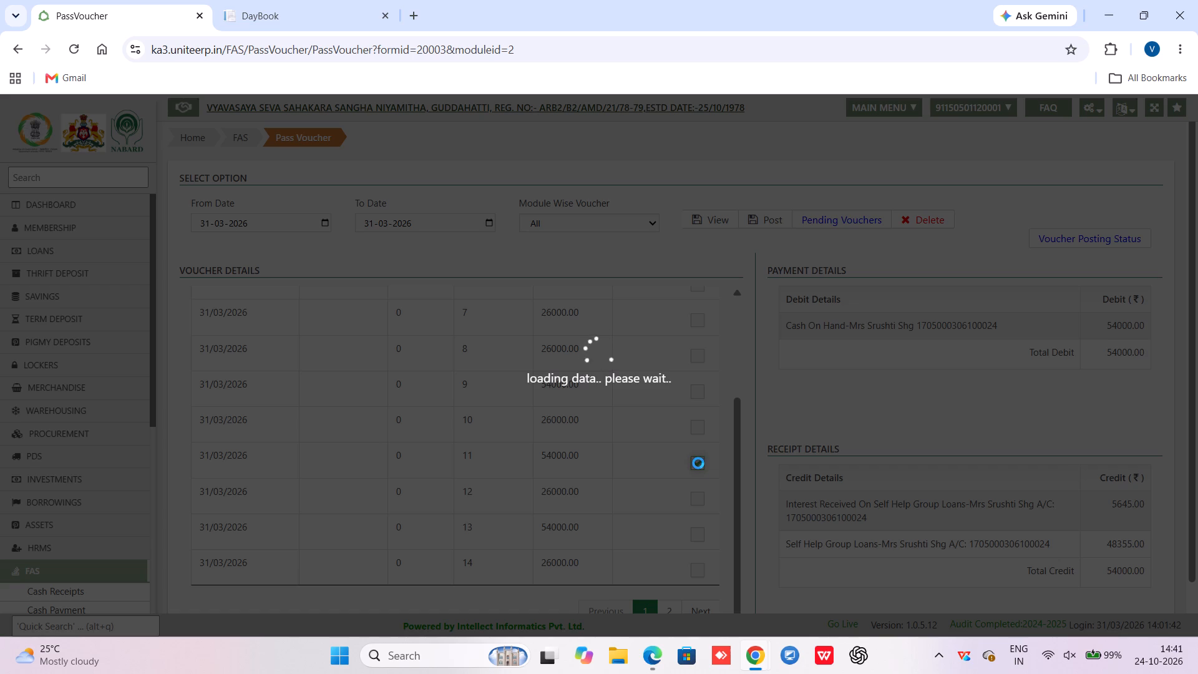
click(693, 491)
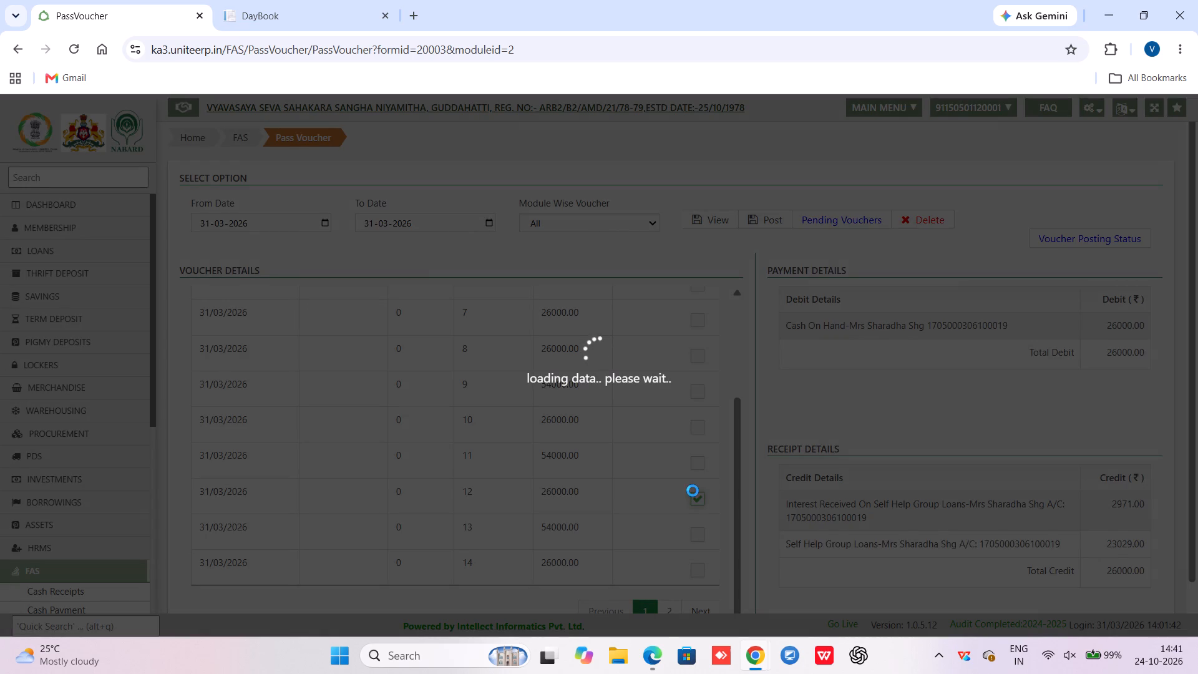
click(695, 530)
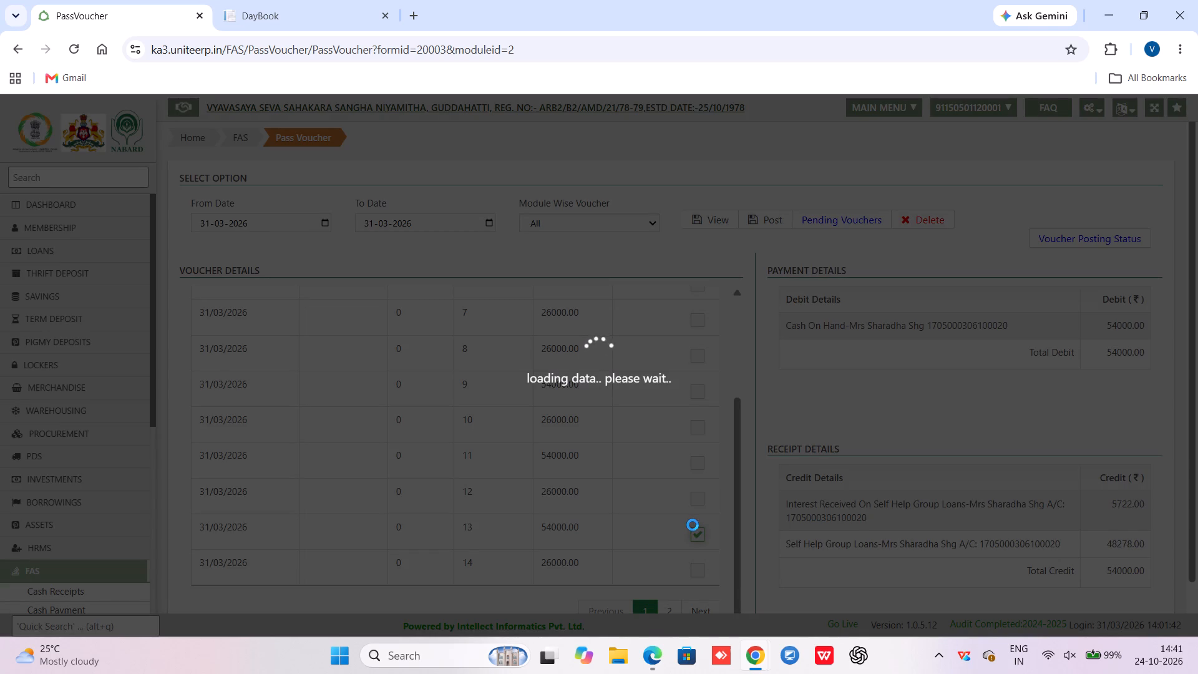
click(706, 571)
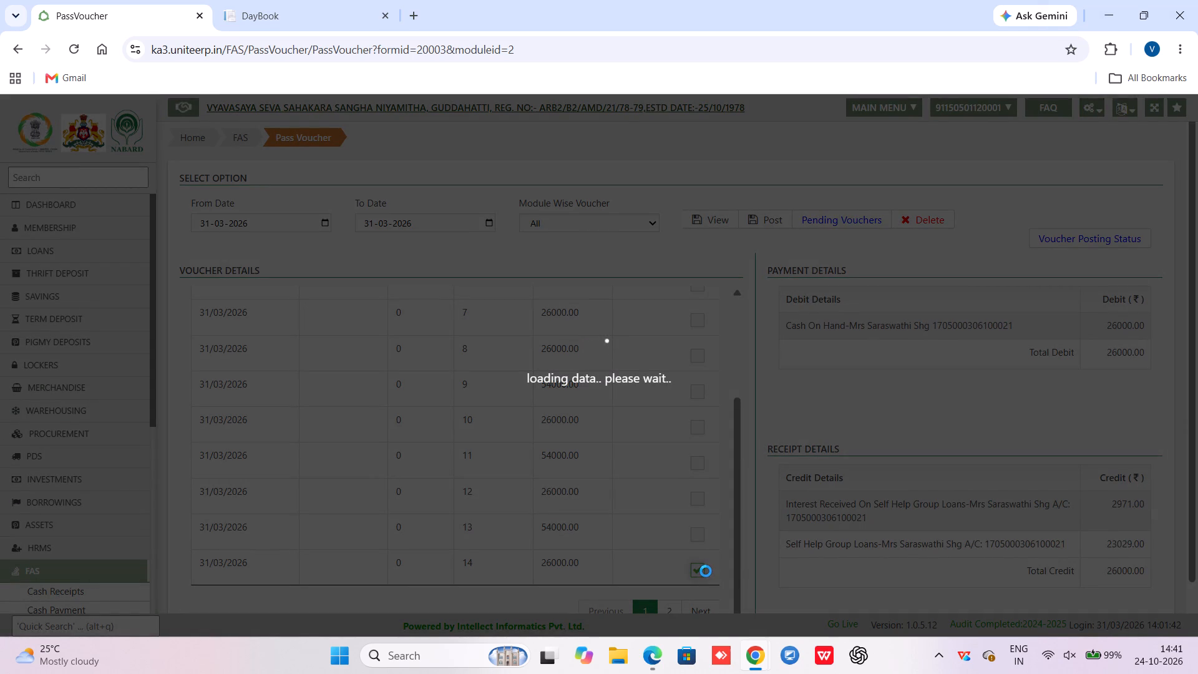
Examine the payment and receipt details of vouchers 15 to 19 on the second page of the list.
click(668, 607)
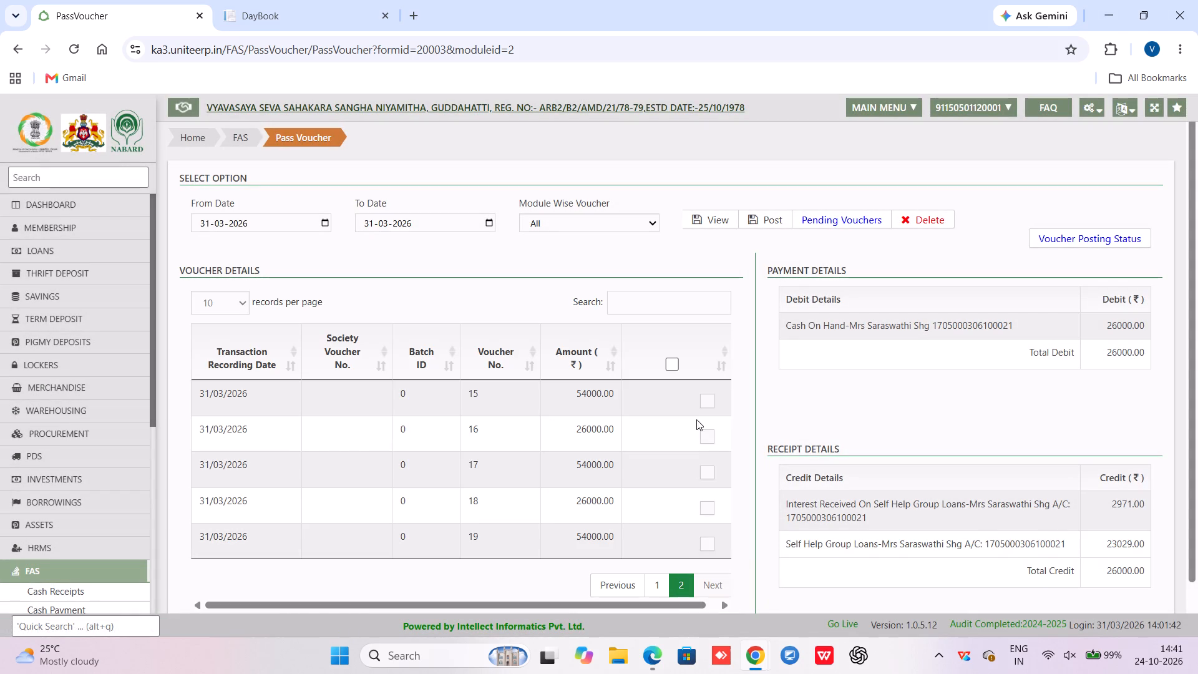
click(704, 405)
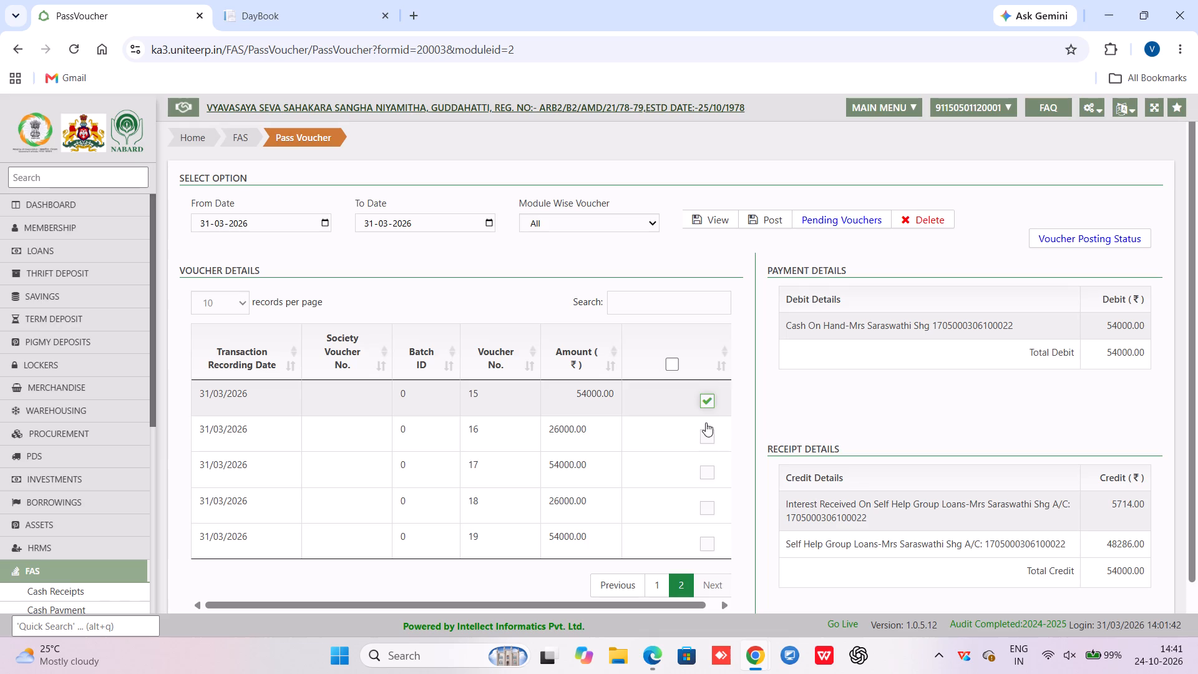
click(707, 443)
click(707, 477)
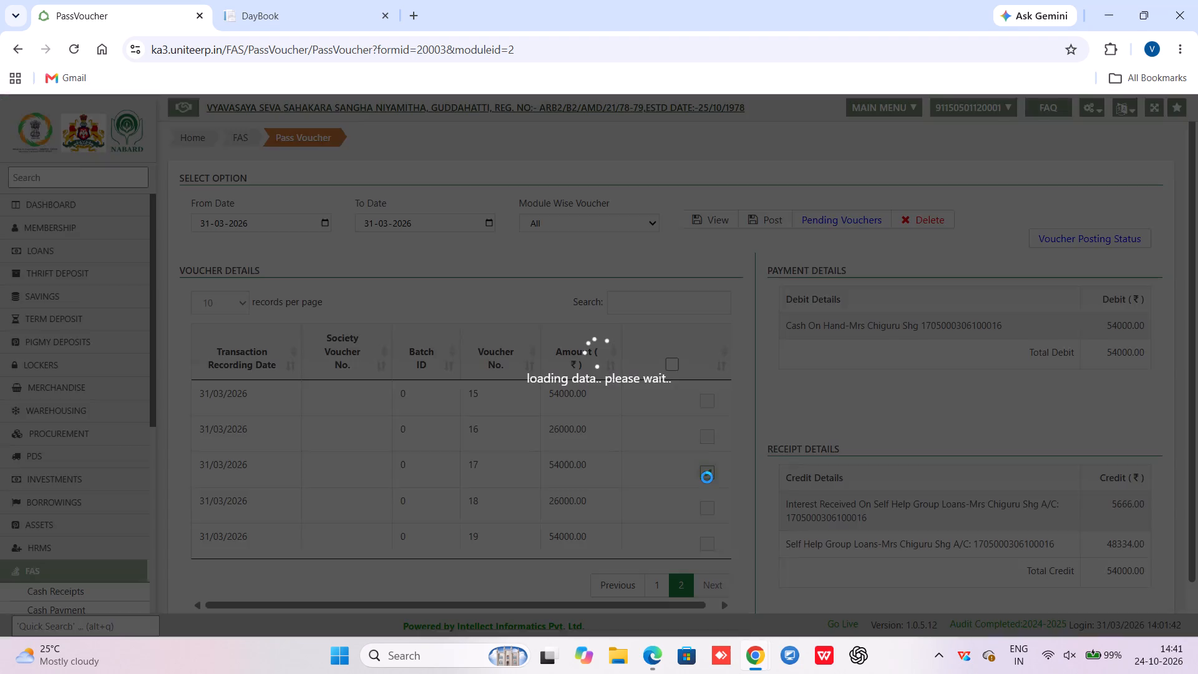
click(706, 506)
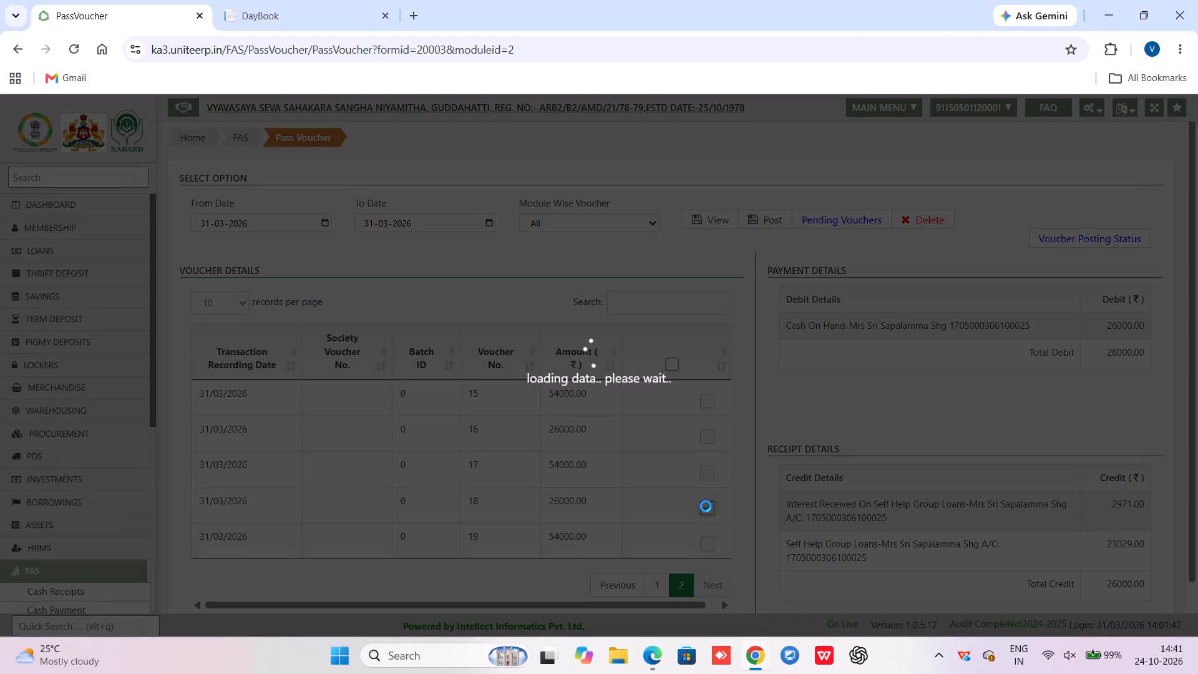
click(706, 539)
Reopen Pass Voucher, list all modules' 31-03-2026 vouchers at 50 records per page, and post all of them.
click(233, 143)
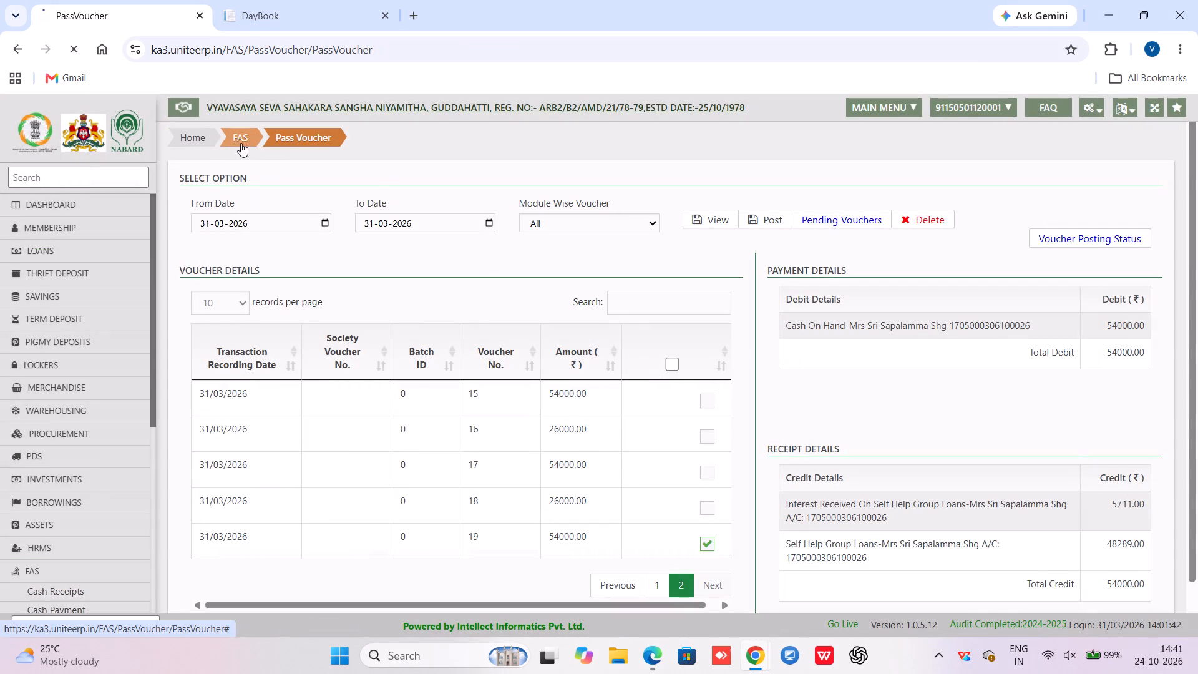
click(503, 367)
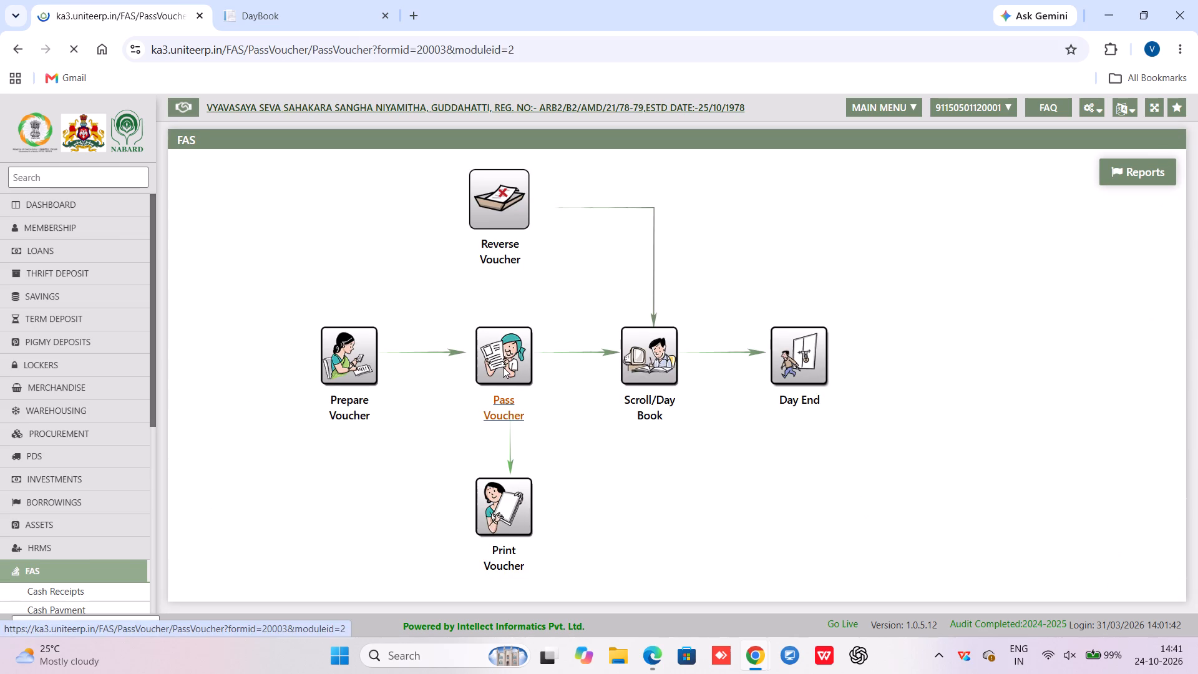
click(708, 224)
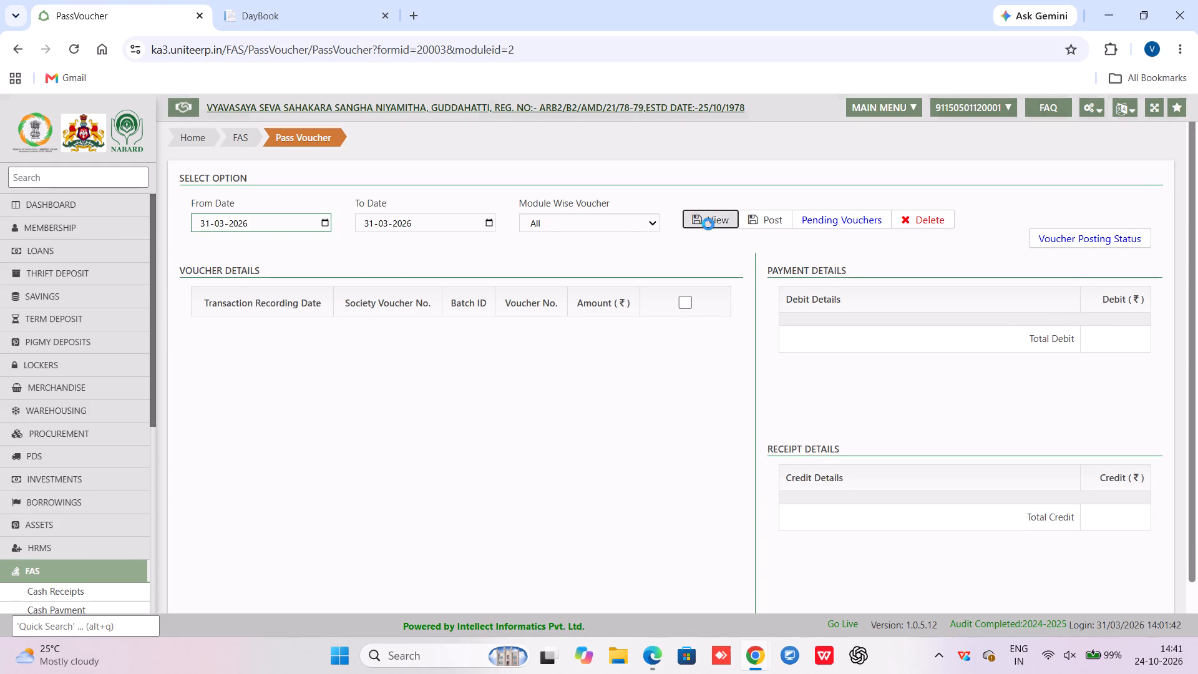
click(213, 305)
click(219, 366)
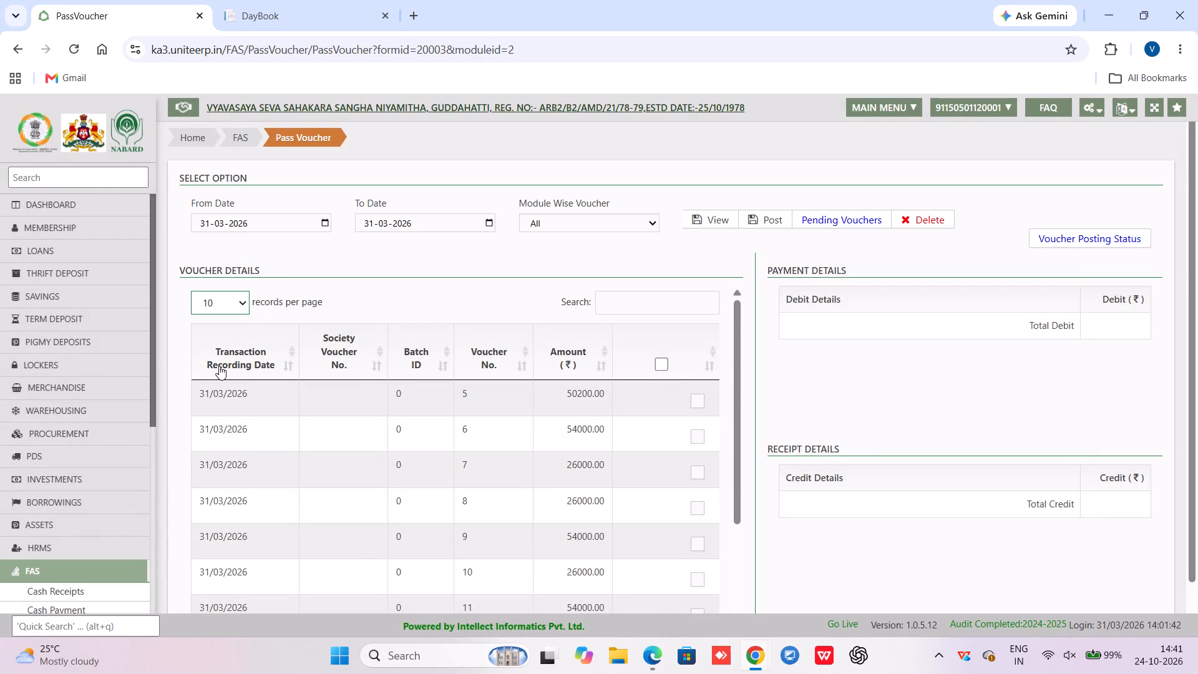
click(666, 369)
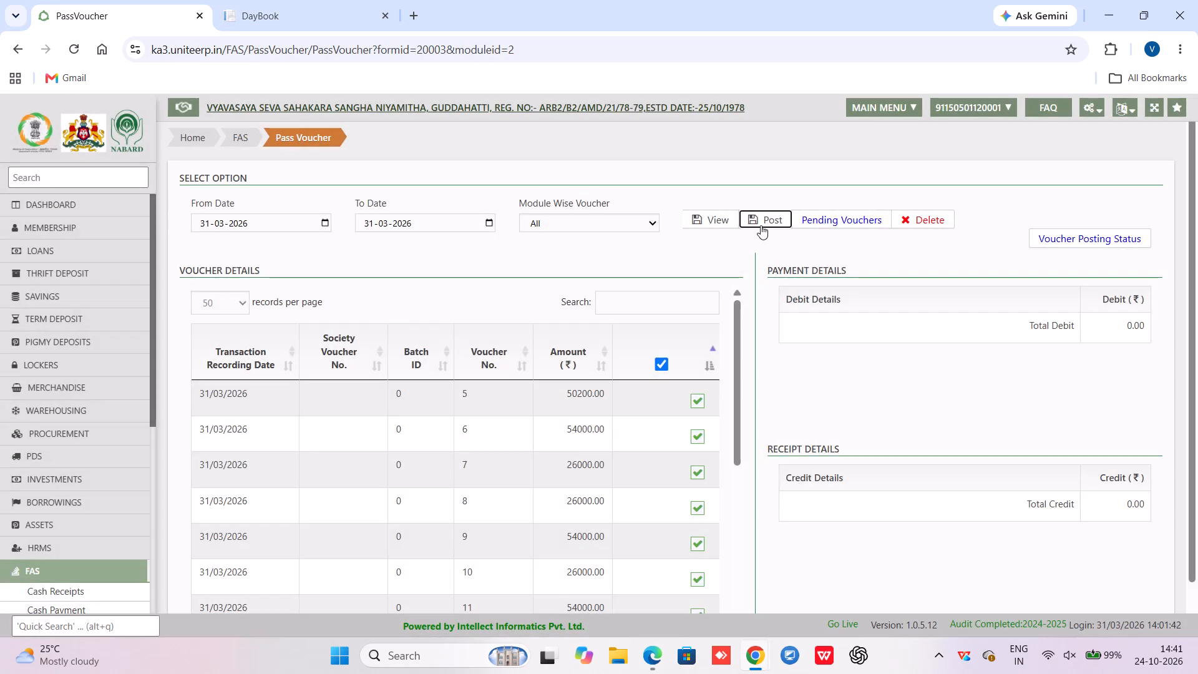
click(761, 225)
click(587, 390)
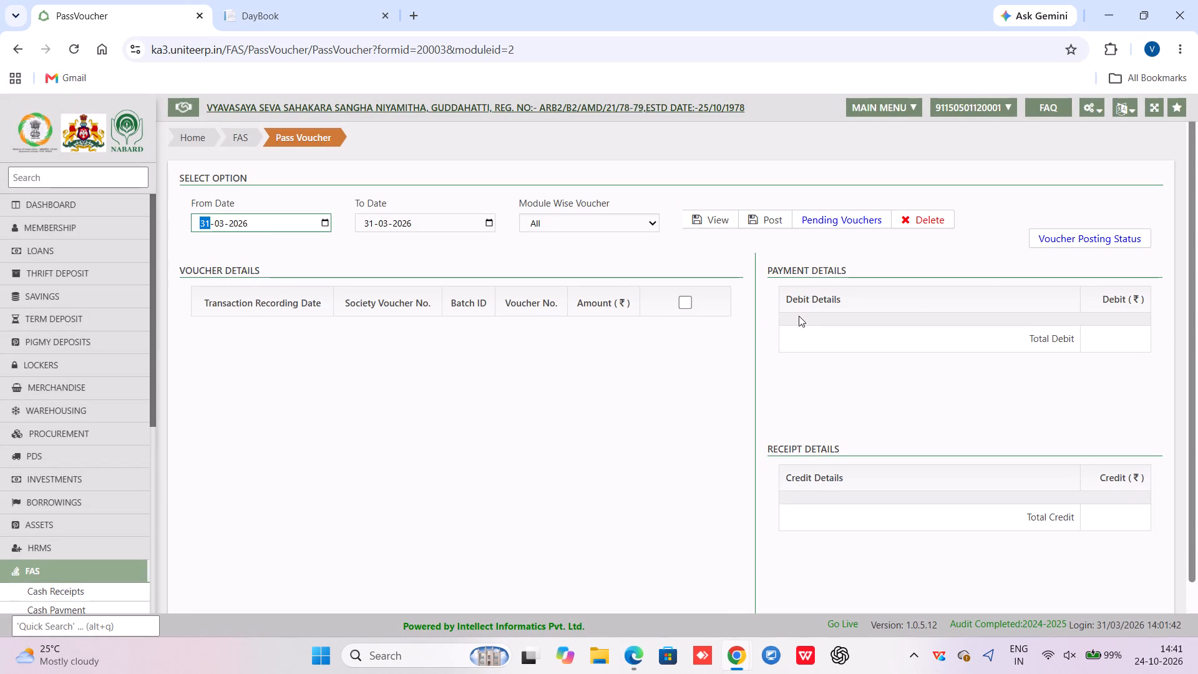
Check the voucher posting status for pending vouchers, and reload the Pass Voucher page.
click(1089, 243)
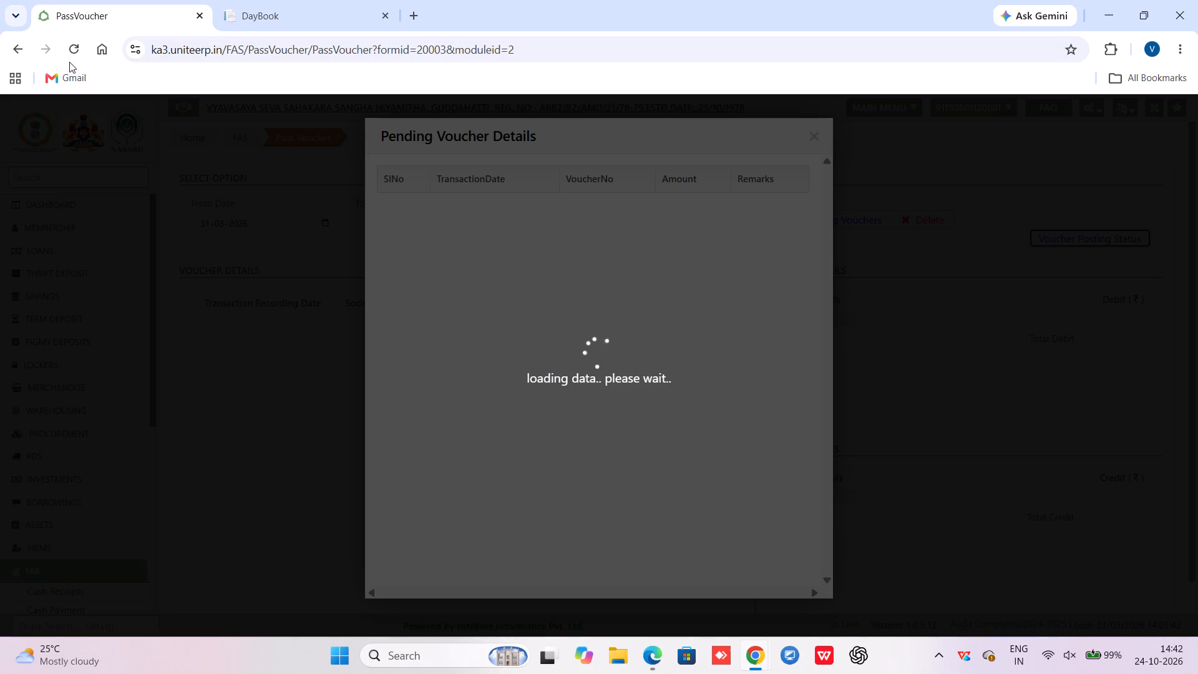
click(76, 47)
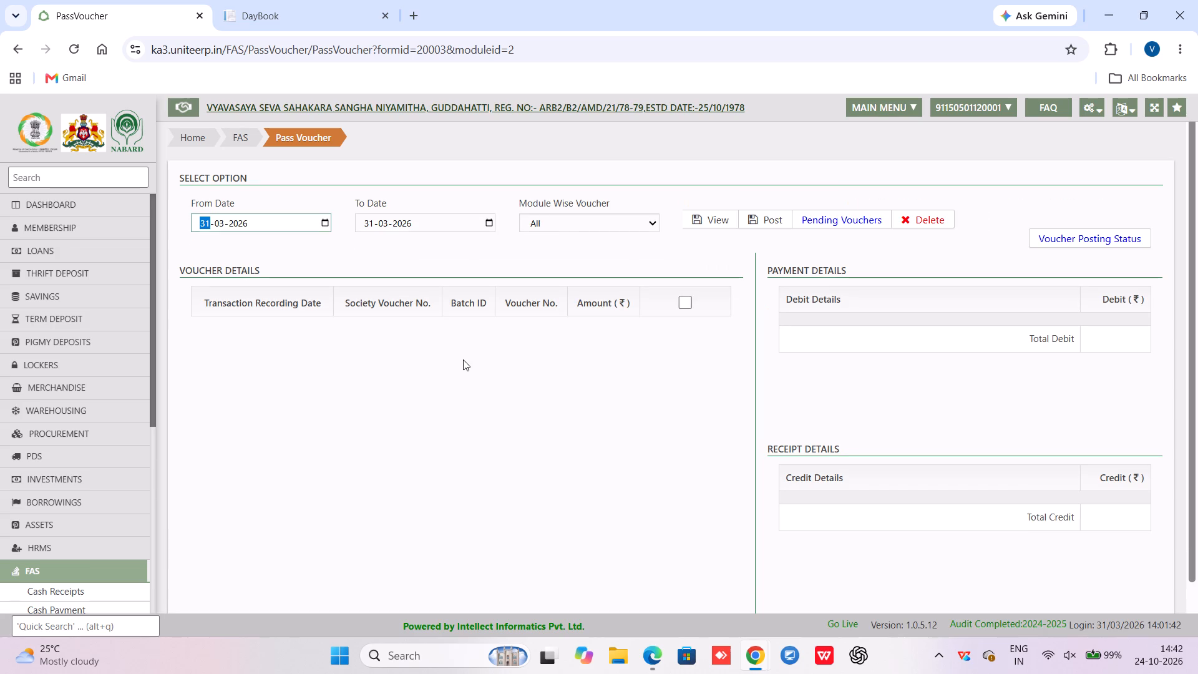
Leave Pass Voucher for the main workflow page.
click(47, 120)
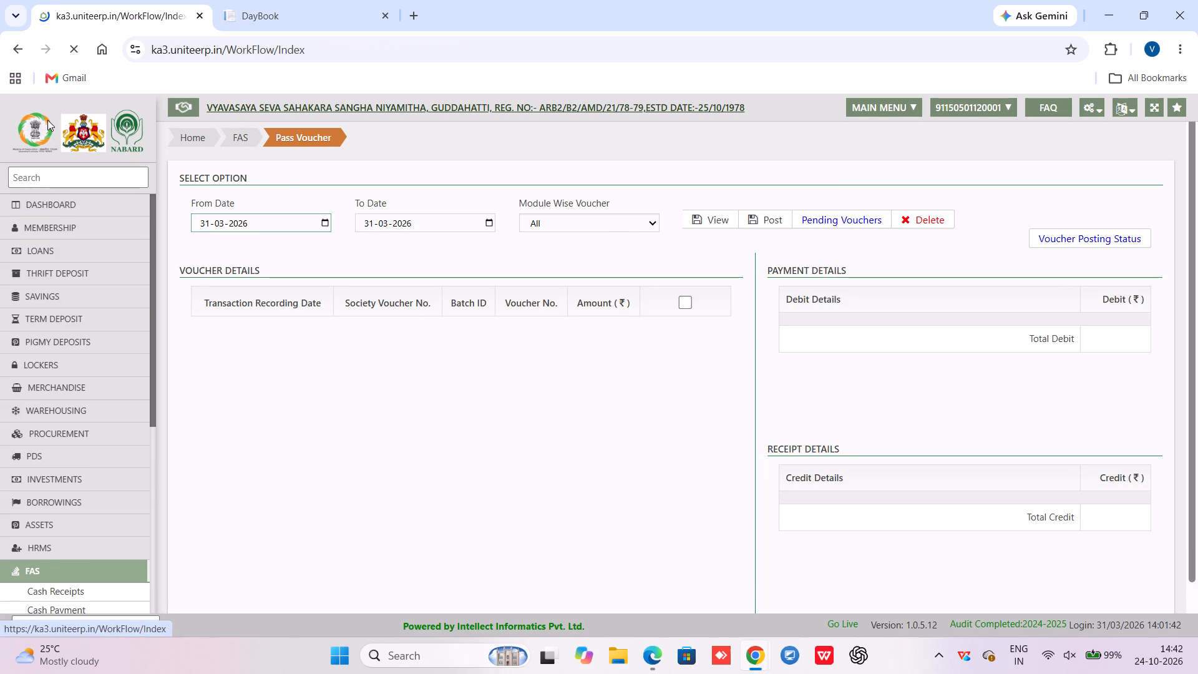